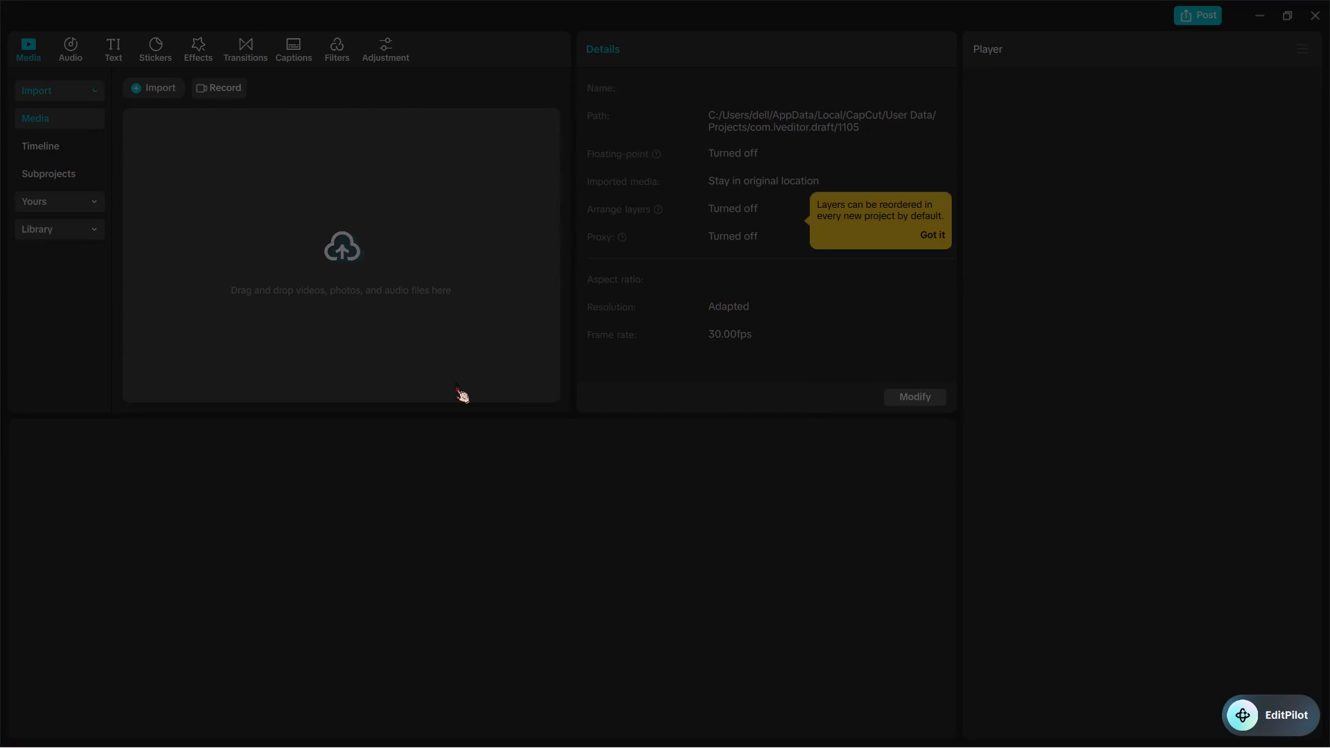
Import the video file 4 from CapCut's Videos folder on the device into the project media.
{"action": "left_click", "coordinate": [141, 91]}
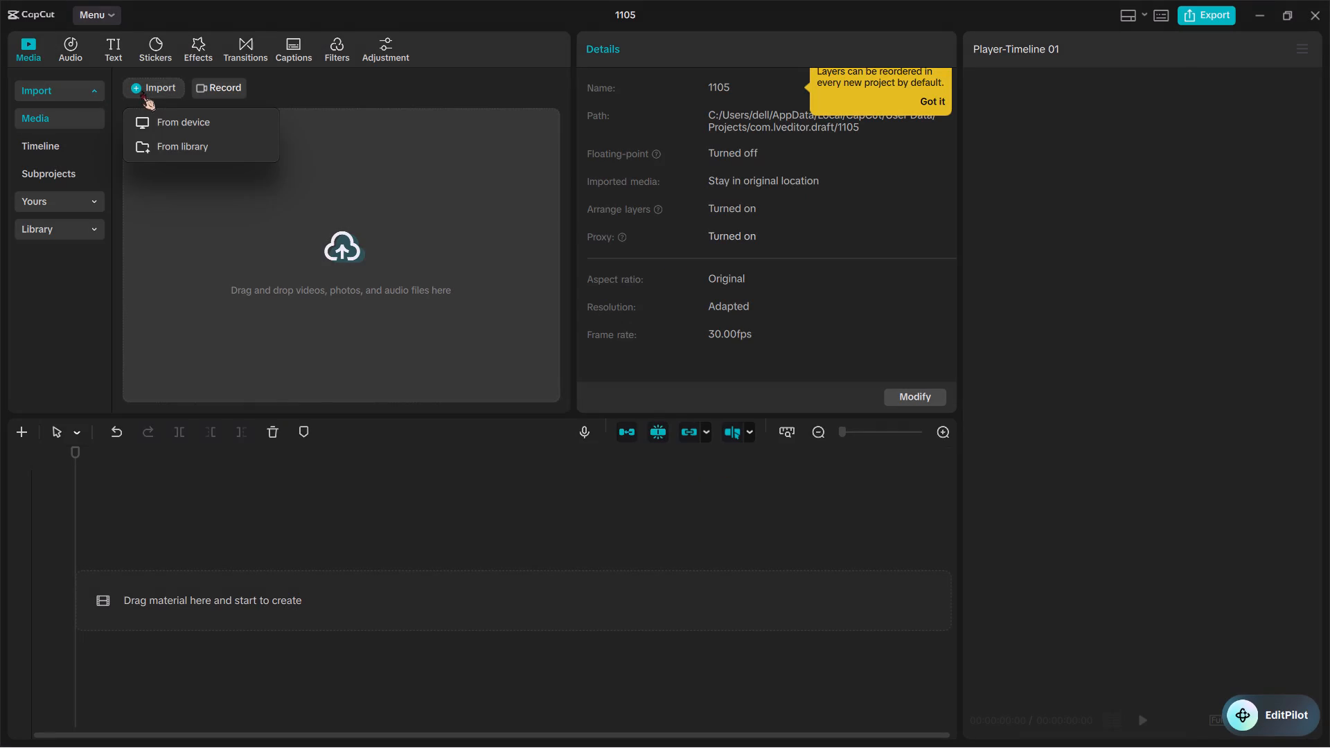
{"action": "left_click", "coordinate": [141, 114]}
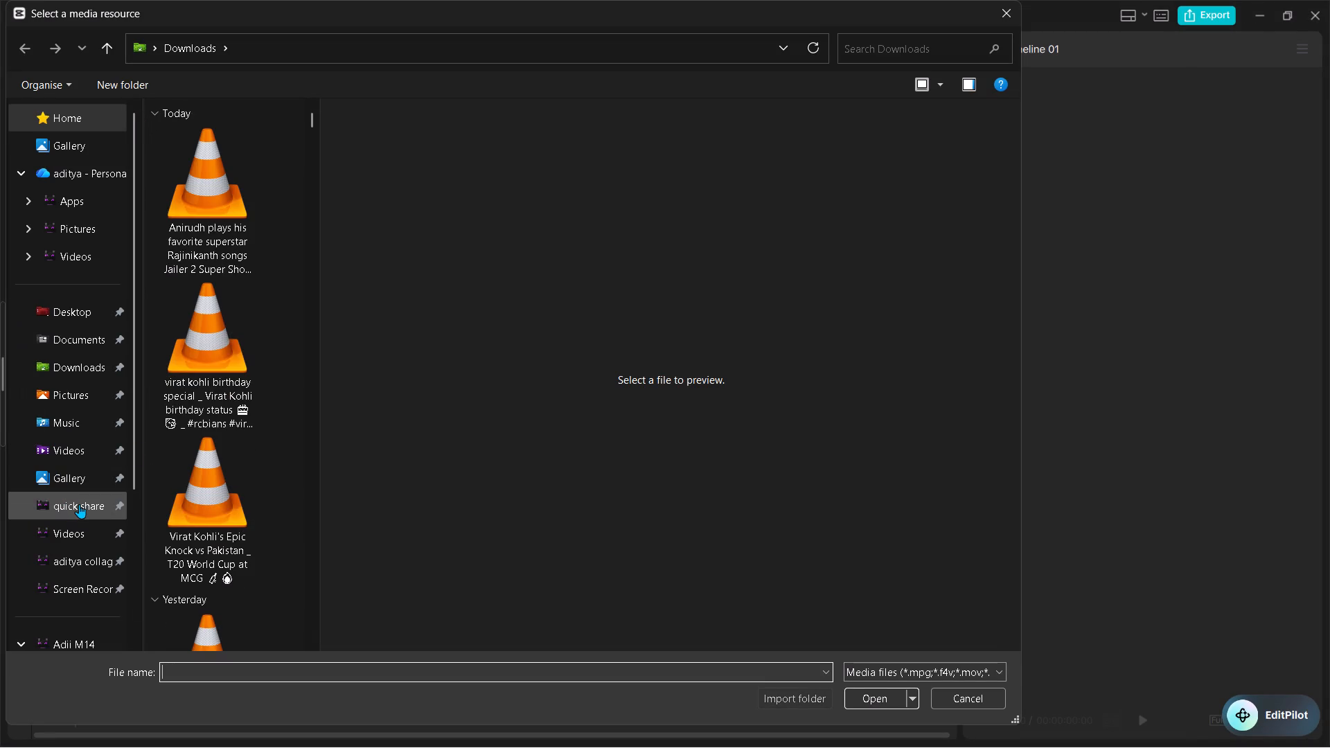
{"action": "left_click", "coordinate": [81, 539]}
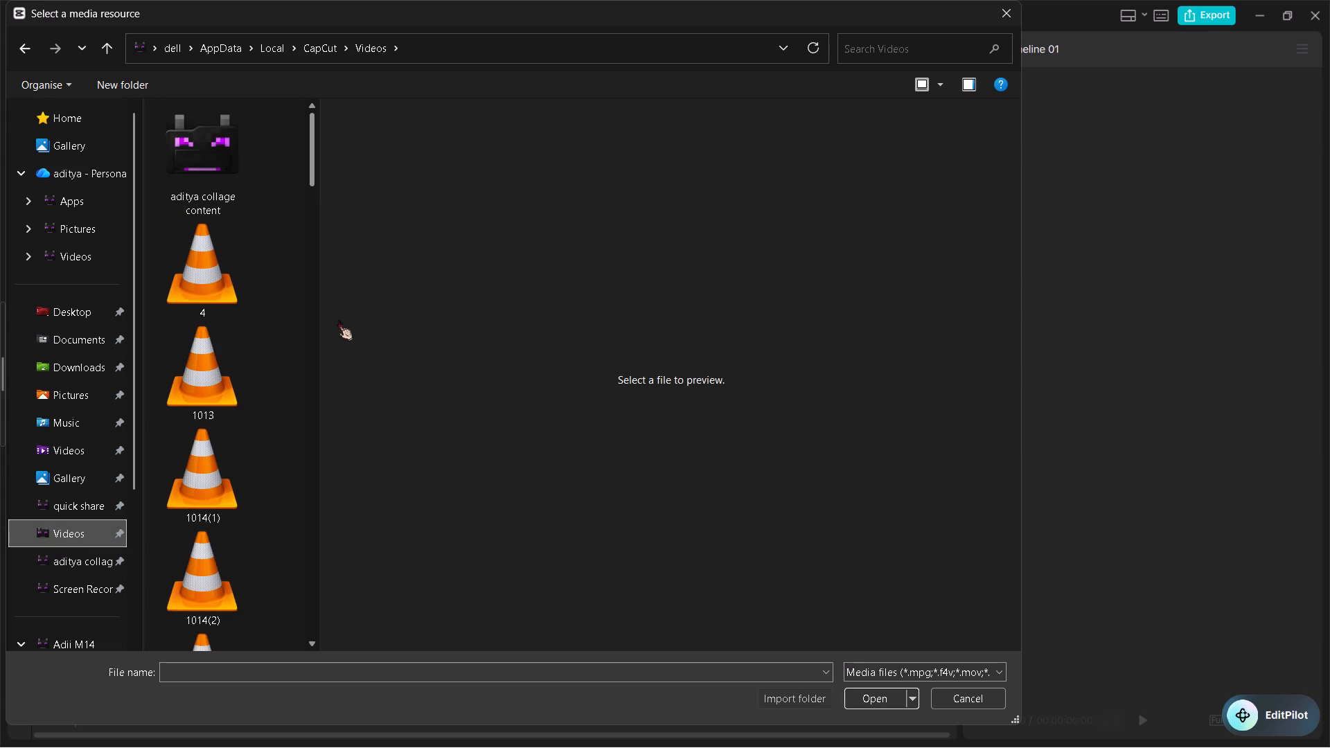
{"action": "left_click", "coordinate": [245, 273]}
{"action": "scroll", "coordinate": [233, 587], "scroll_direction": "down", "scroll_amount": 1}
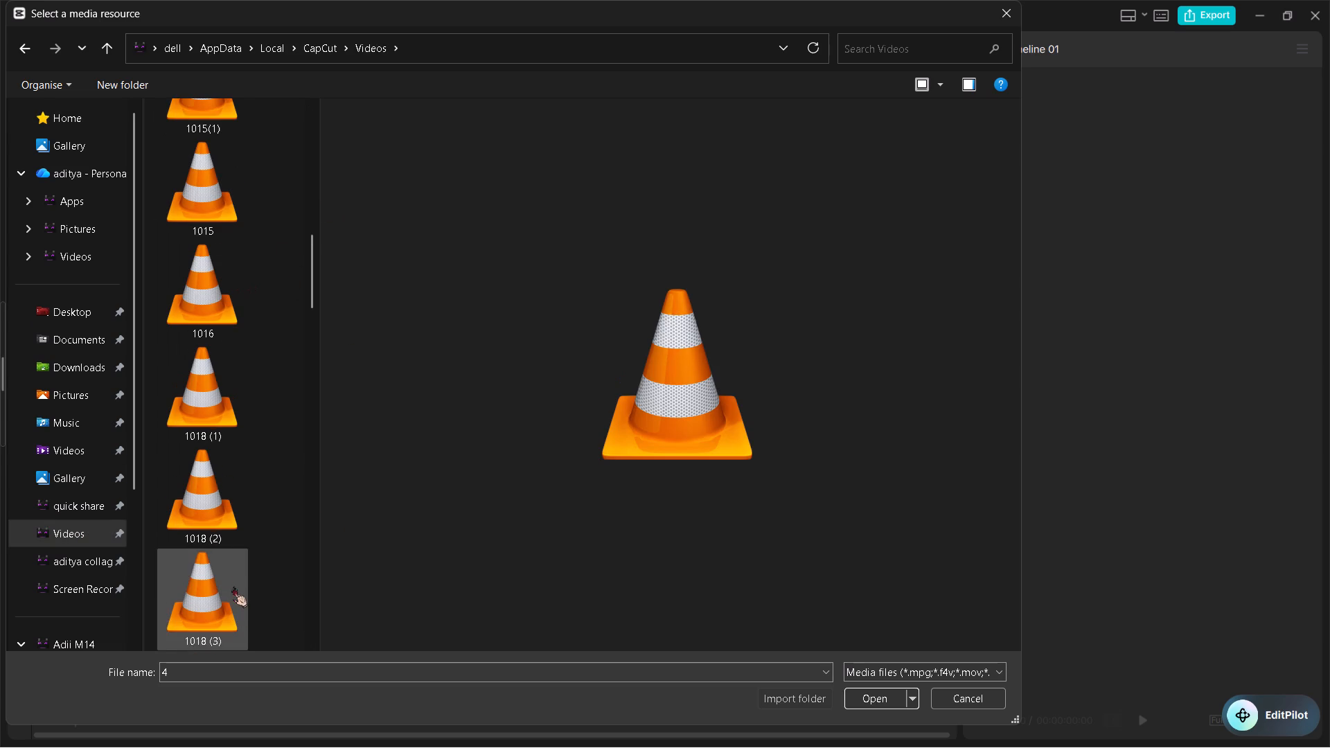
{"action": "scroll", "coordinate": [233, 587], "scroll_direction": "down", "scroll_amount": 1}
{"action": "left_click", "coordinate": [861, 699]}
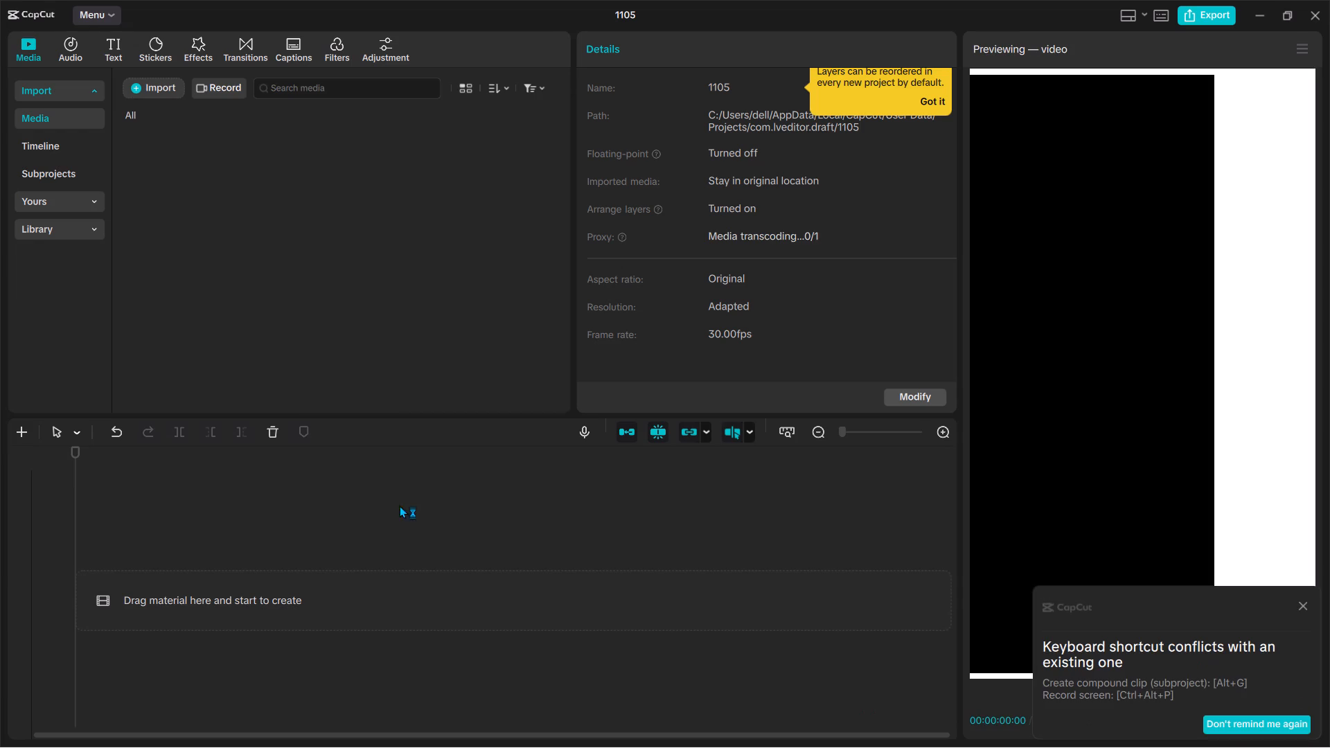
Import the video file chapter 4 from the same Videos folder into the project media.
{"action": "left_click", "coordinate": [152, 92]}
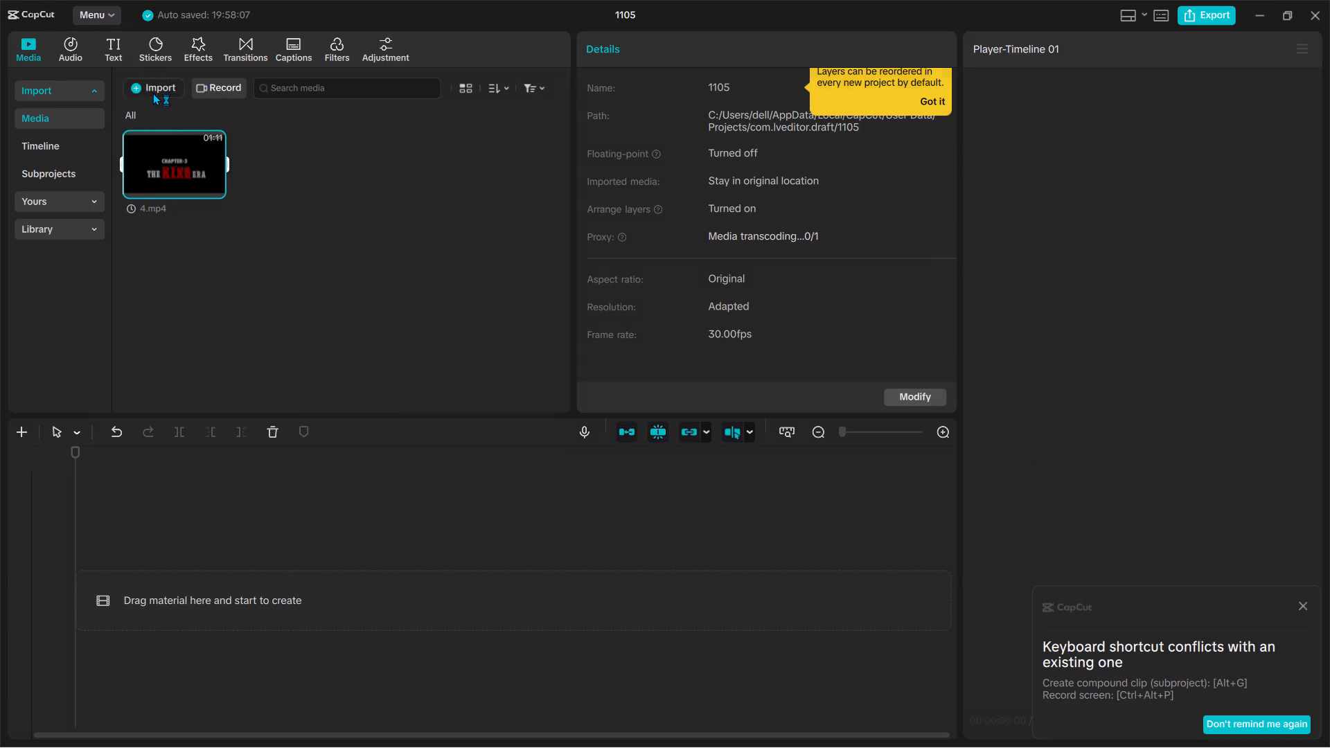
{"action": "left_click", "coordinate": [166, 121]}
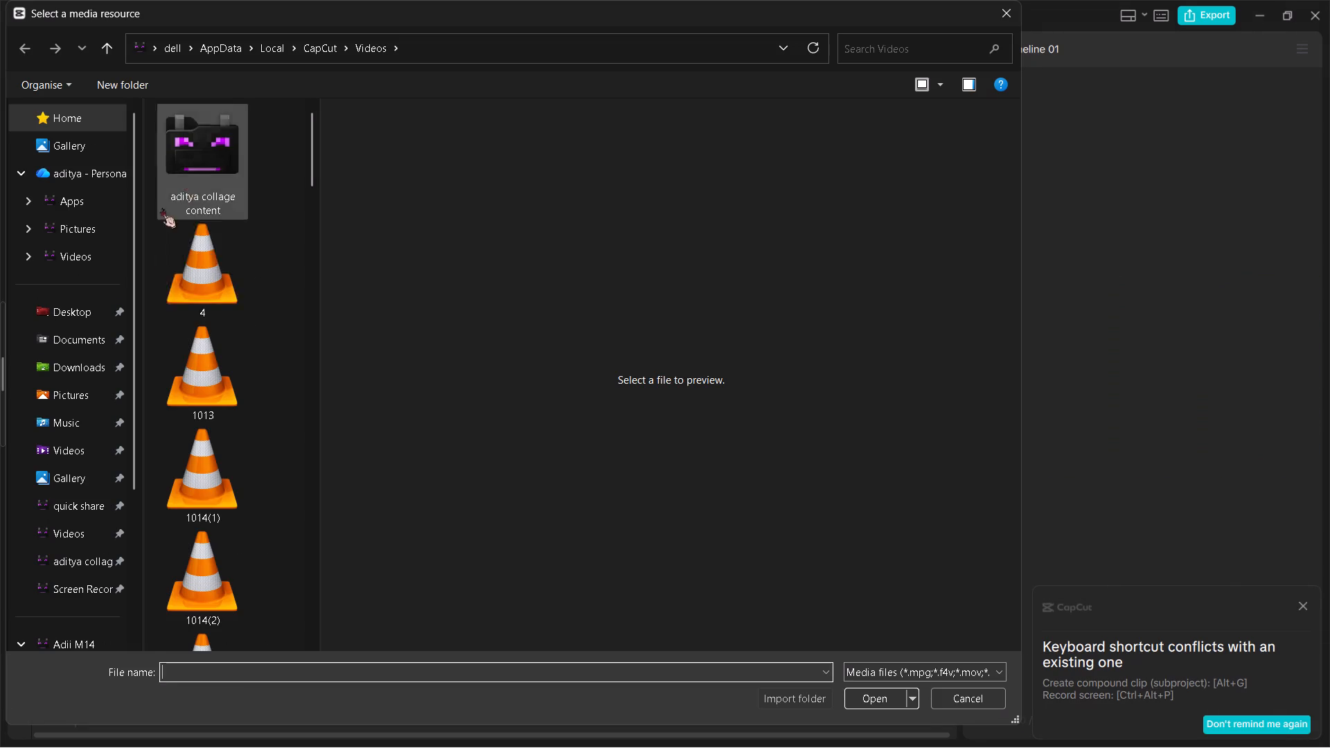
{"action": "scroll", "coordinate": [188, 371], "scroll_direction": "down", "scroll_amount": 2}
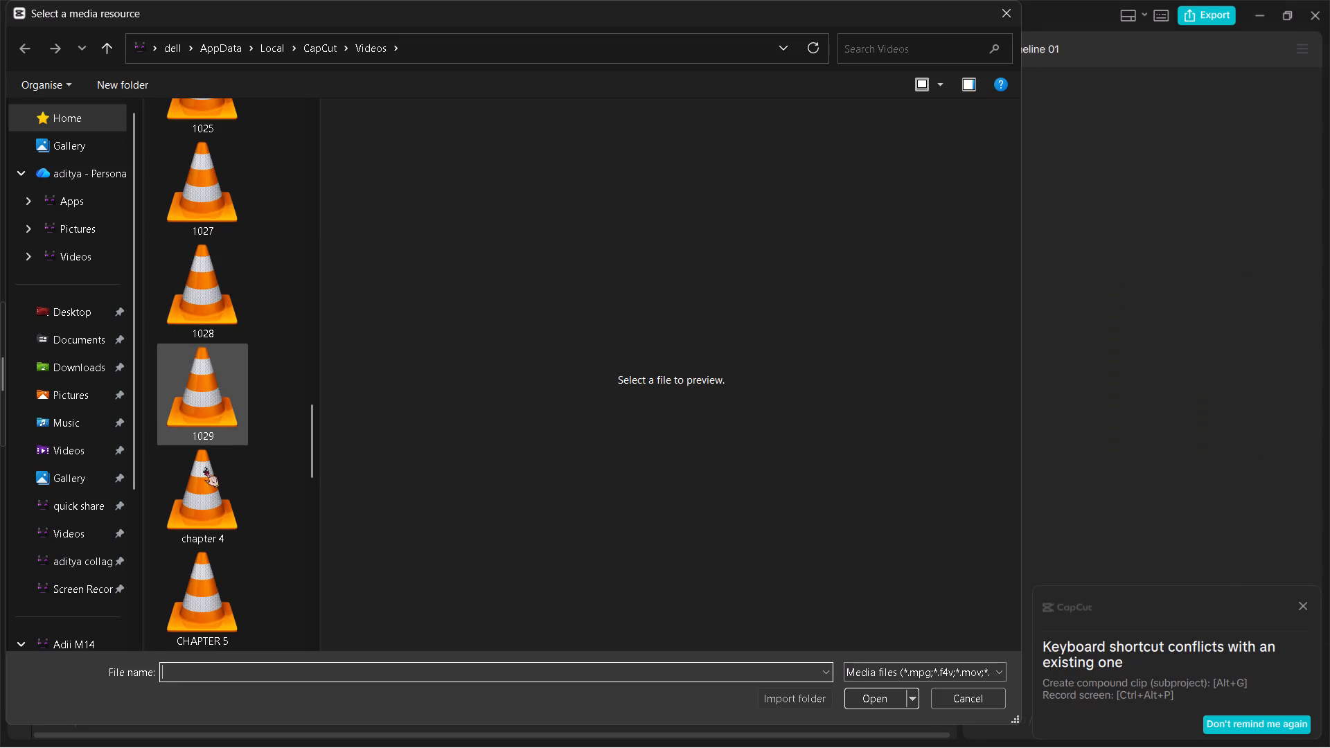
{"action": "left_click", "coordinate": [204, 476]}
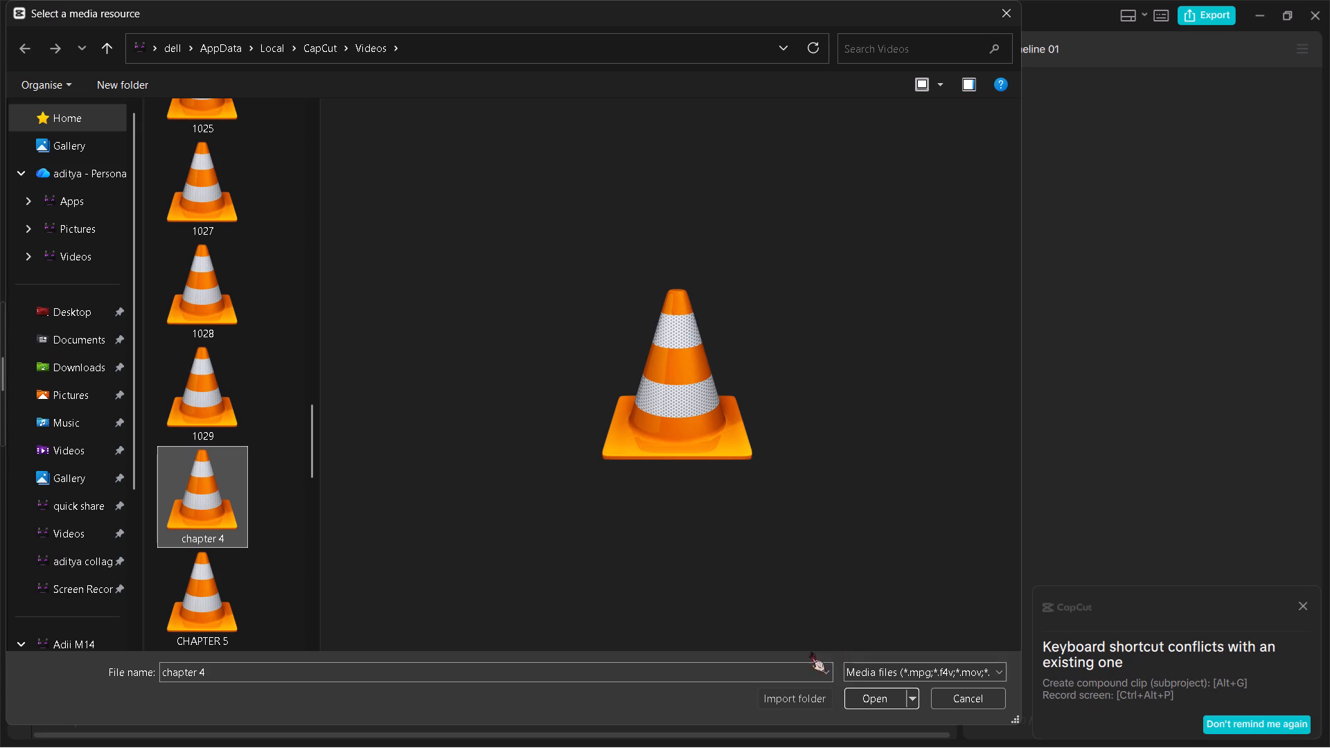
{"action": "left_click", "coordinate": [869, 689]}
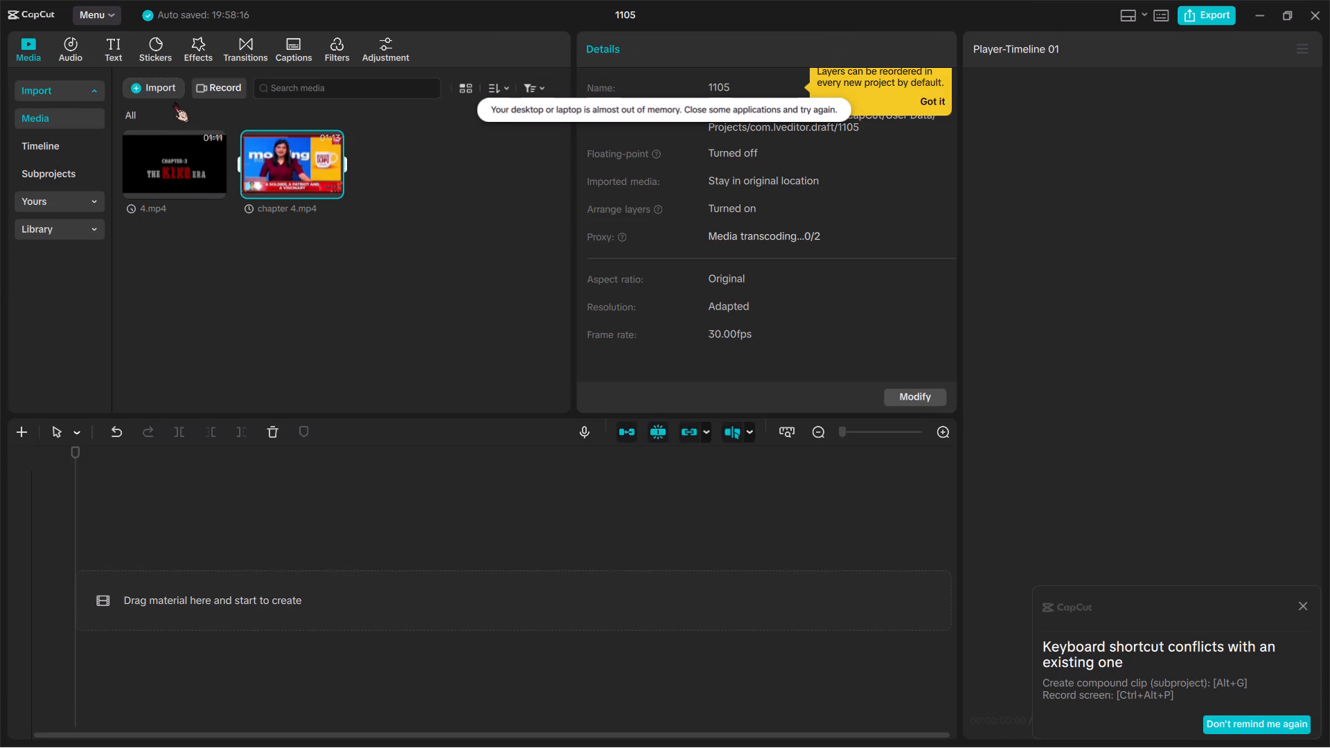
Import the videos chapter 4, CHAPTER 5, EP 2 and episode 1 together from the Videos folder into the project media.
{"action": "left_click", "coordinate": [159, 90]}
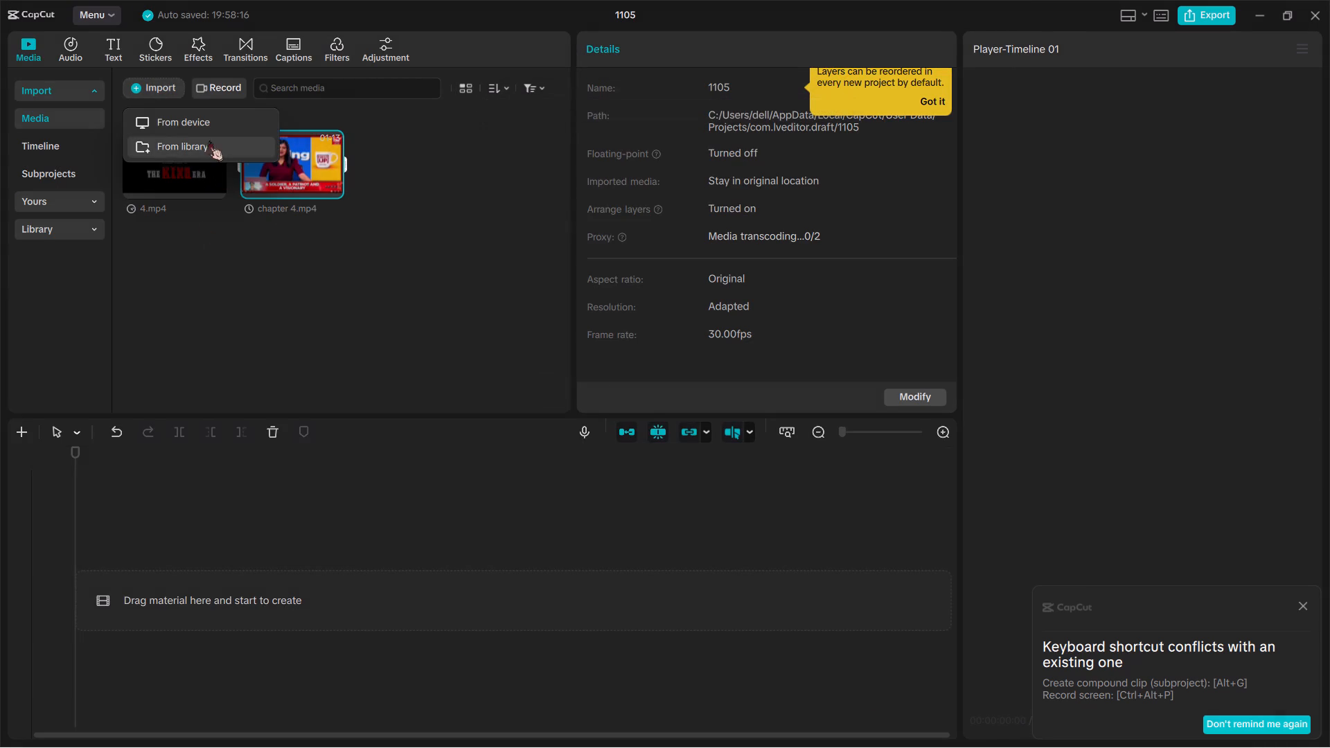
{"action": "left_click", "coordinate": [195, 125]}
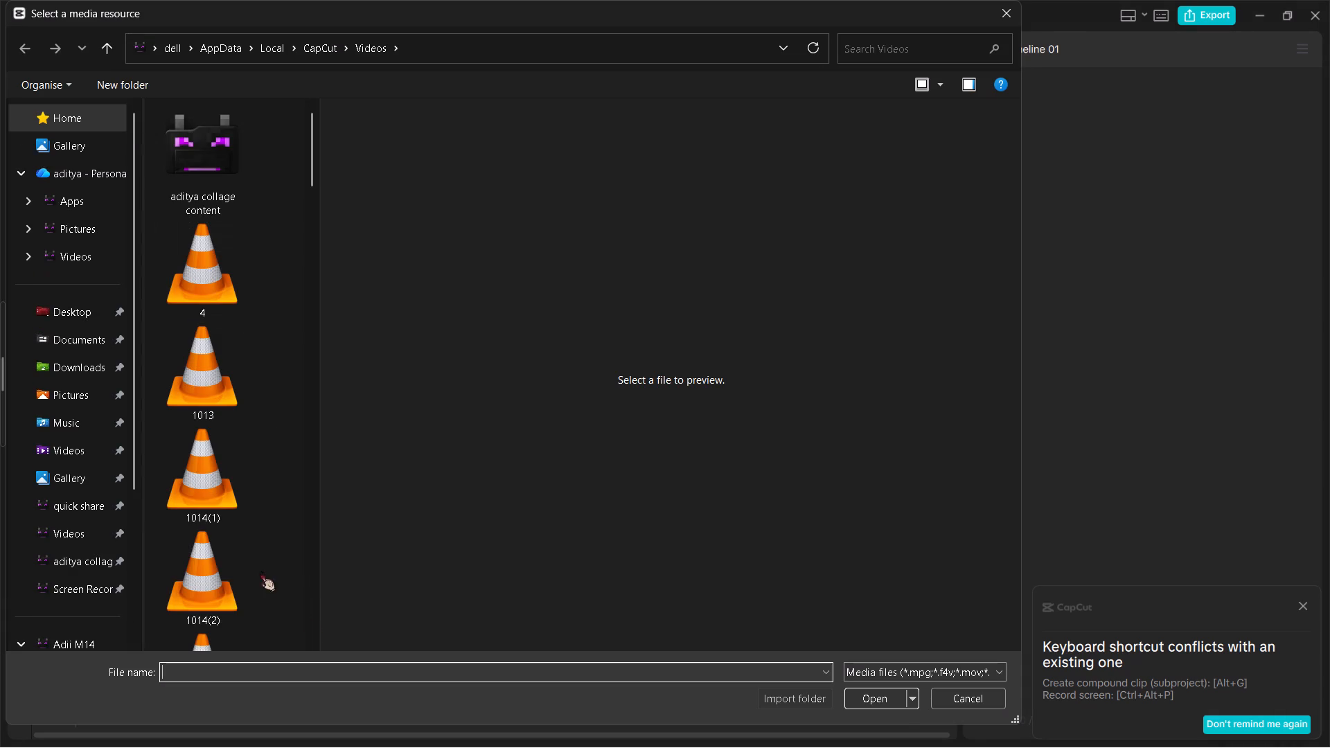
{"action": "scroll", "coordinate": [245, 572], "scroll_direction": "down", "scroll_amount": 9}
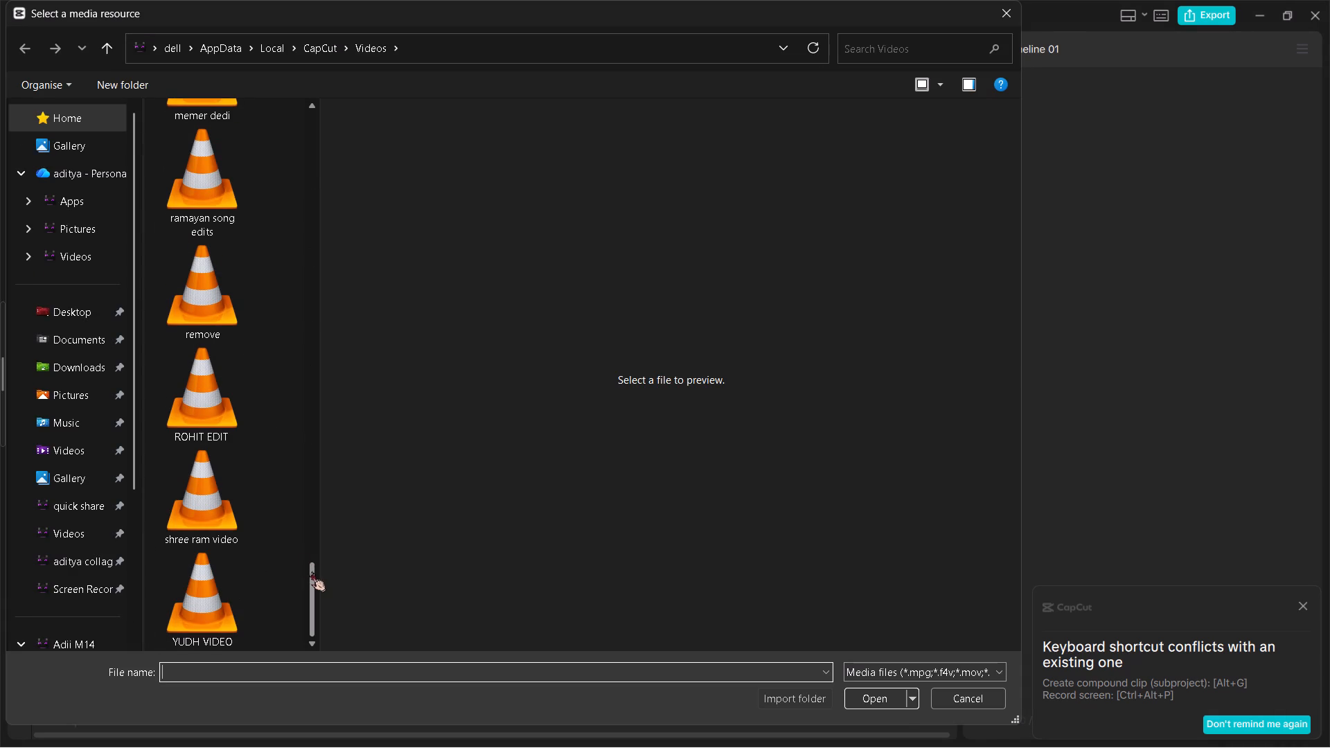
{"action": "left_click_drag", "start_coordinate": [311, 571], "coordinate": [321, 511]}
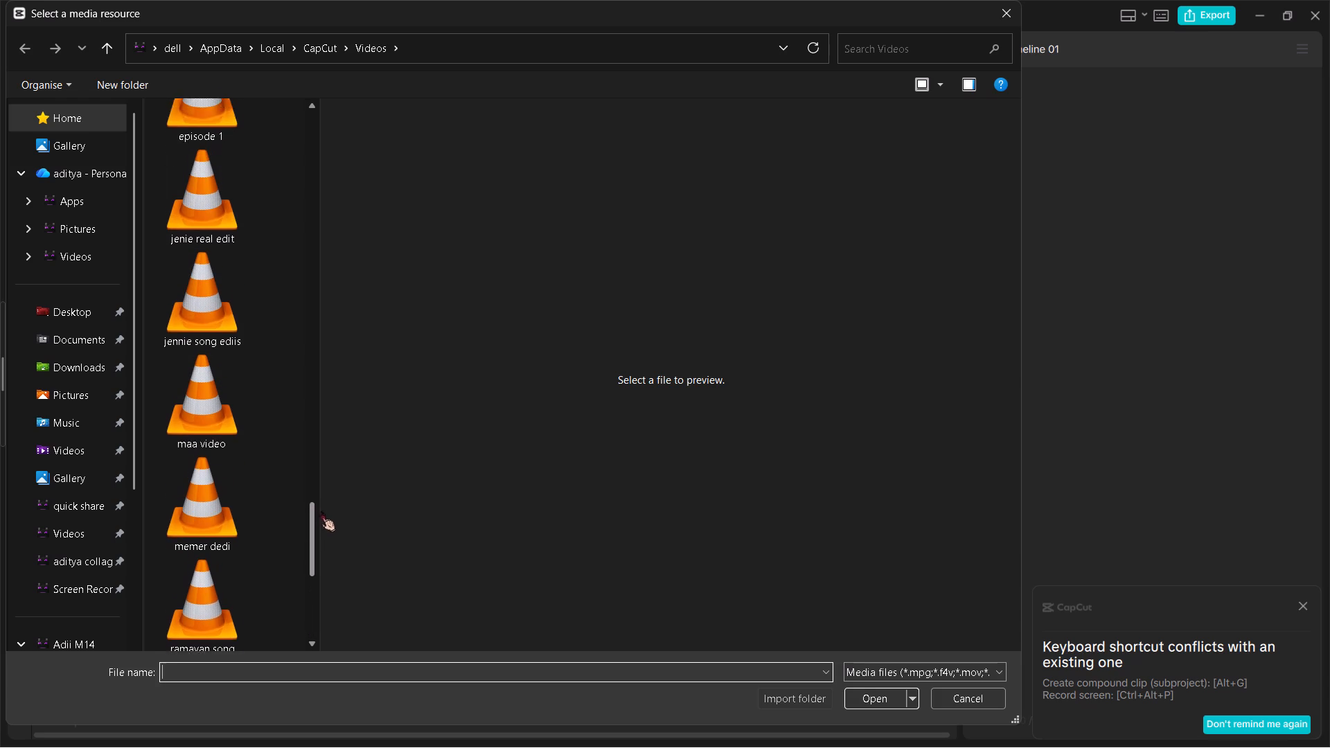
{"action": "left_click_drag", "start_coordinate": [321, 511], "coordinate": [319, 472]}
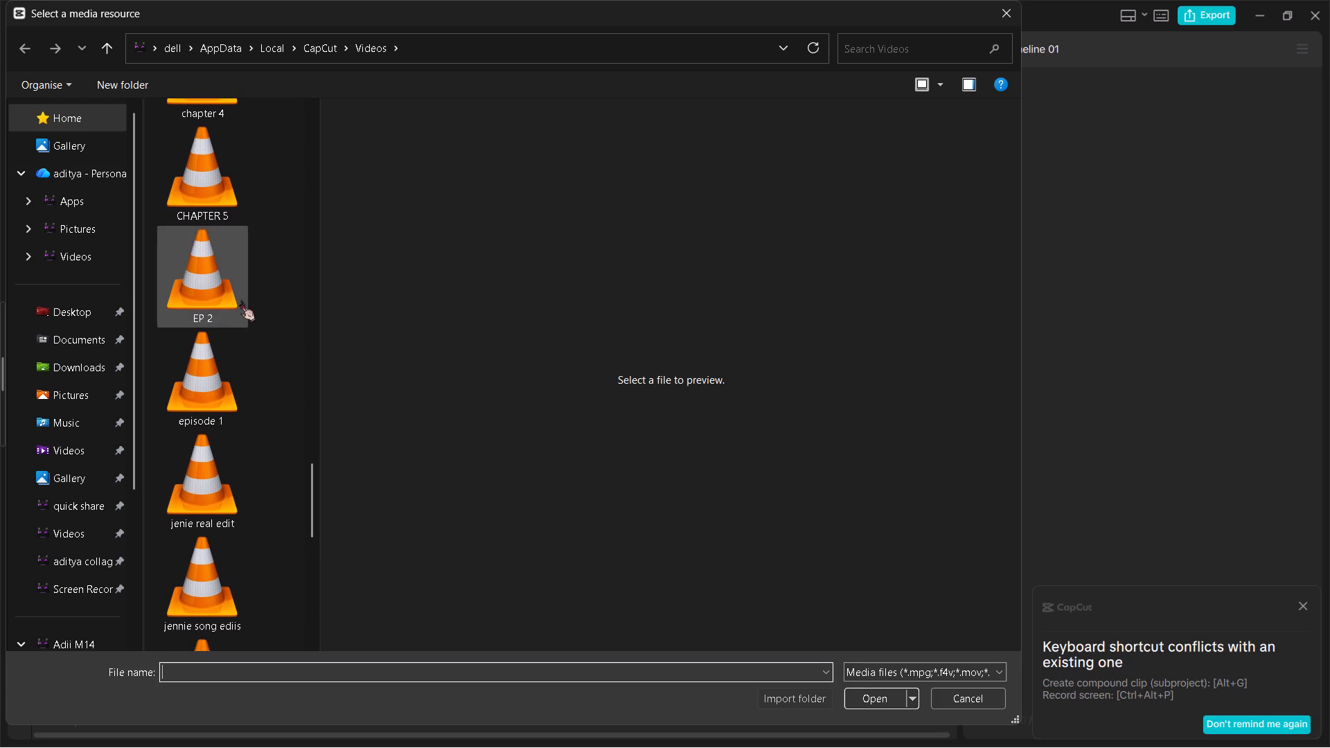
{"action": "right_click", "coordinate": [251, 189]}
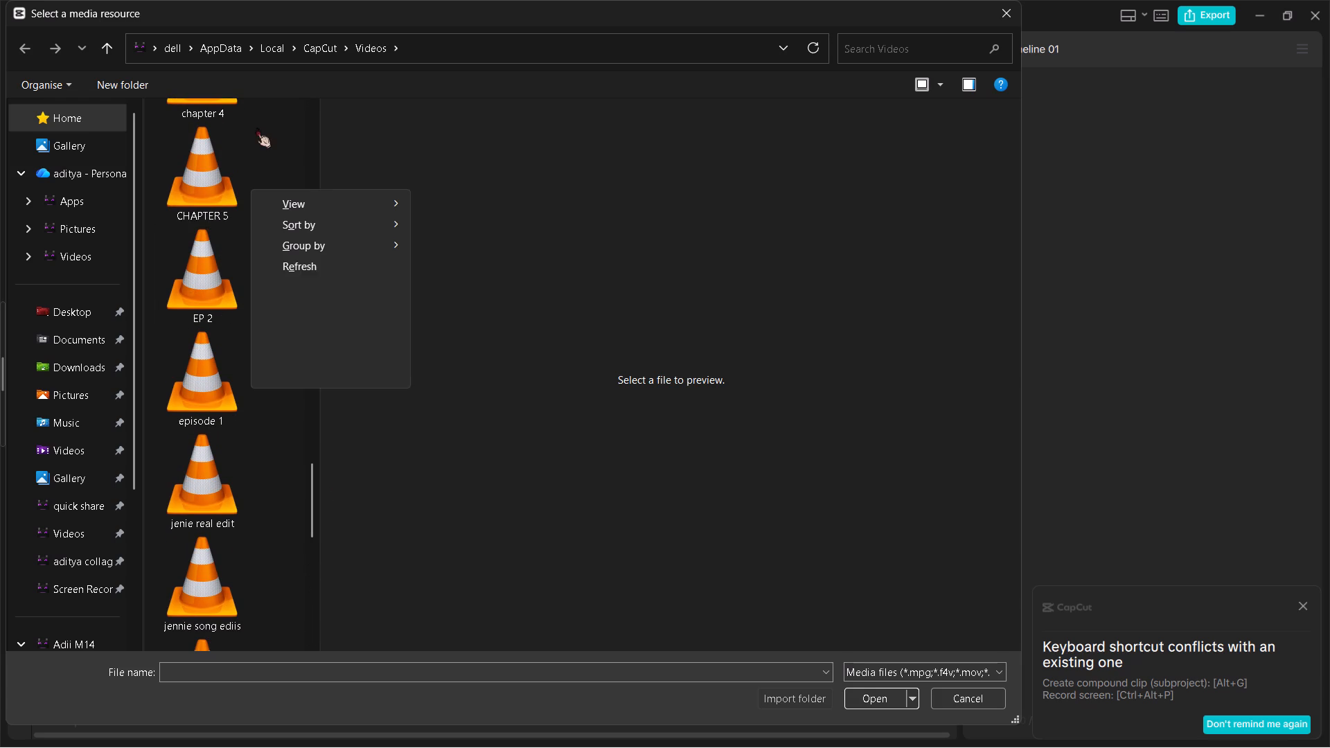
{"action": "left_click_drag", "start_coordinate": [260, 103], "coordinate": [206, 386]}
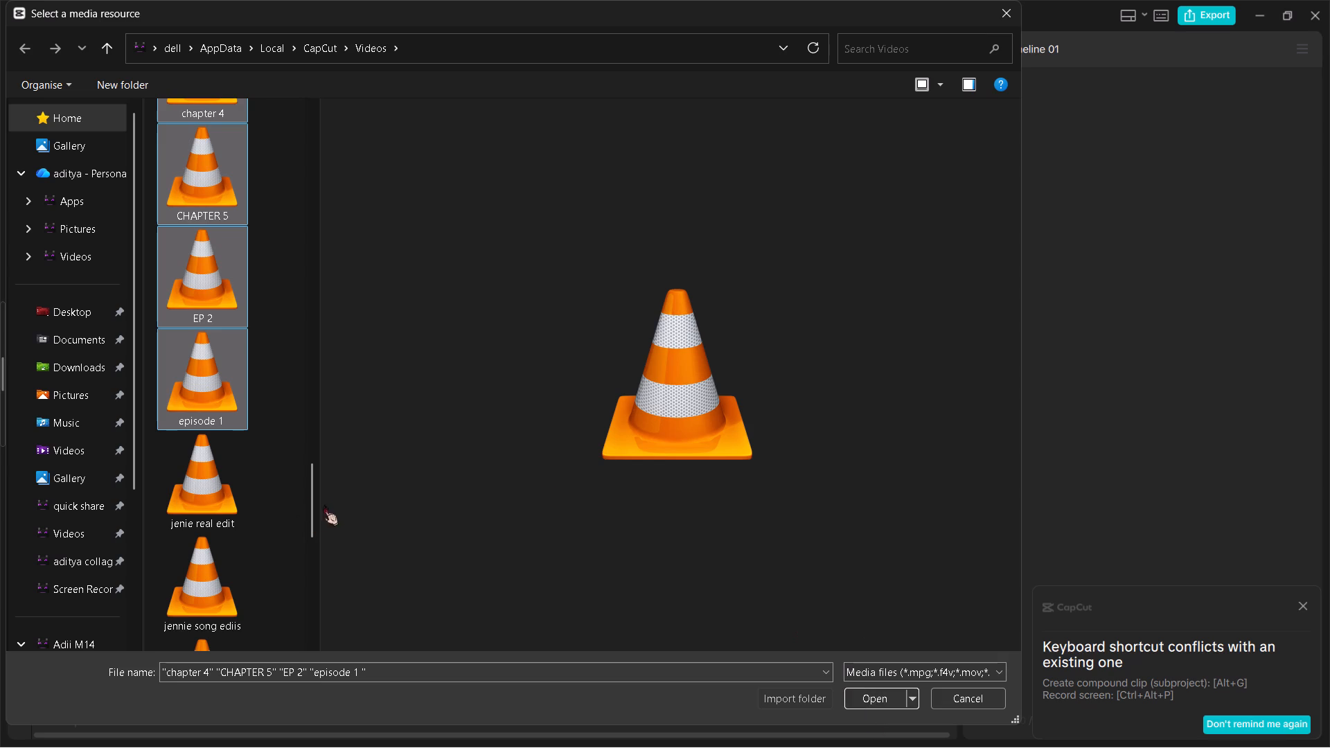
{"action": "left_click_drag", "start_coordinate": [317, 505], "coordinate": [326, 485]}
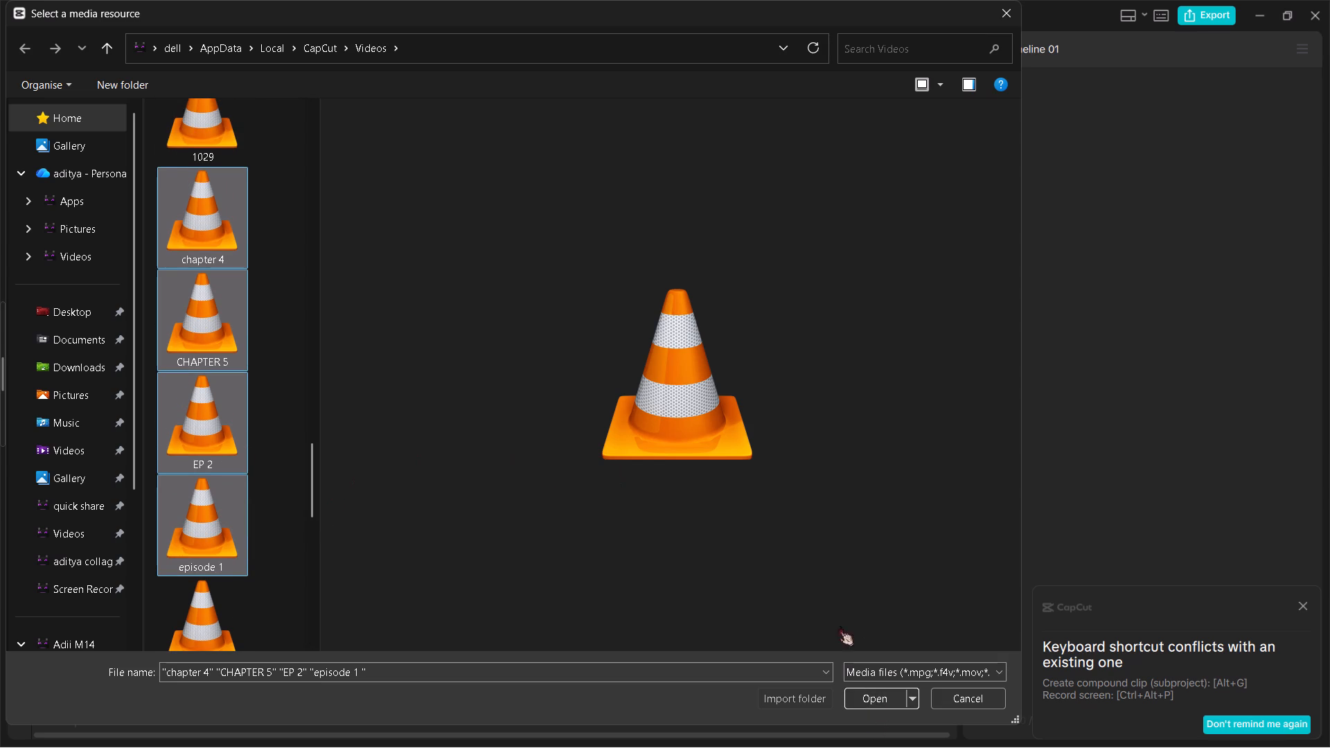
{"action": "left_click", "coordinate": [862, 705]}
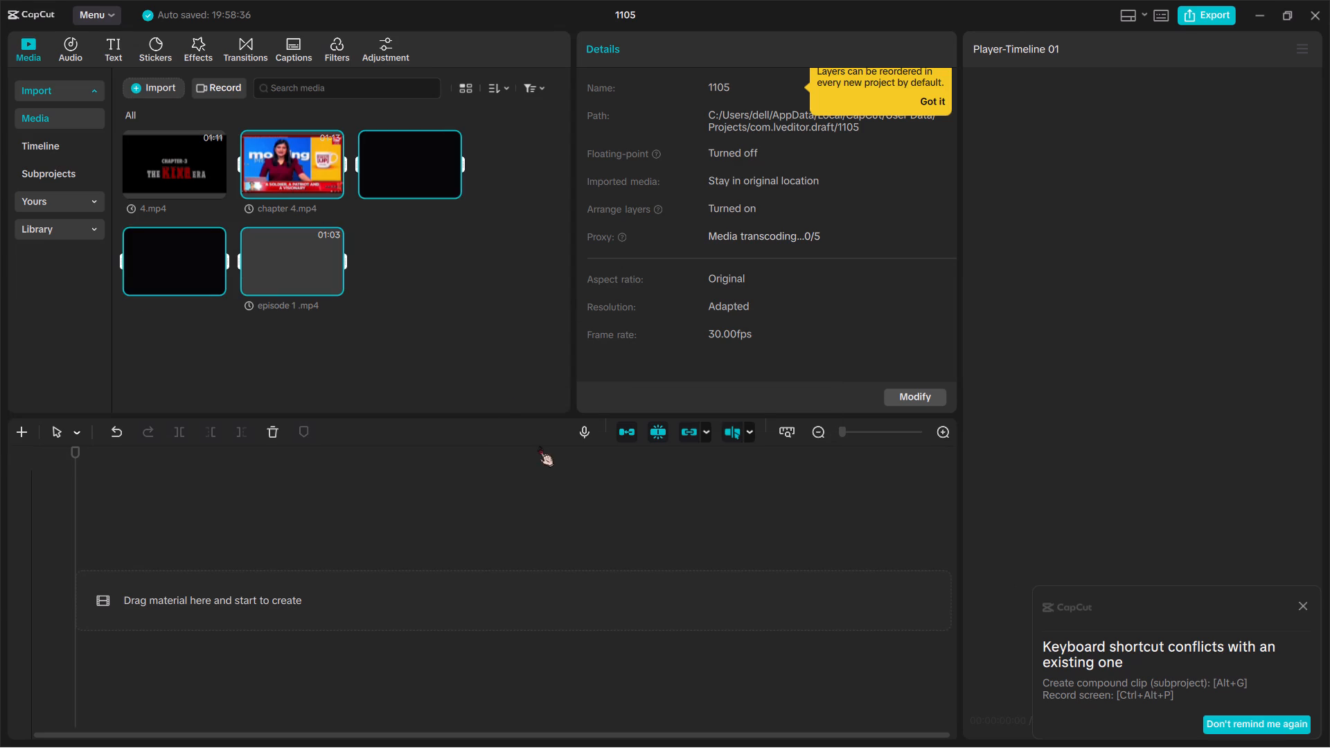
{"action": "left_click", "coordinate": [338, 303]}
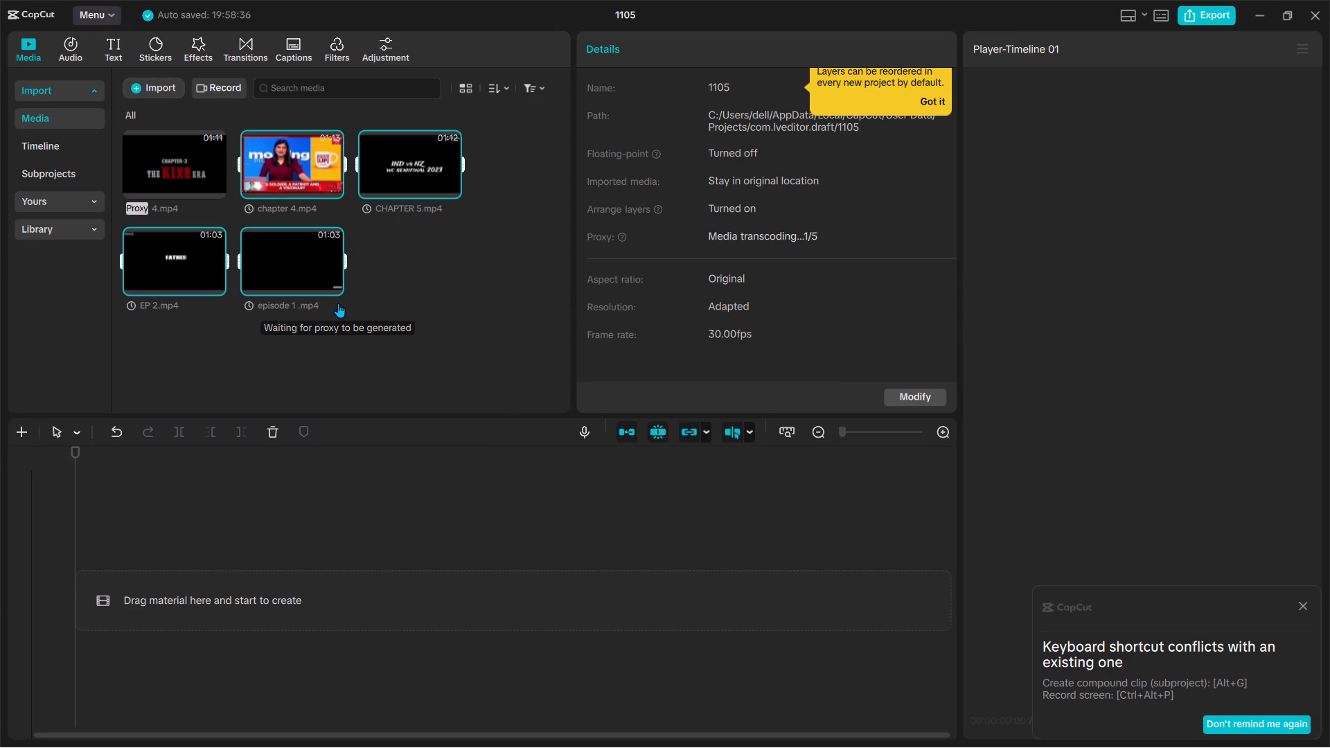
{"action": "left_click", "coordinate": [309, 343]}
{"action": "left_click", "coordinate": [309, 343]}
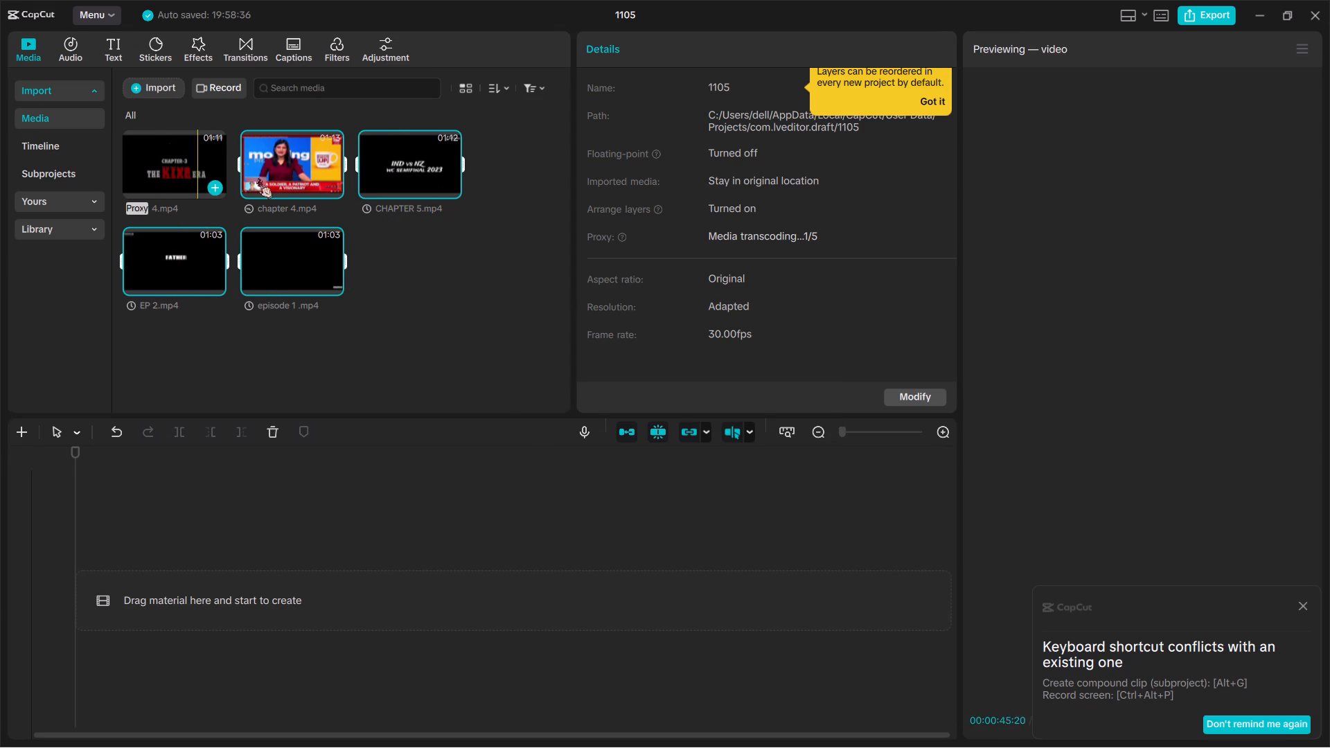
Reopen the device import and look through the video files in the Videos folder for further clips.
{"action": "left_click", "coordinate": [136, 84]}
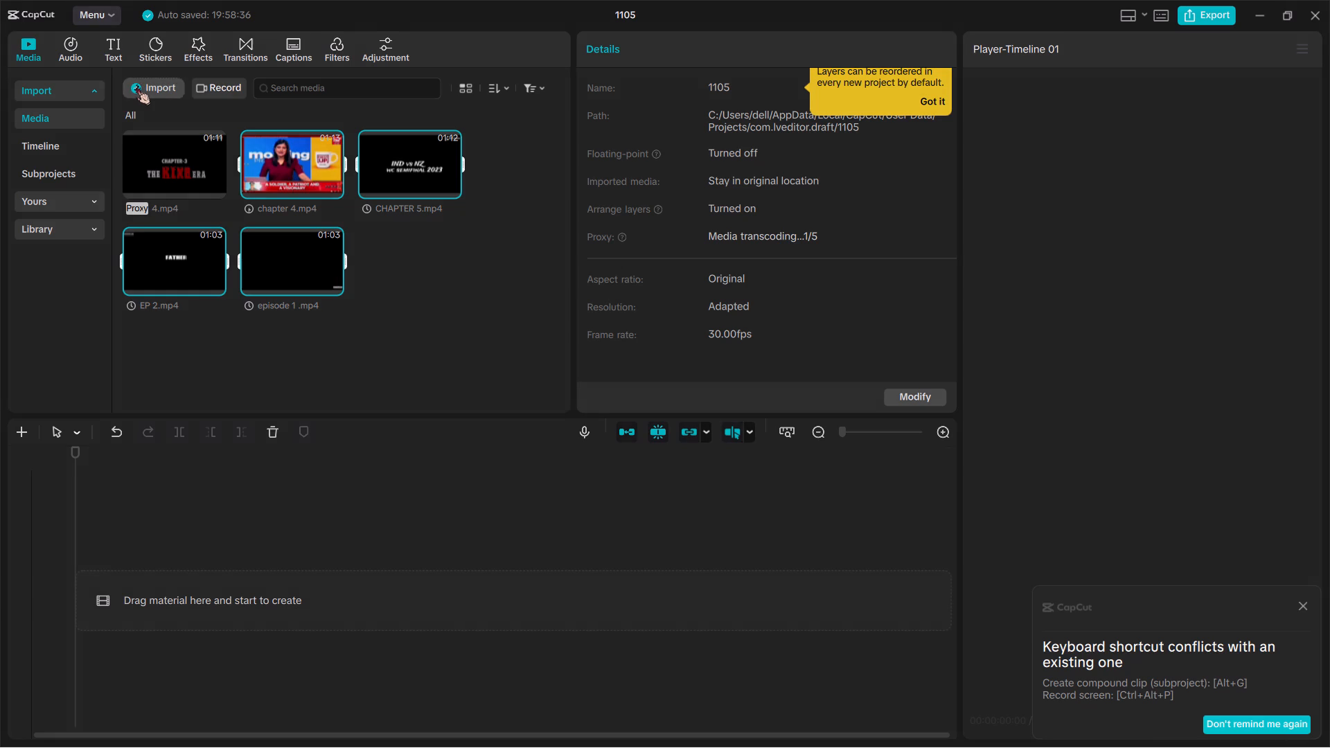
{"action": "left_click", "coordinate": [156, 122]}
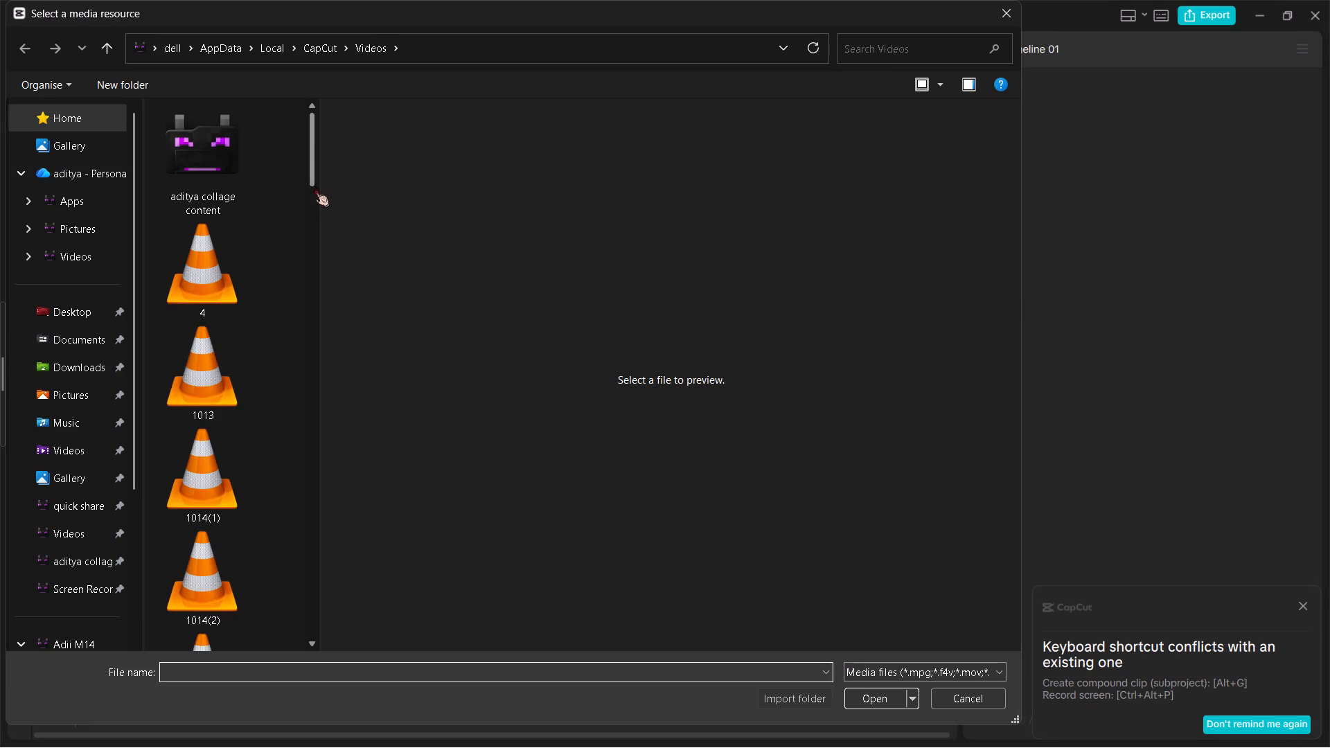
{"action": "left_click_drag", "start_coordinate": [314, 186], "coordinate": [314, 193]}
{"action": "left_click_drag", "start_coordinate": [314, 193], "coordinate": [314, 200]}
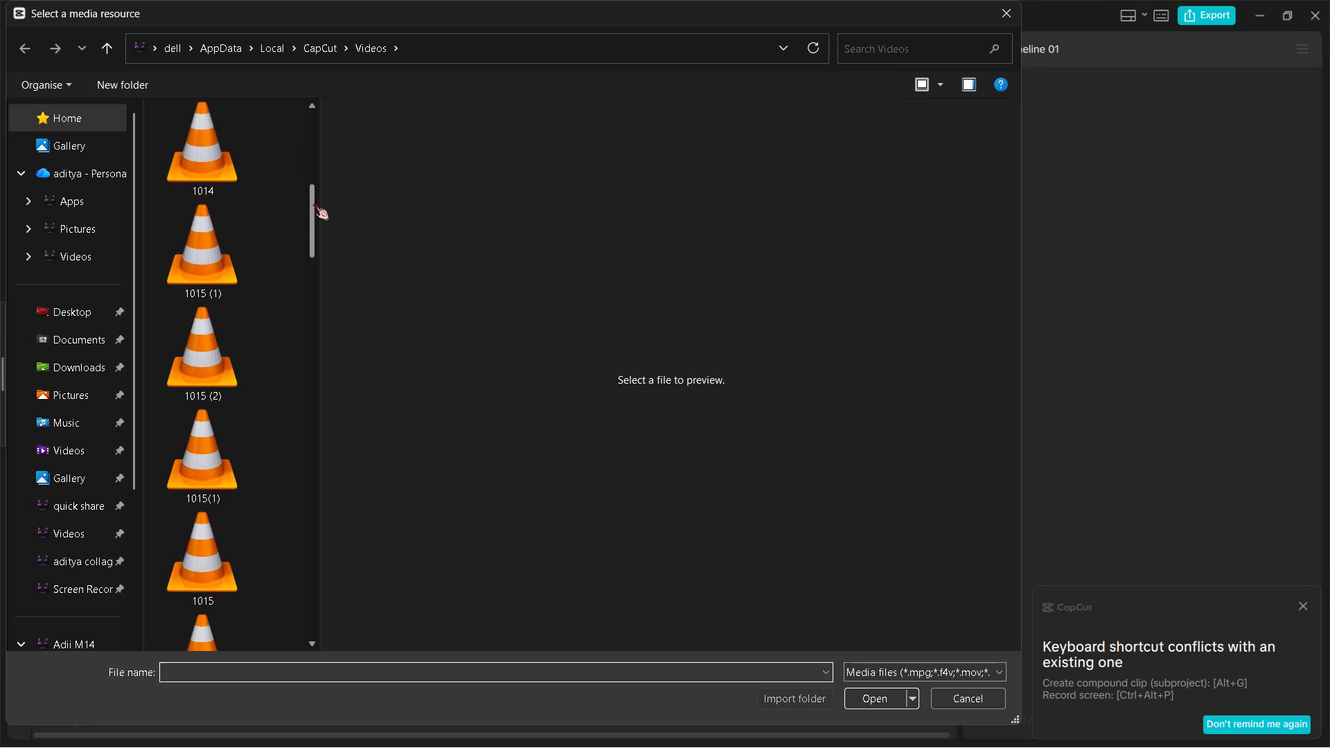
{"action": "left_click_drag", "start_coordinate": [314, 200], "coordinate": [317, 304]}
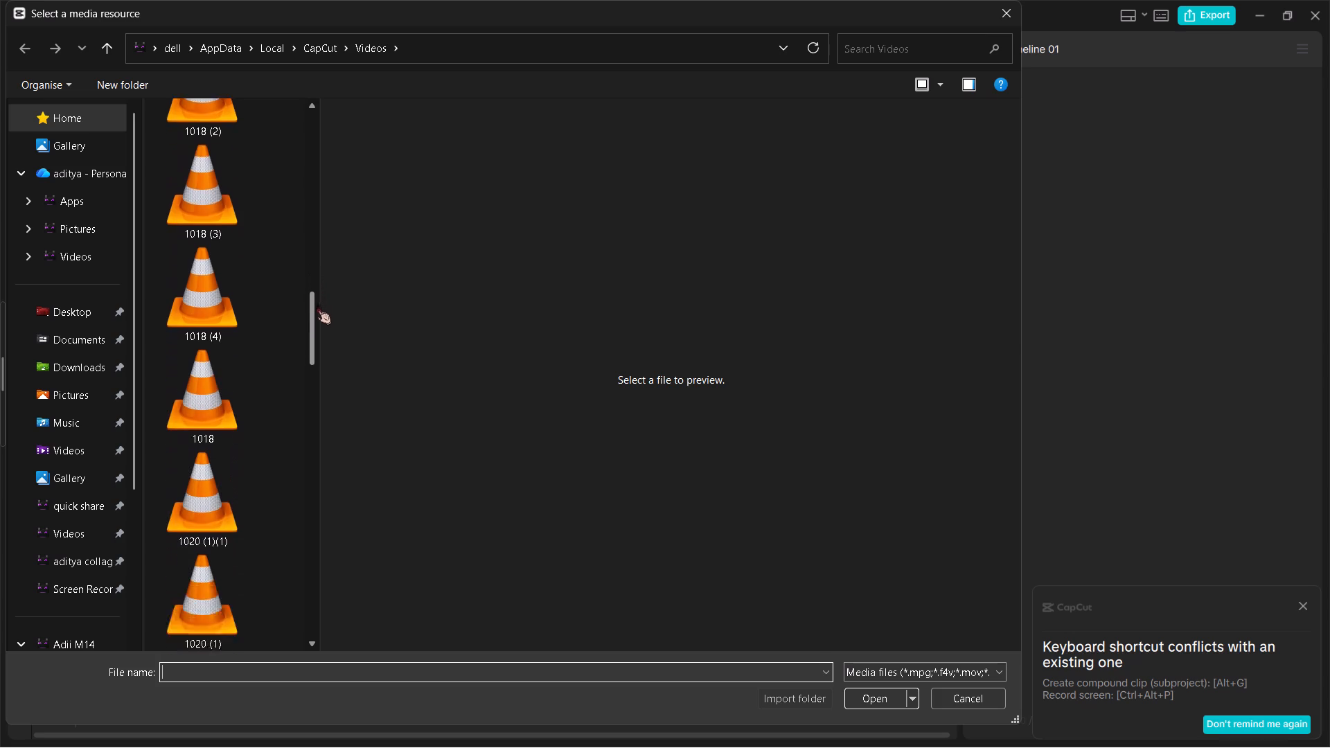
{"action": "left_click_drag", "start_coordinate": [317, 304], "coordinate": [326, 367]}
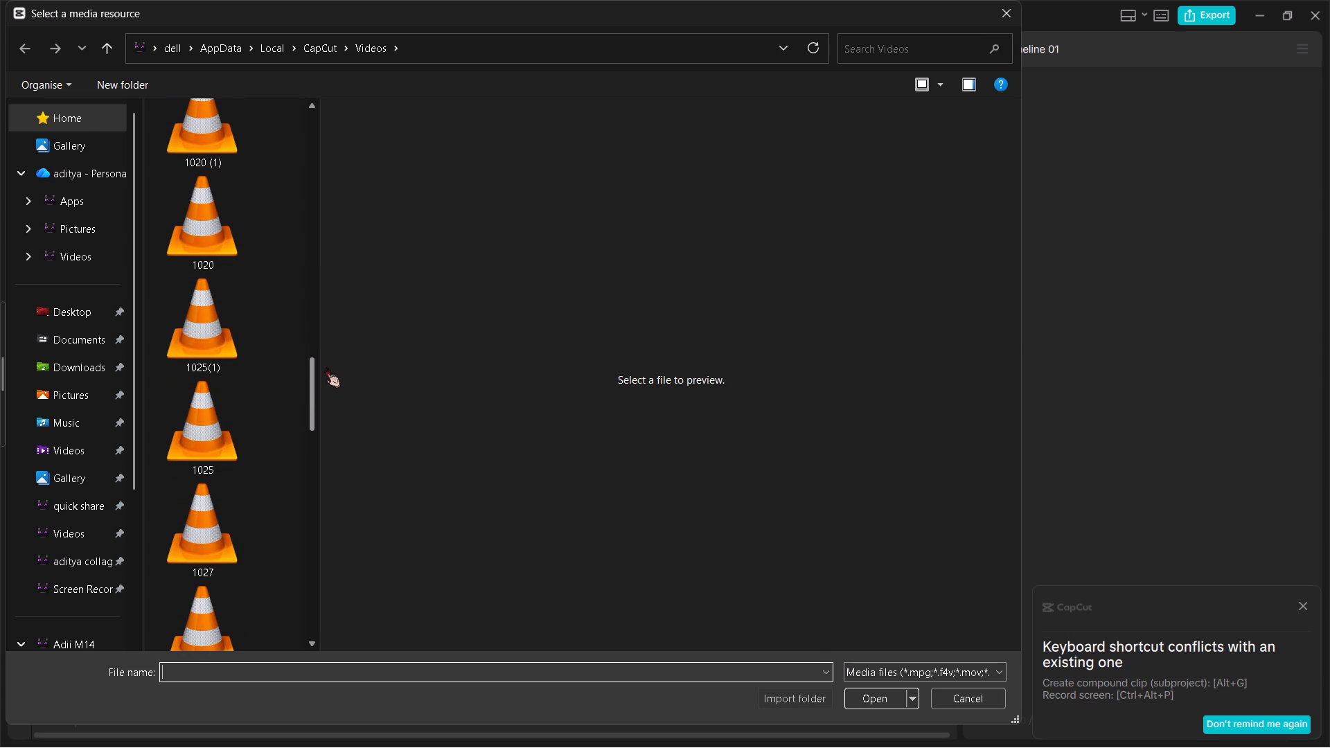
{"action": "left_click_drag", "start_coordinate": [326, 367], "coordinate": [326, 508]}
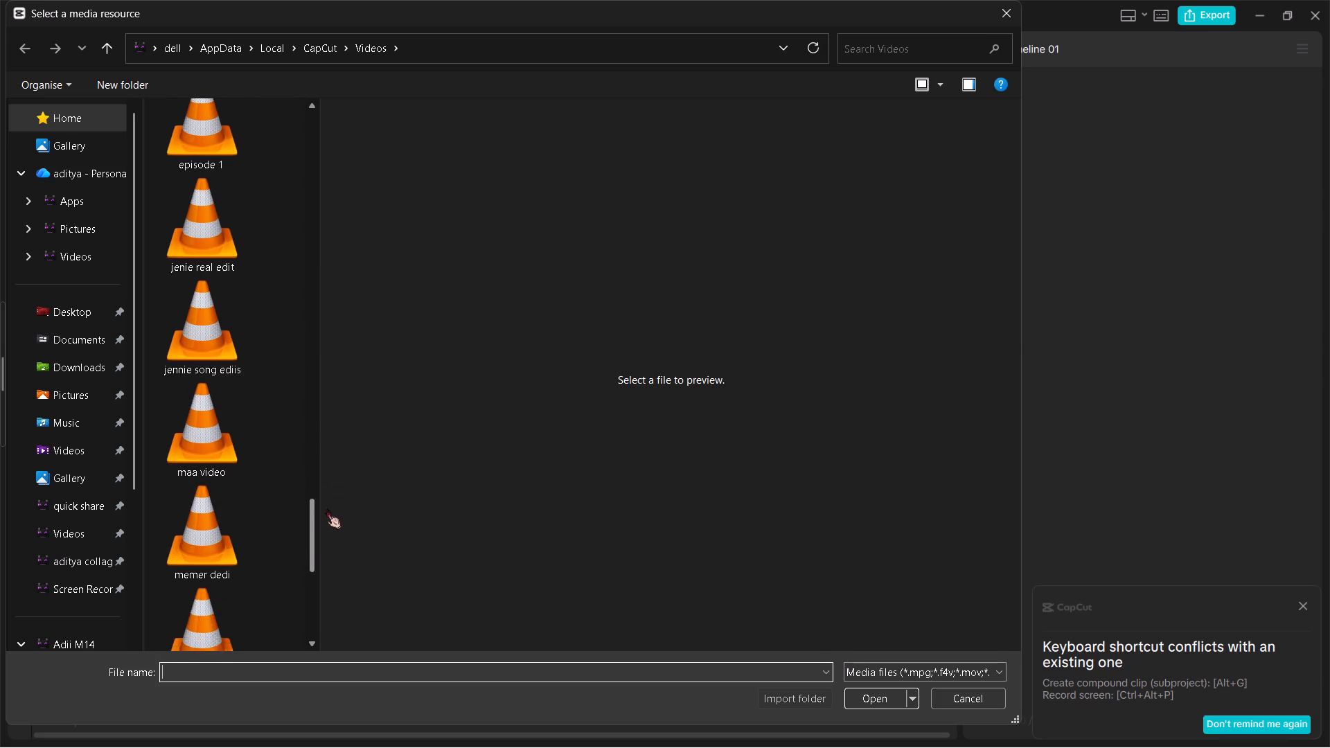
{"action": "left_click_drag", "start_coordinate": [326, 508], "coordinate": [333, 705]}
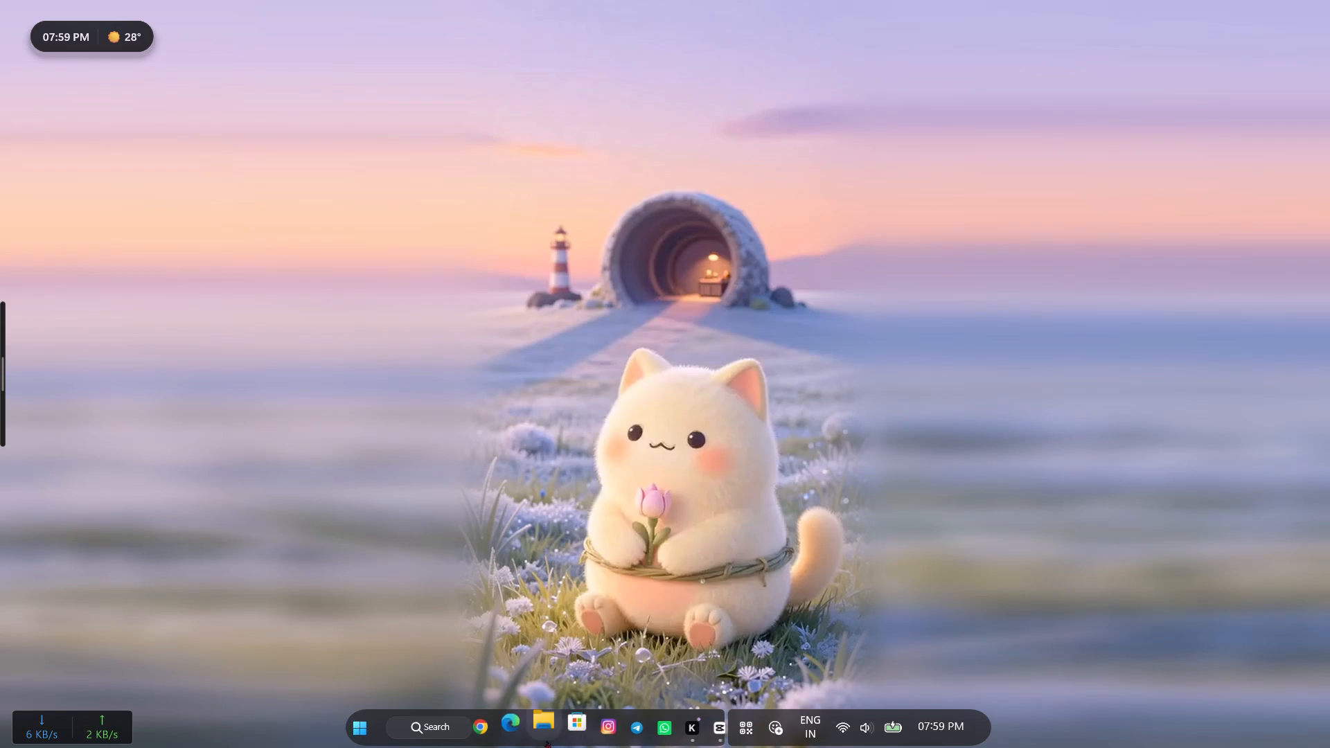
Switch to File Explorer, open CapCut's Videos folder and play the video 1029 in VLC media player to check its content.
{"action": "left_click", "coordinate": [546, 742]}
{"action": "scroll", "coordinate": [546, 742], "scroll_direction": "down", "scroll_amount": 1}
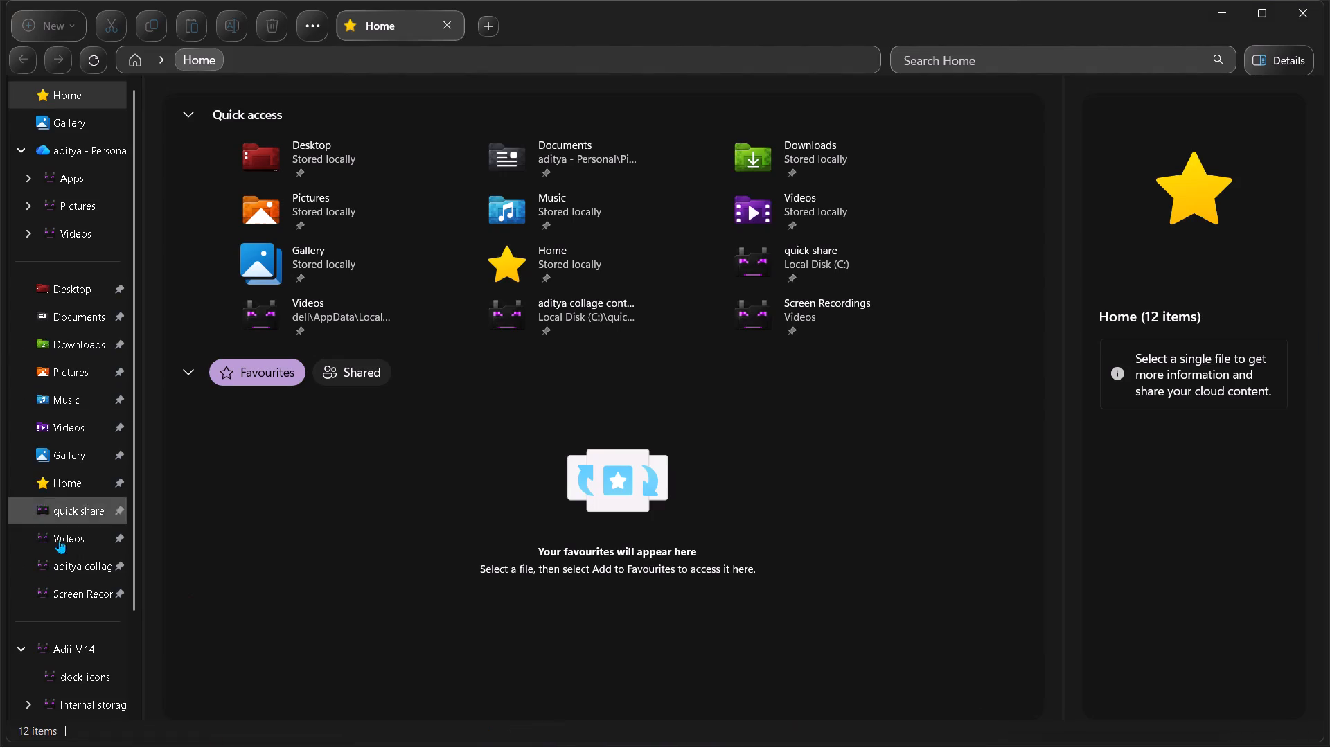
{"action": "left_click", "coordinate": [80, 540]}
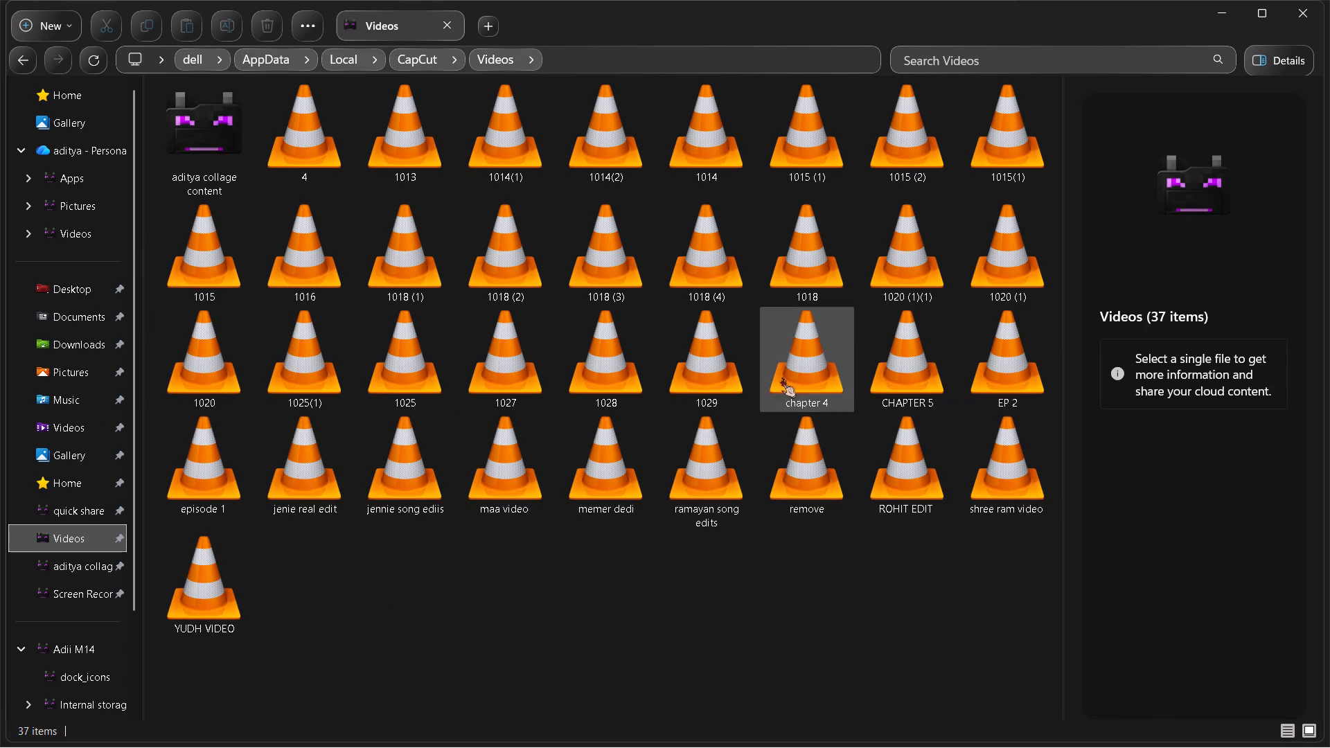
{"action": "double_click", "coordinate": [707, 381]}
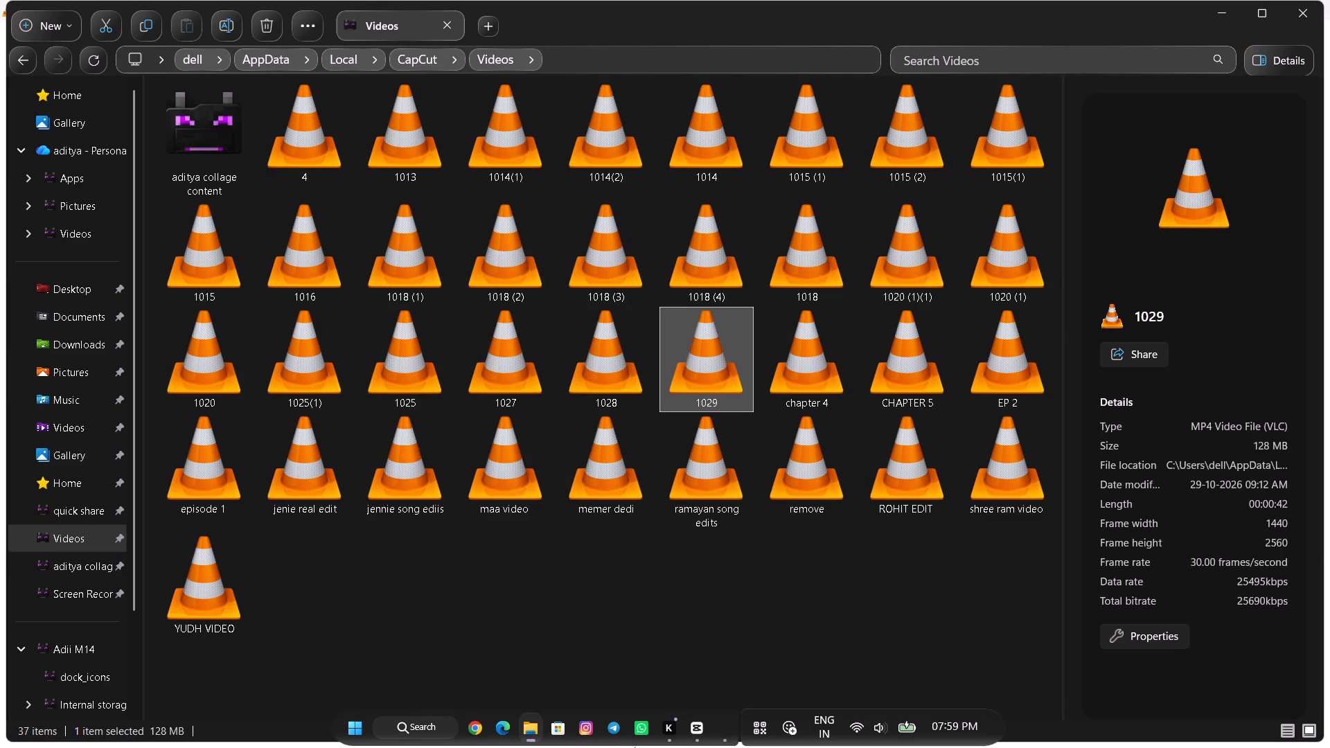
{"action": "left_click", "coordinate": [732, 729]}
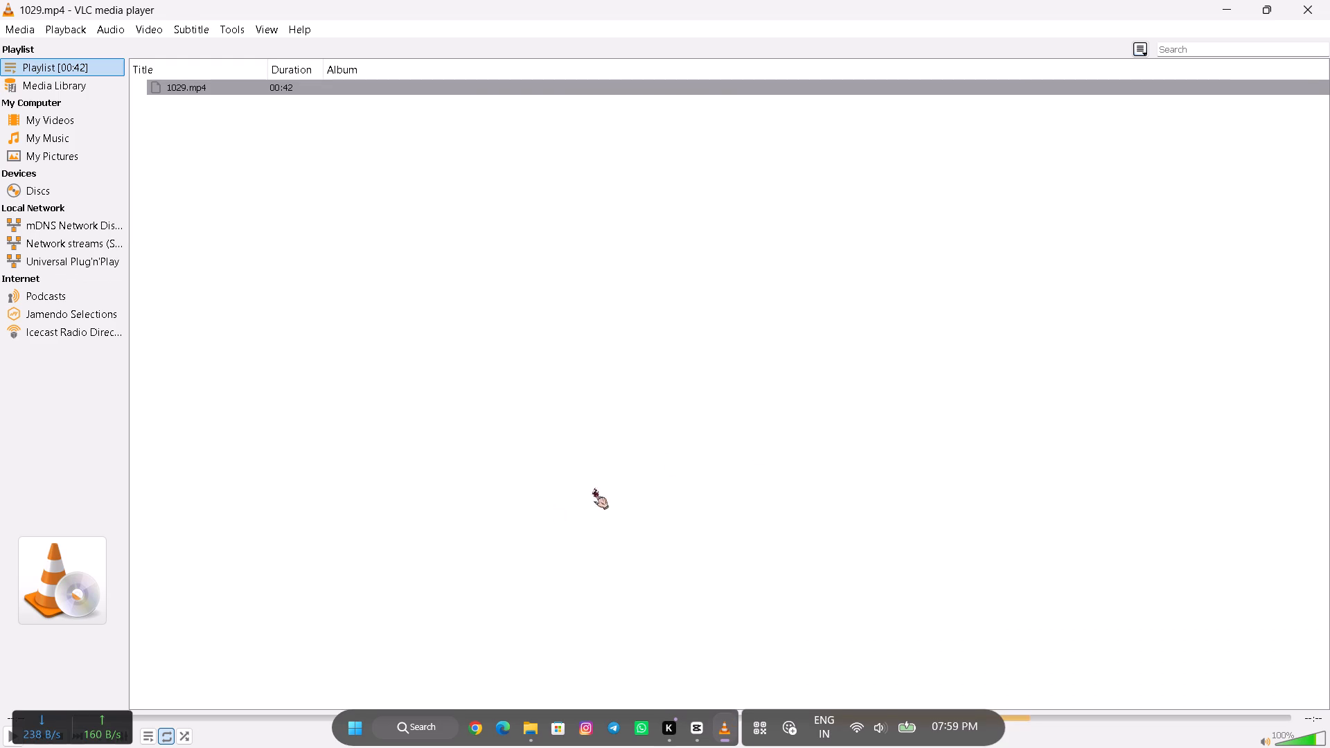
{"action": "left_click", "coordinate": [268, 715]}
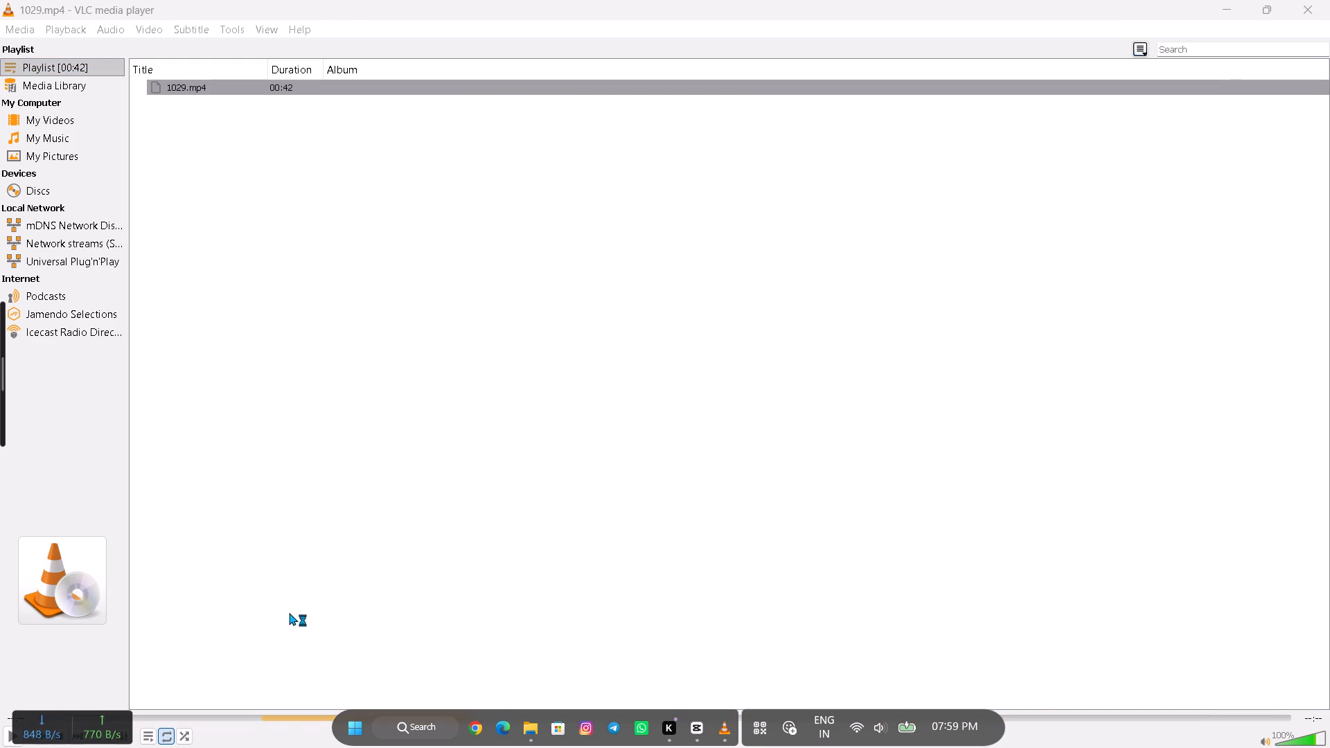
{"action": "double_click", "coordinate": [321, 89]}
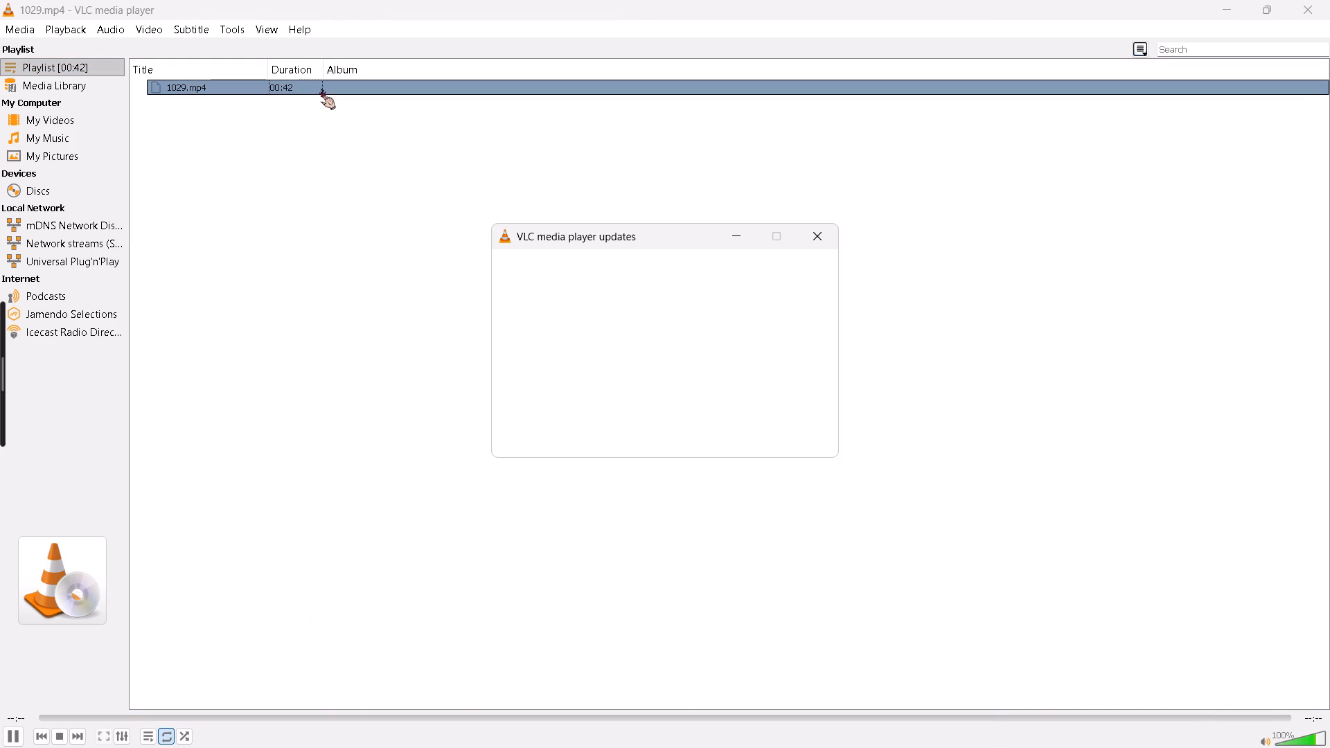
{"action": "double_click", "coordinate": [723, 432]}
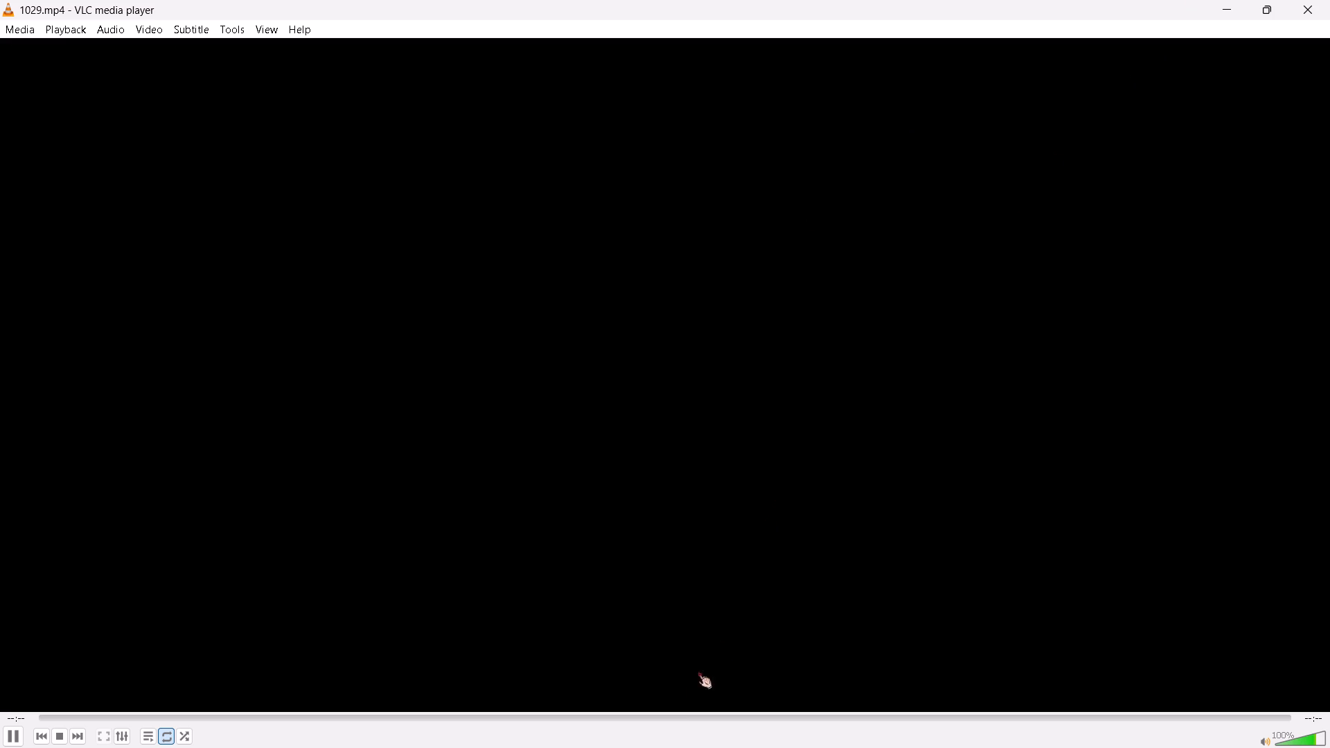
Skim to the middle of video 1029, close VLC media player, then return to CapCut and cancel the media import.
{"action": "left_click", "coordinate": [676, 719]}
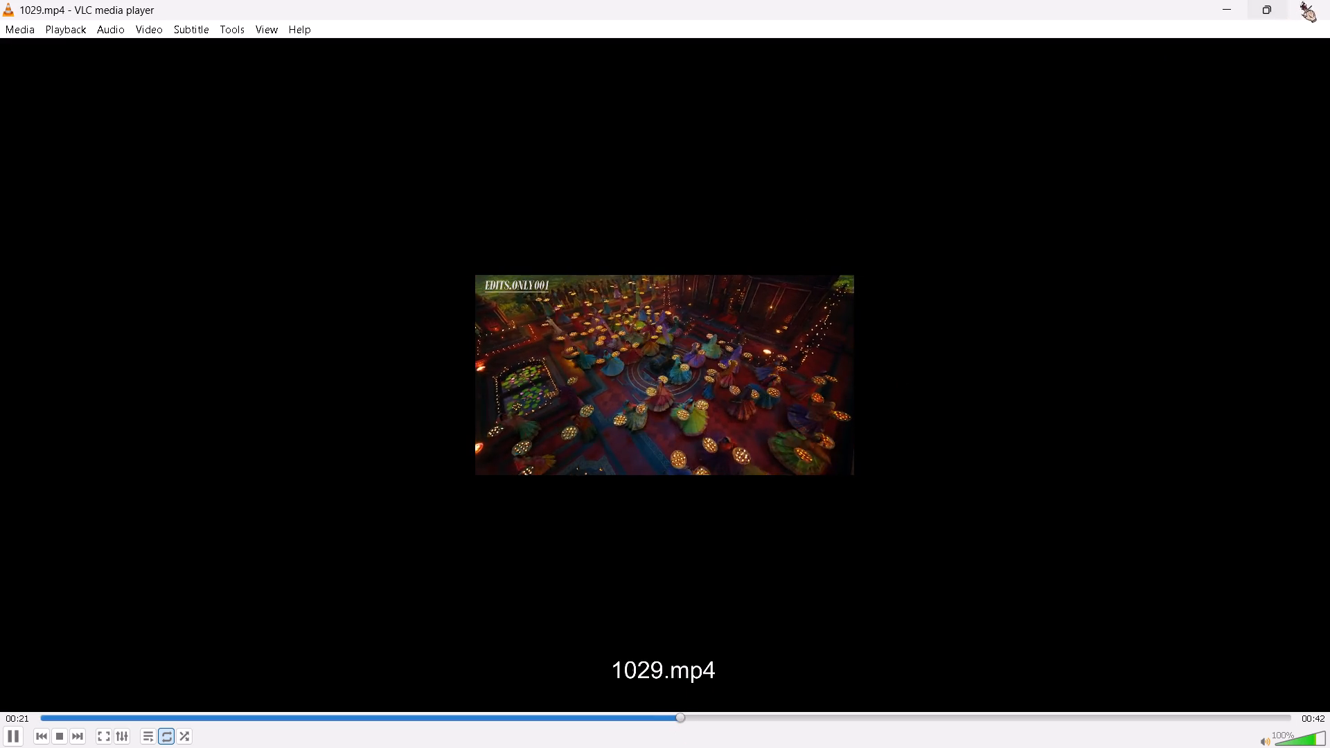
{"action": "left_click", "coordinate": [1320, 3]}
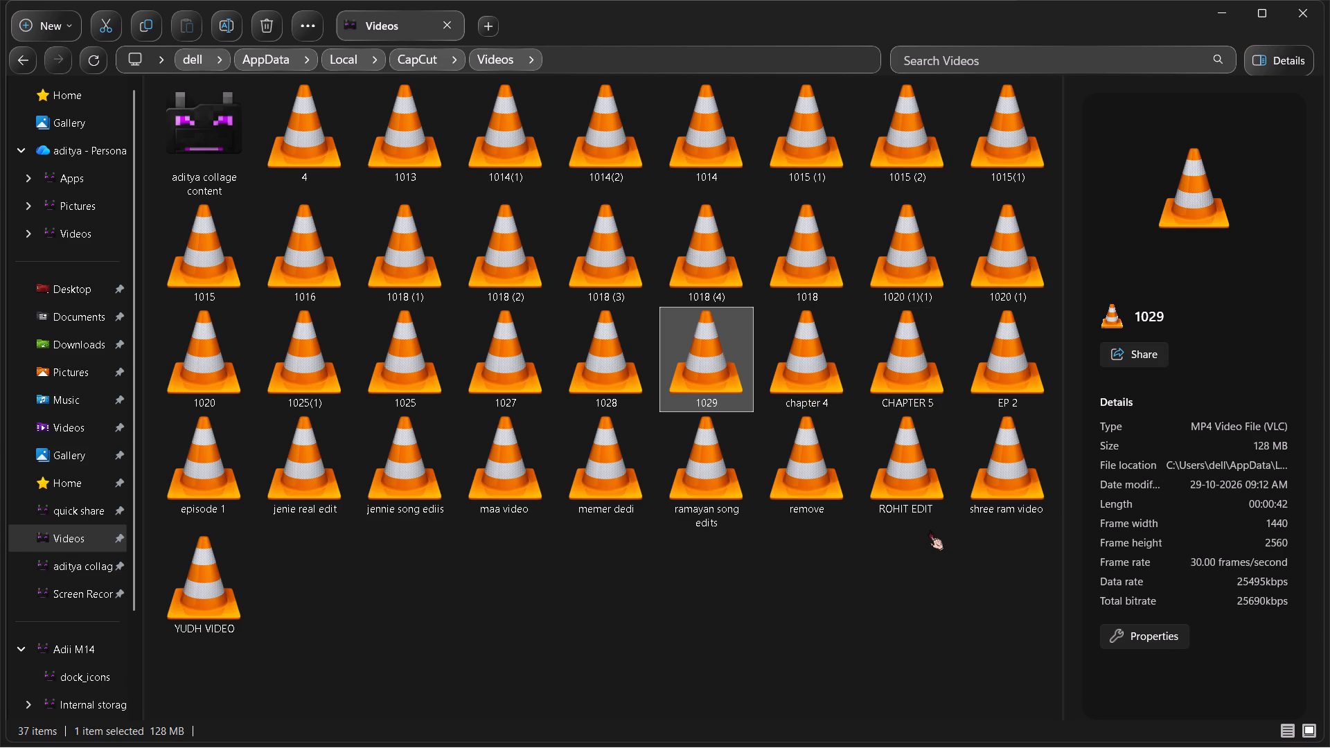
{"action": "left_click", "coordinate": [684, 322]}
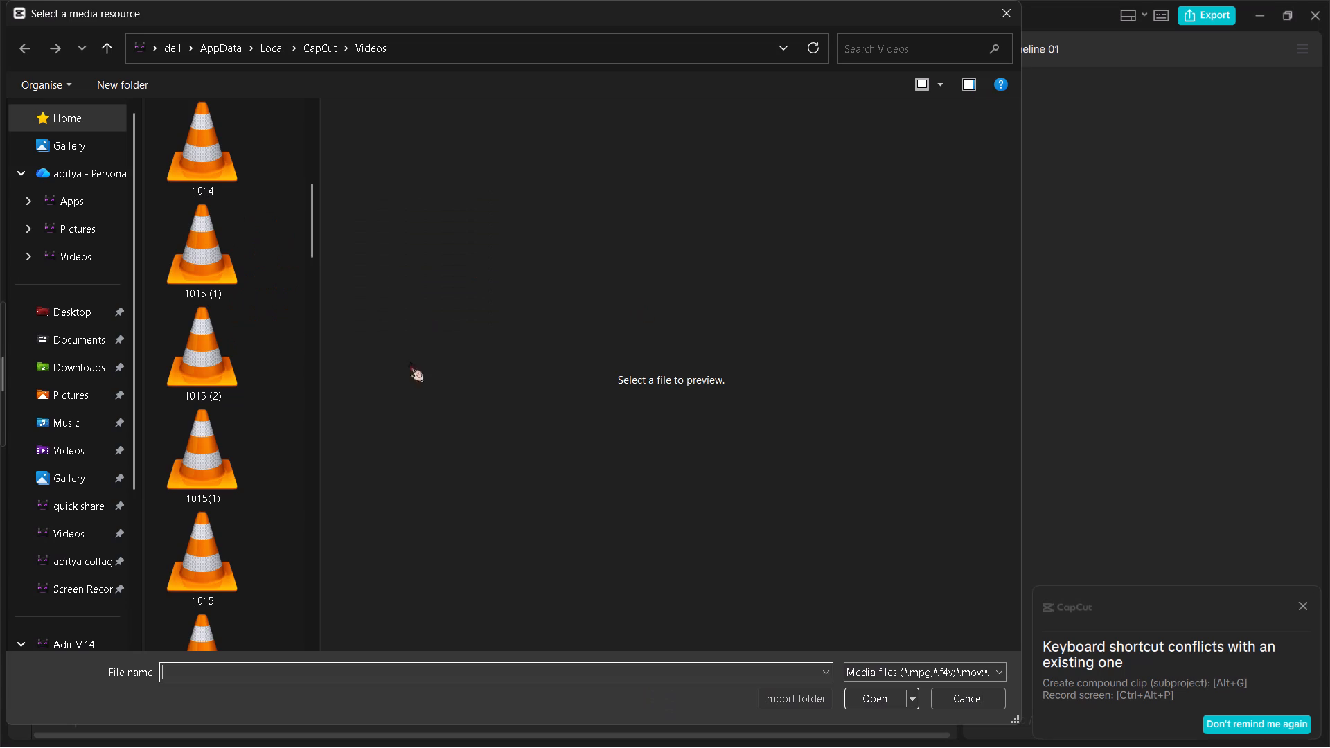
{"action": "left_click", "coordinate": [997, 8]}
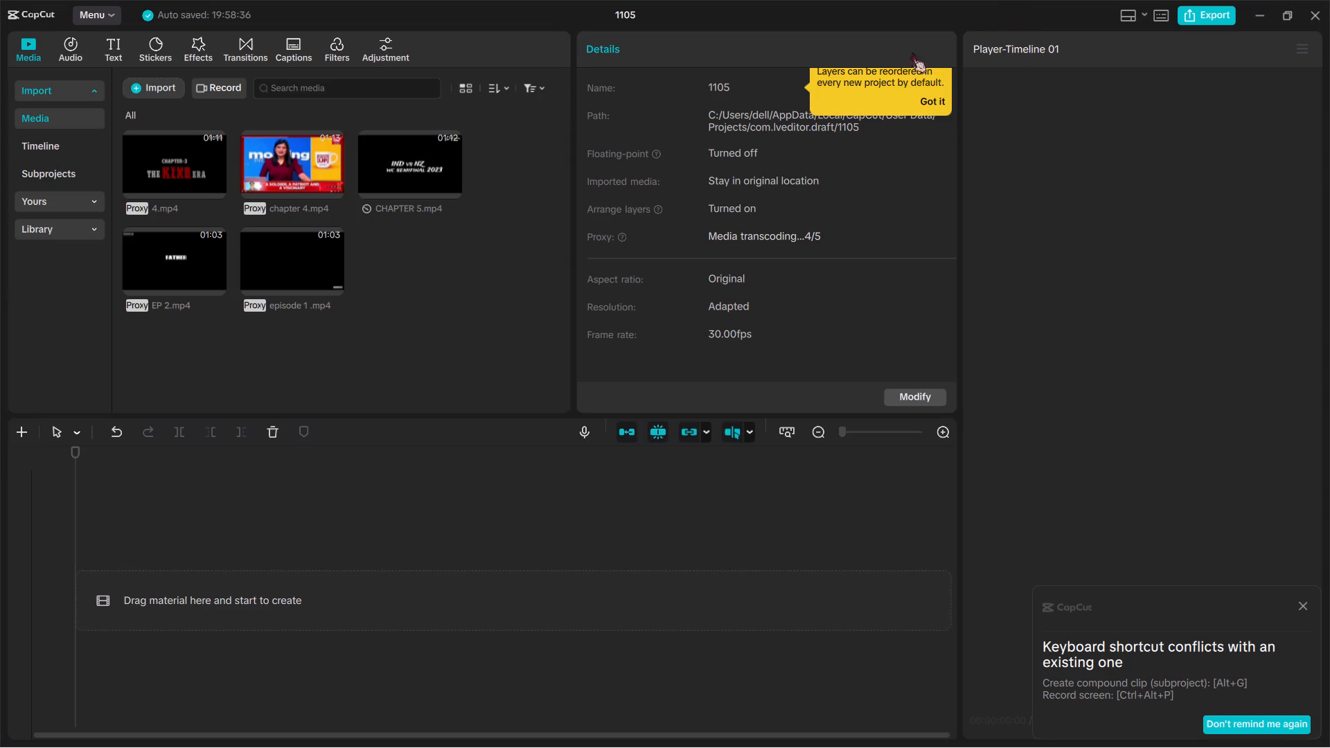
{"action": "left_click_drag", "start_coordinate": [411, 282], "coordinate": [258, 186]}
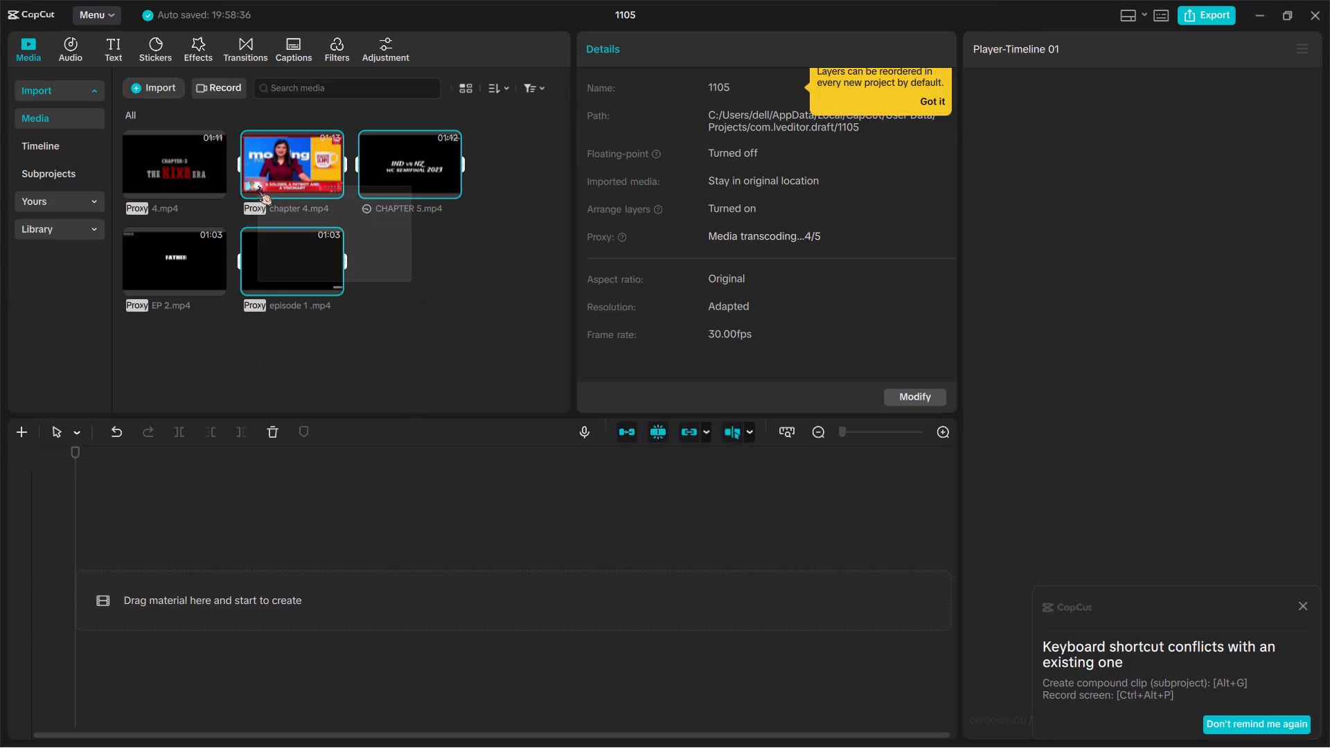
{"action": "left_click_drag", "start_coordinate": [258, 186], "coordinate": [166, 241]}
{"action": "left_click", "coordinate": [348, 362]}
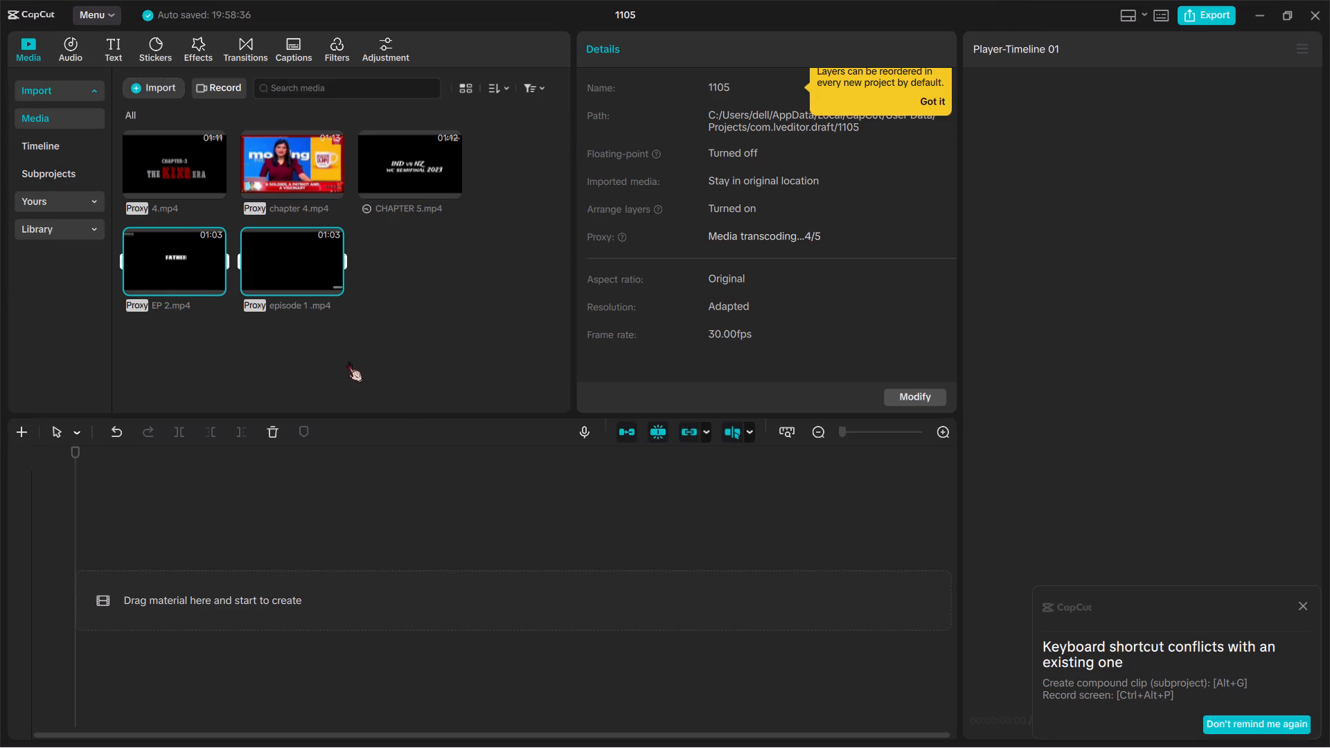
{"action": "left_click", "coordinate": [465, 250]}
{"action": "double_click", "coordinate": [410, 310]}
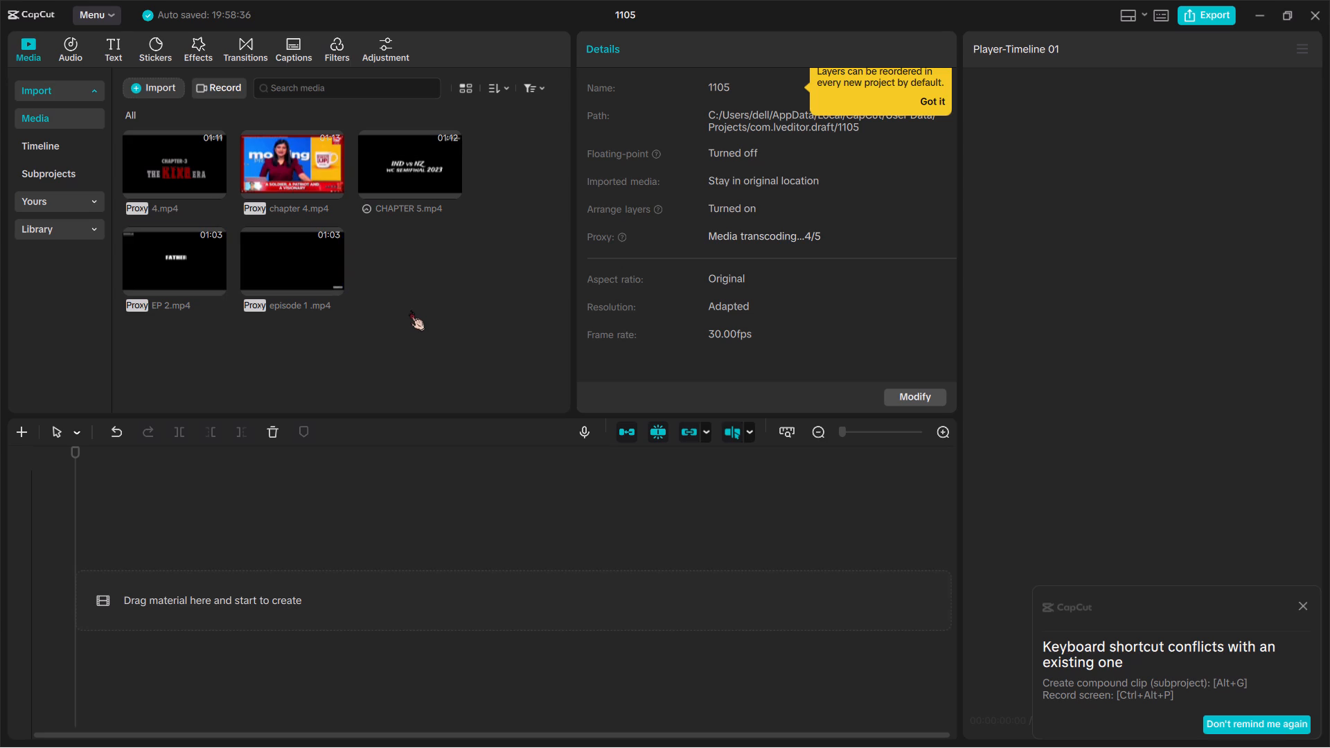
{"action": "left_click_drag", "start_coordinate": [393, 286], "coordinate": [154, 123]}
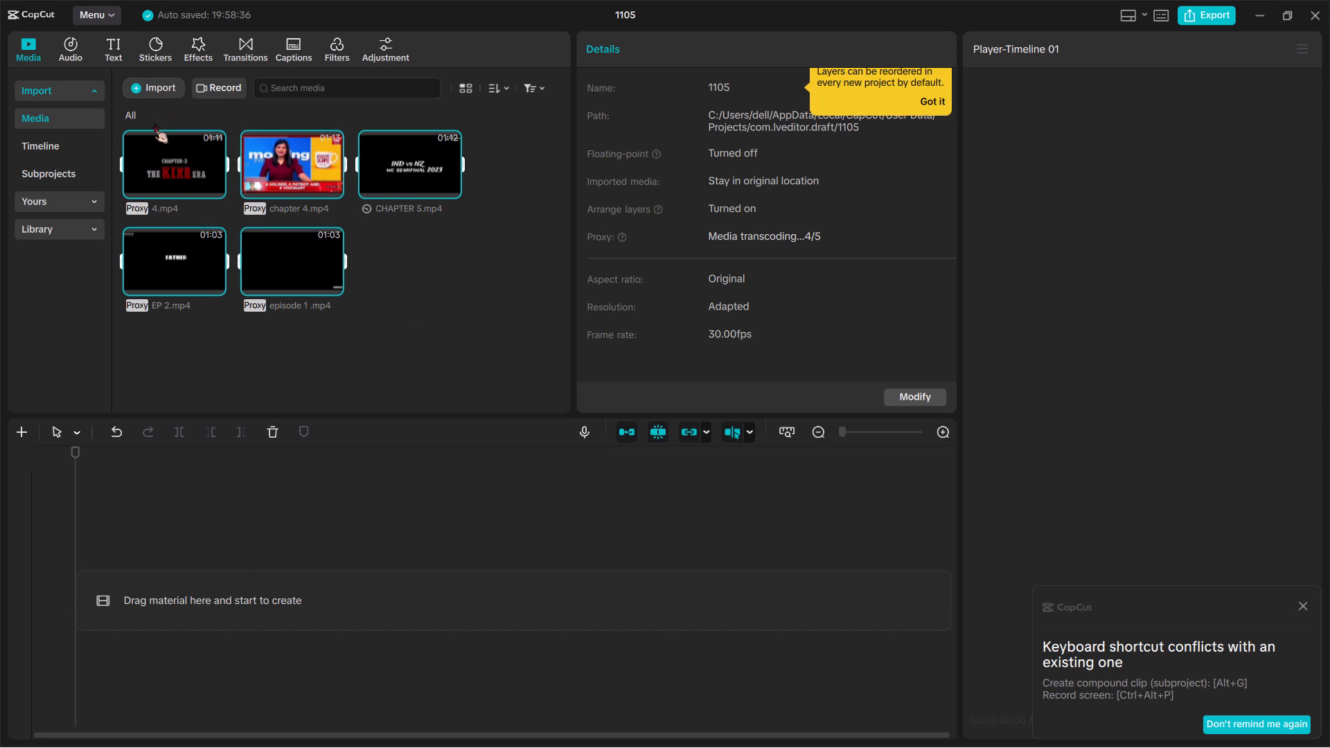
Place the episode 1 video at the start of the empty timeline.
{"action": "left_click_drag", "start_coordinate": [249, 210], "coordinate": [257, 326]}
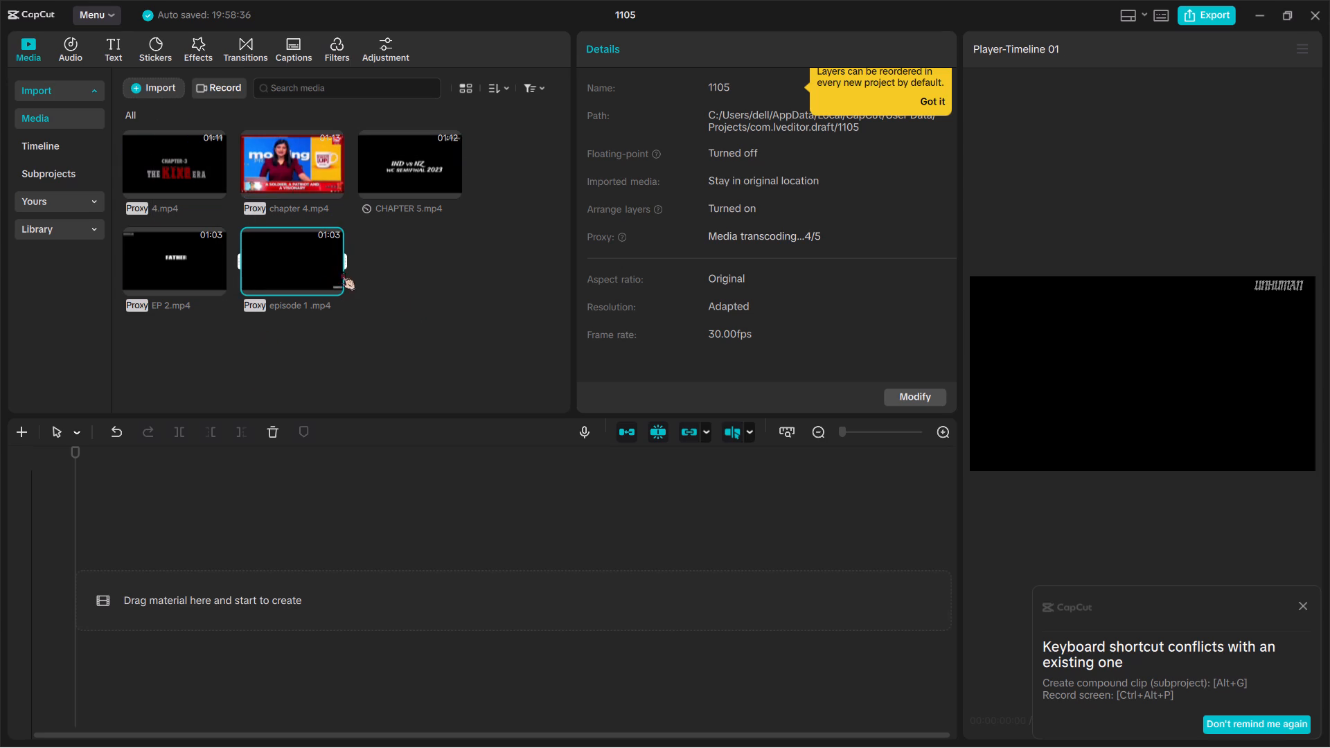
{"action": "left_click_drag", "start_coordinate": [314, 241], "coordinate": [342, 348]}
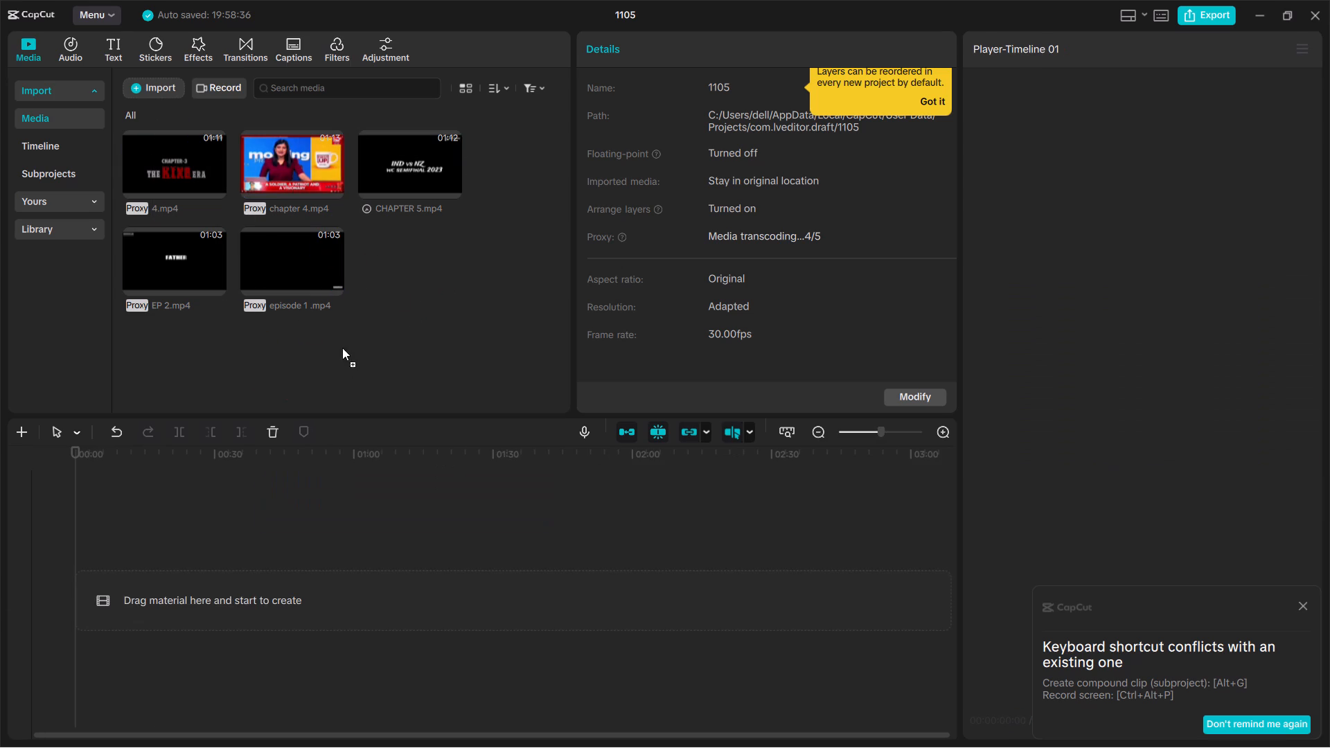
{"action": "left_click_drag", "start_coordinate": [342, 348], "coordinate": [188, 582]}
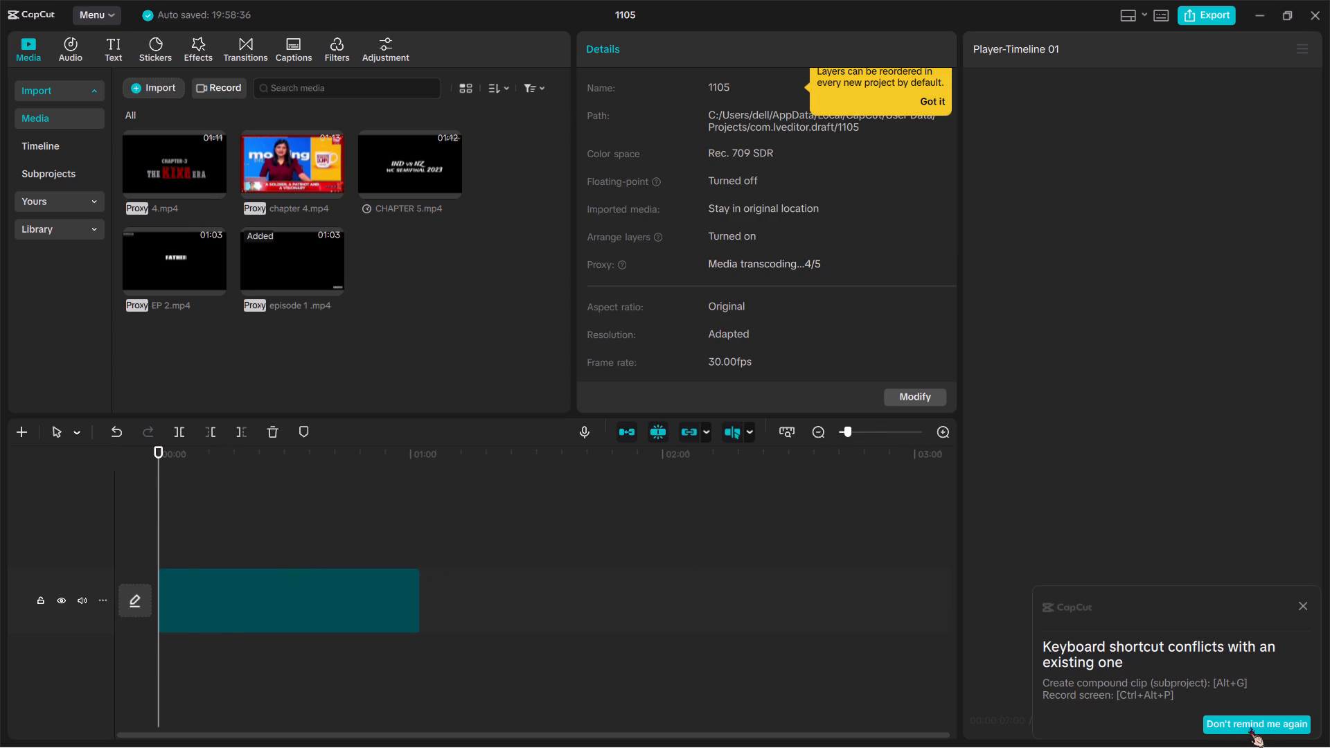
Dismiss the keyboard shortcut conflict notice.
{"action": "scroll", "coordinate": [1319, 652], "scroll_direction": "up", "scroll_amount": 1, "text": "ctrl"}
{"action": "left_click", "coordinate": [1298, 605]}
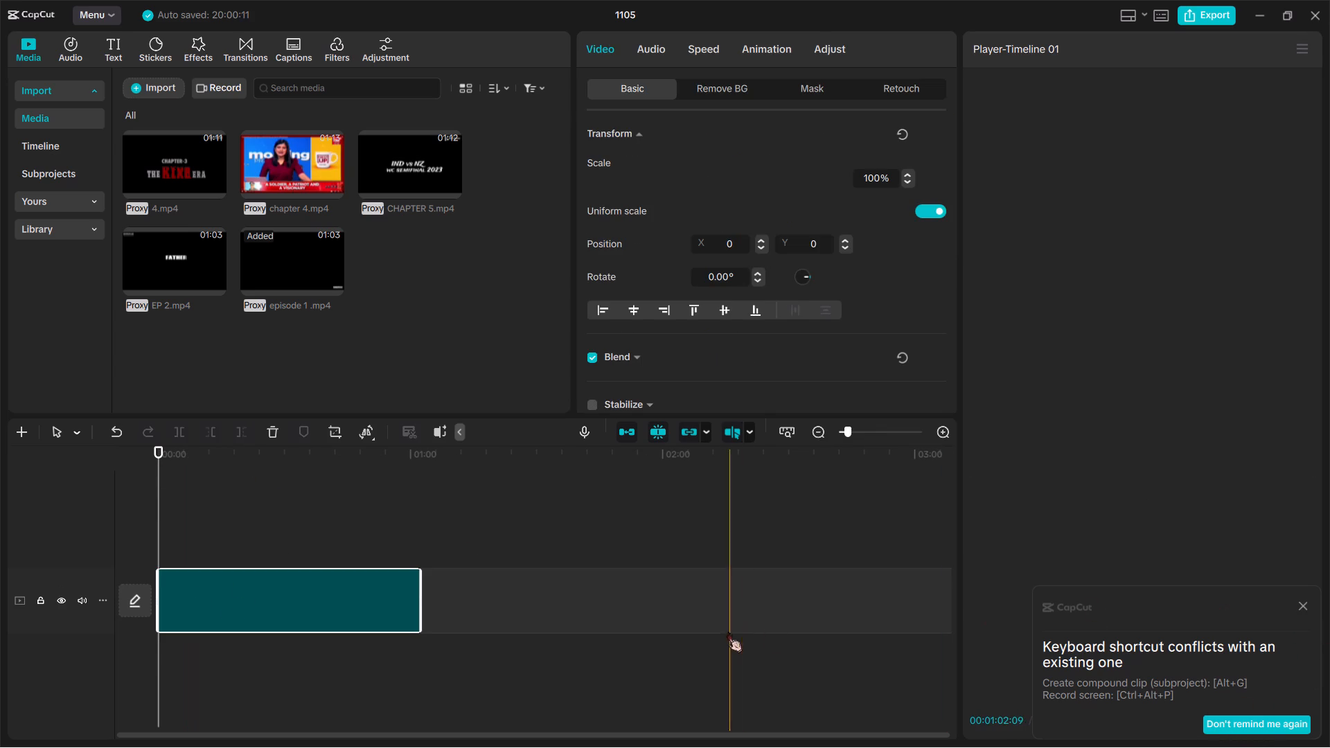
{"action": "left_click", "coordinate": [1307, 607]}
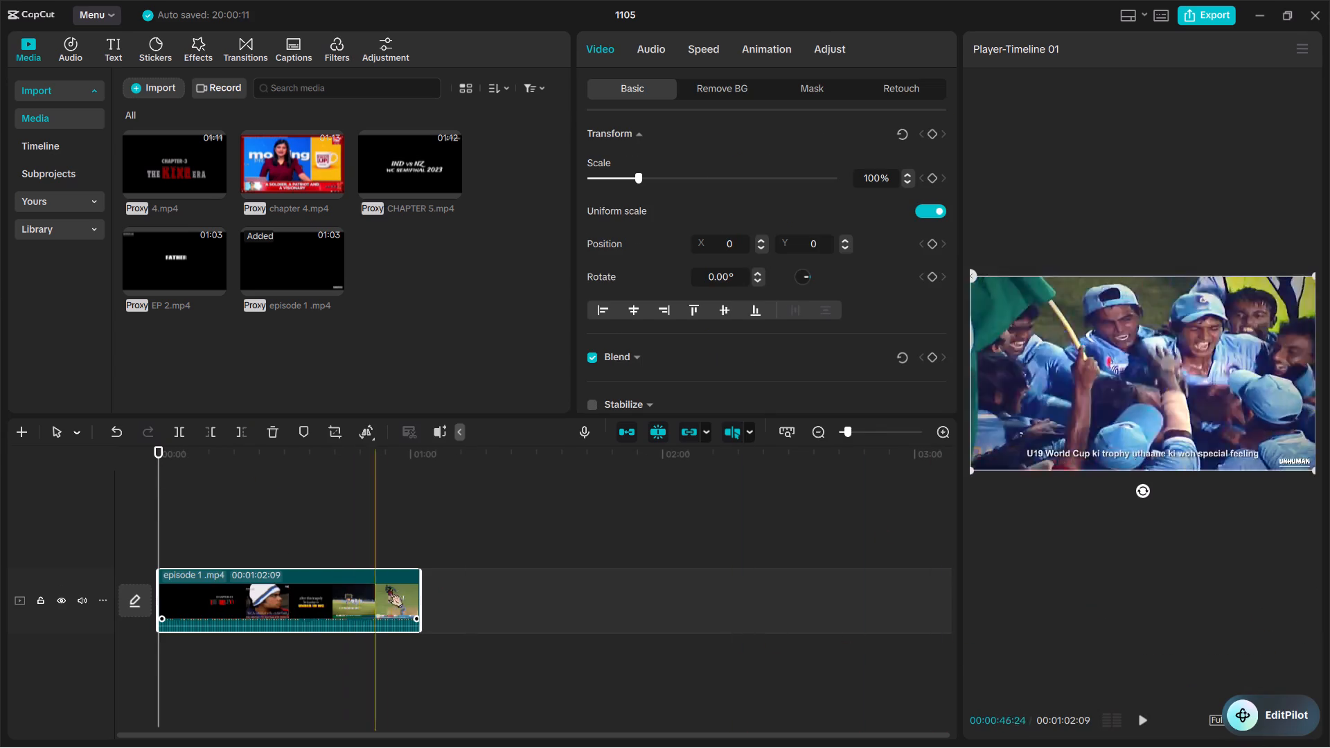
Split the episode 1 clip at 00:00:31:04 and delete the portion before the cut.
{"action": "scroll", "coordinate": [290, 601], "scroll_direction": "up", "scroll_amount": 16, "text": "ctrl"}
{"action": "scroll", "coordinate": [290, 601], "scroll_direction": "up", "scroll_amount": 5, "text": "ctrl"}
{"action": "scroll", "coordinate": [290, 601], "scroll_direction": "right", "scroll_amount": 1}
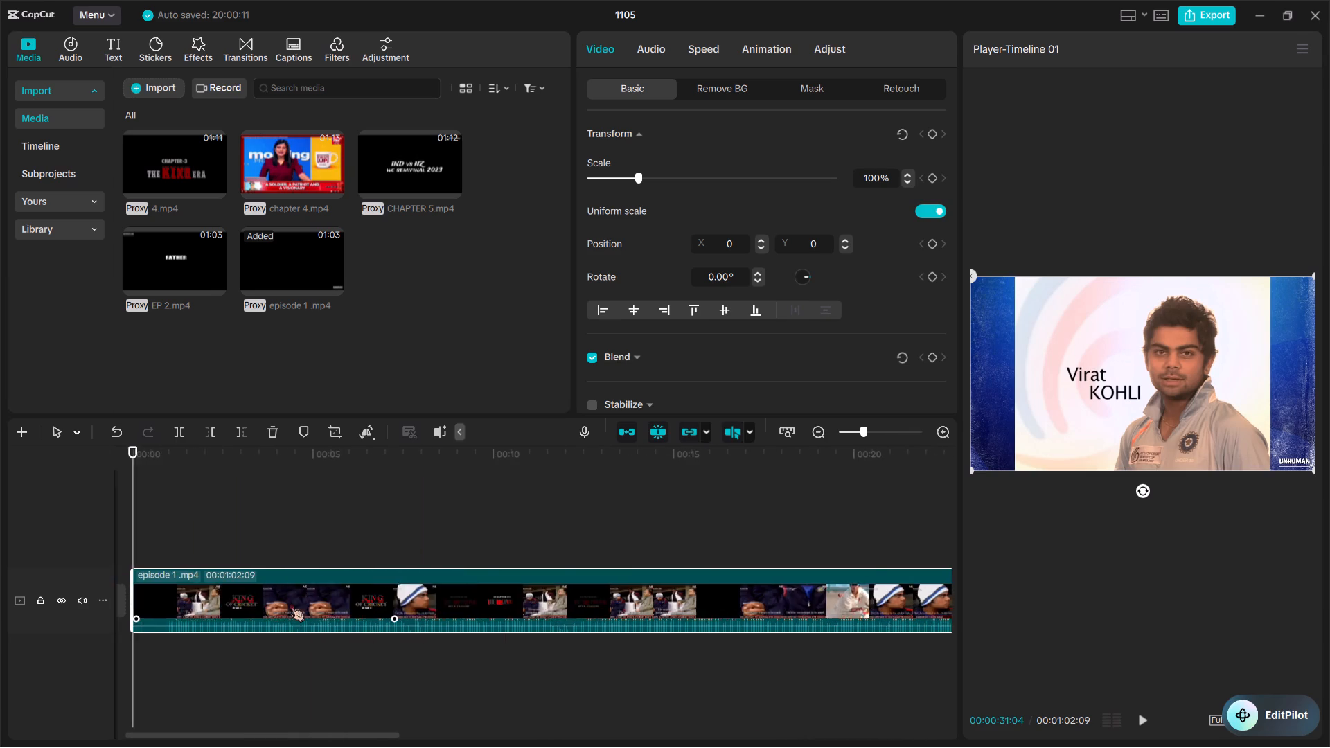
{"action": "scroll", "coordinate": [290, 601], "scroll_direction": "right", "scroll_amount": 1}
{"action": "scroll", "coordinate": [635, 630], "scroll_direction": "left", "scroll_amount": 1}
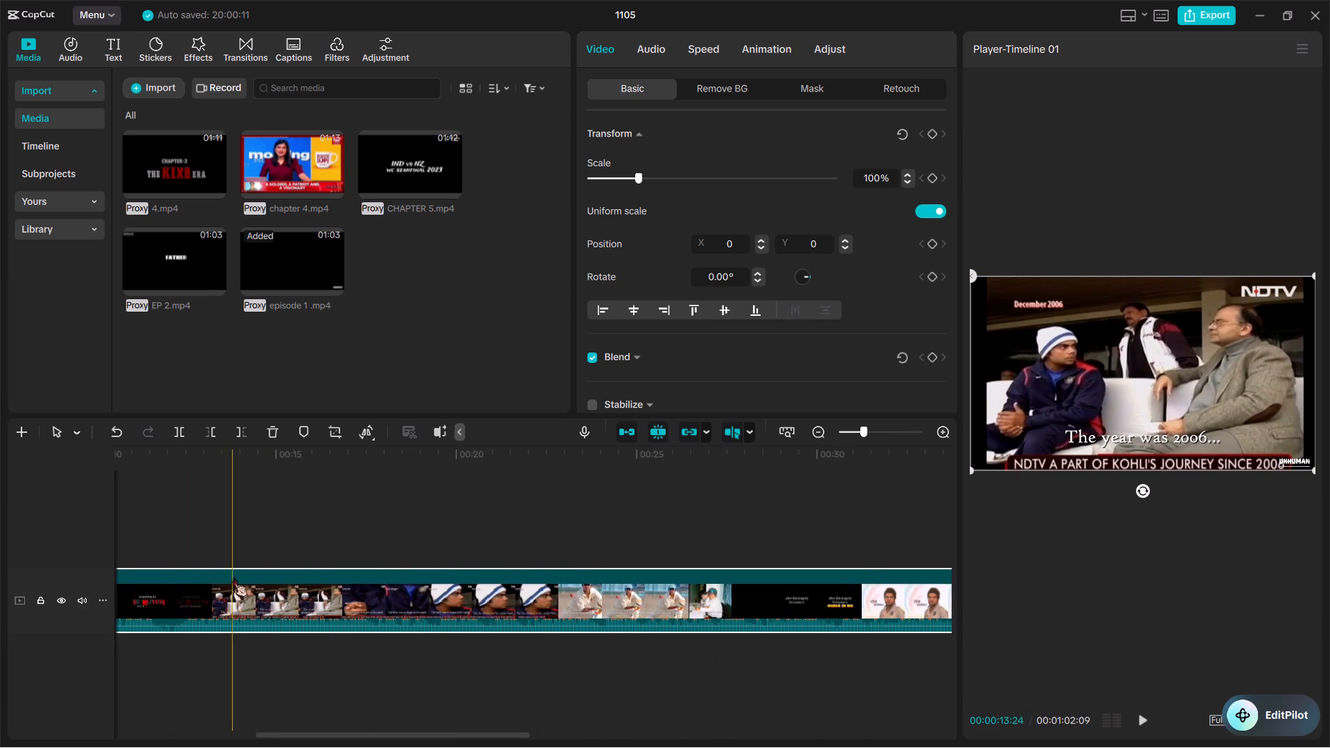
{"action": "scroll", "coordinate": [233, 577], "scroll_direction": "right", "scroll_amount": 1}
{"action": "scroll", "coordinate": [233, 577], "scroll_direction": "down", "scroll_amount": 5, "text": "ctrl"}
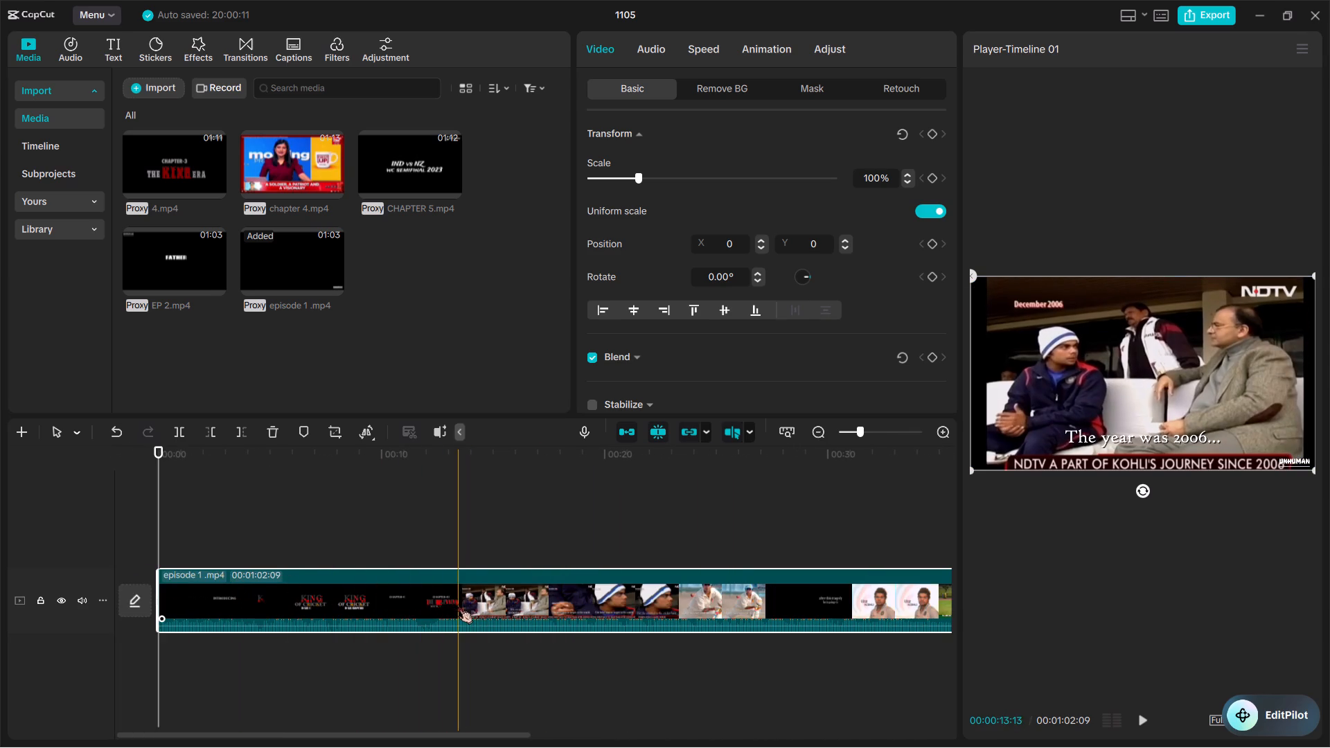
{"action": "scroll", "coordinate": [467, 605], "scroll_direction": "down", "scroll_amount": 3, "text": "ctrl"}
{"action": "scroll", "coordinate": [467, 605], "scroll_direction": "left", "scroll_amount": 1}
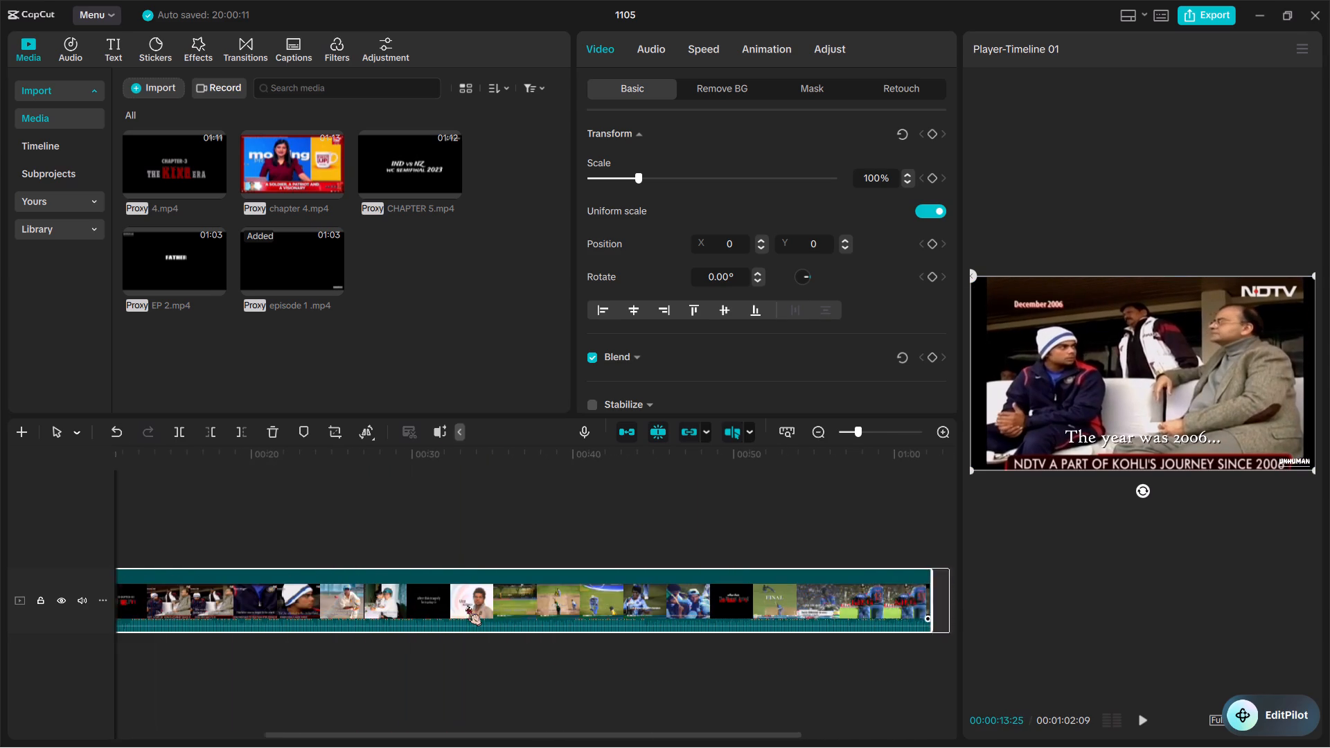
{"action": "scroll", "coordinate": [467, 605], "scroll_direction": "left", "scroll_amount": 1}
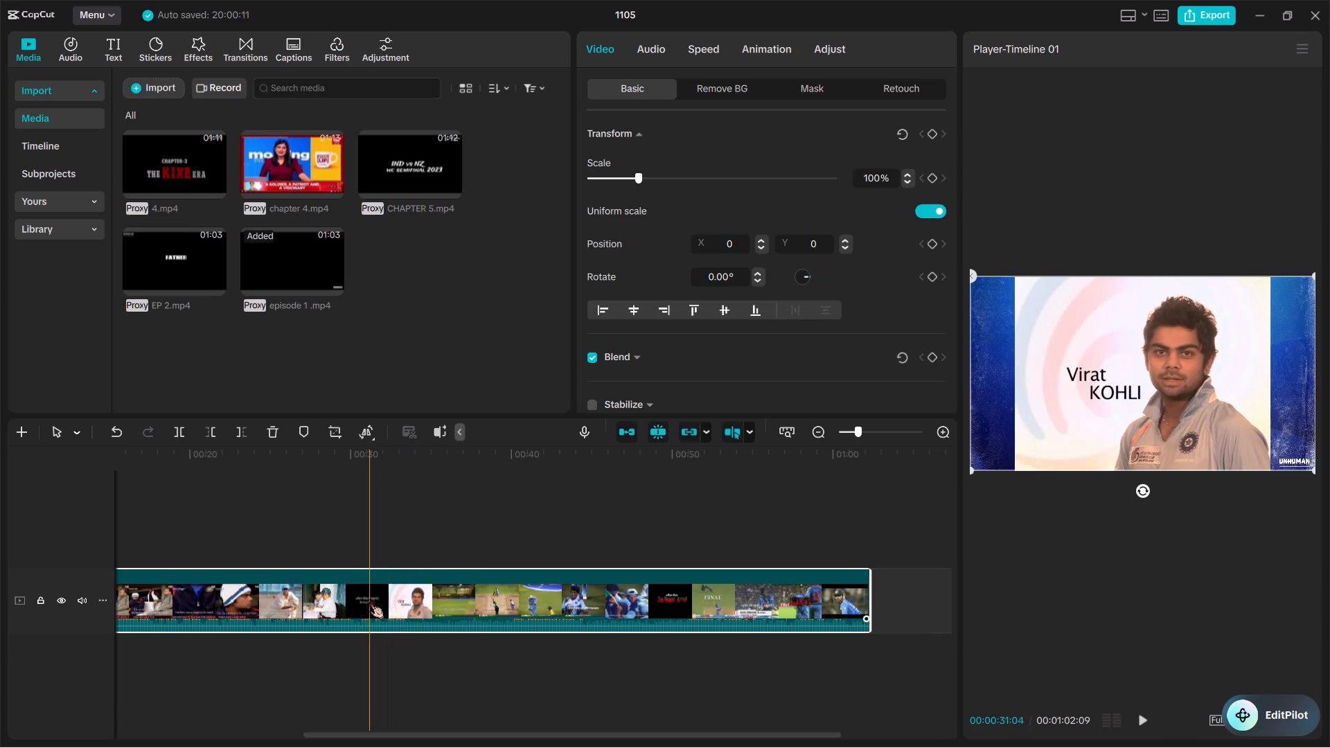
{"action": "key", "text": "ctrl+v"}
{"action": "key", "text": "ctrl+b"}
{"action": "left_click", "coordinate": [303, 607]}
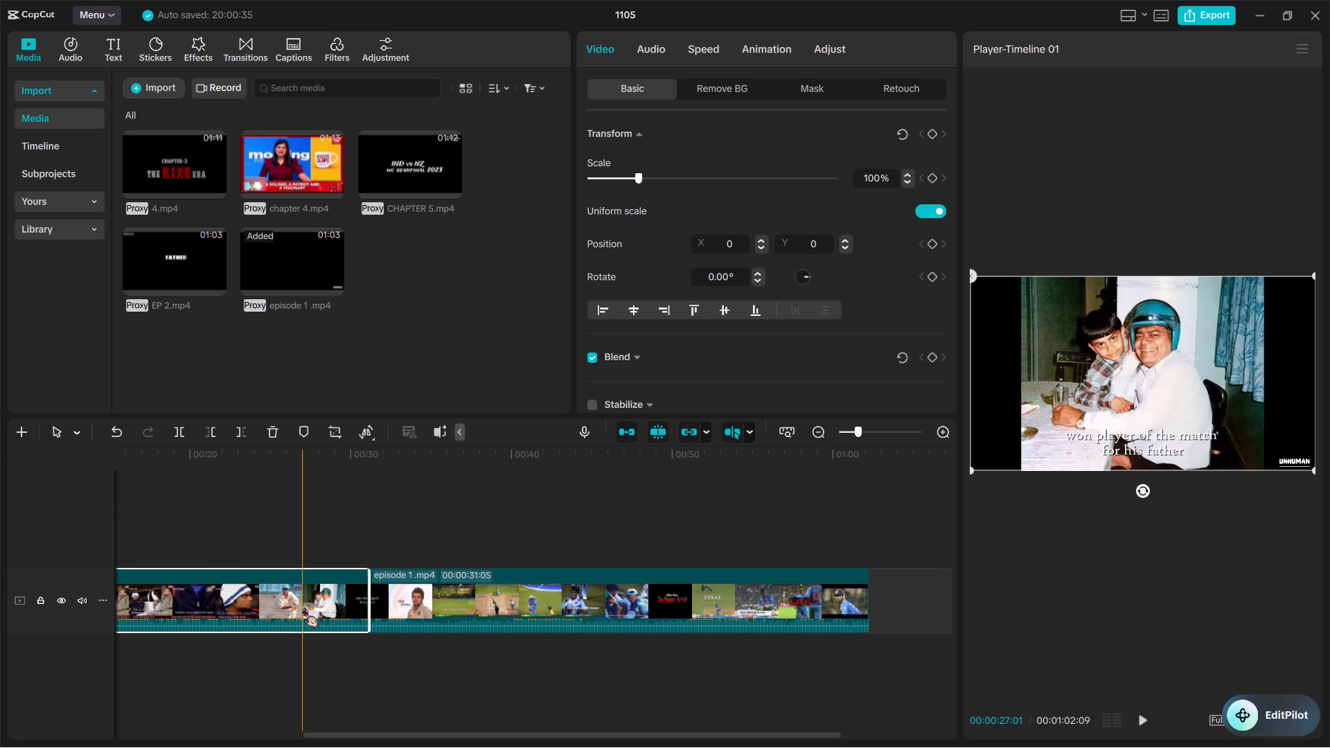
{"action": "key", "text": "BackSpace"}
Set the remaining episode 1 clip's standard speed to 5.00x.
{"action": "scroll", "coordinate": [303, 607], "scroll_direction": "down", "scroll_amount": 3, "text": "ctrl"}
{"action": "left_click", "coordinate": [310, 592]}
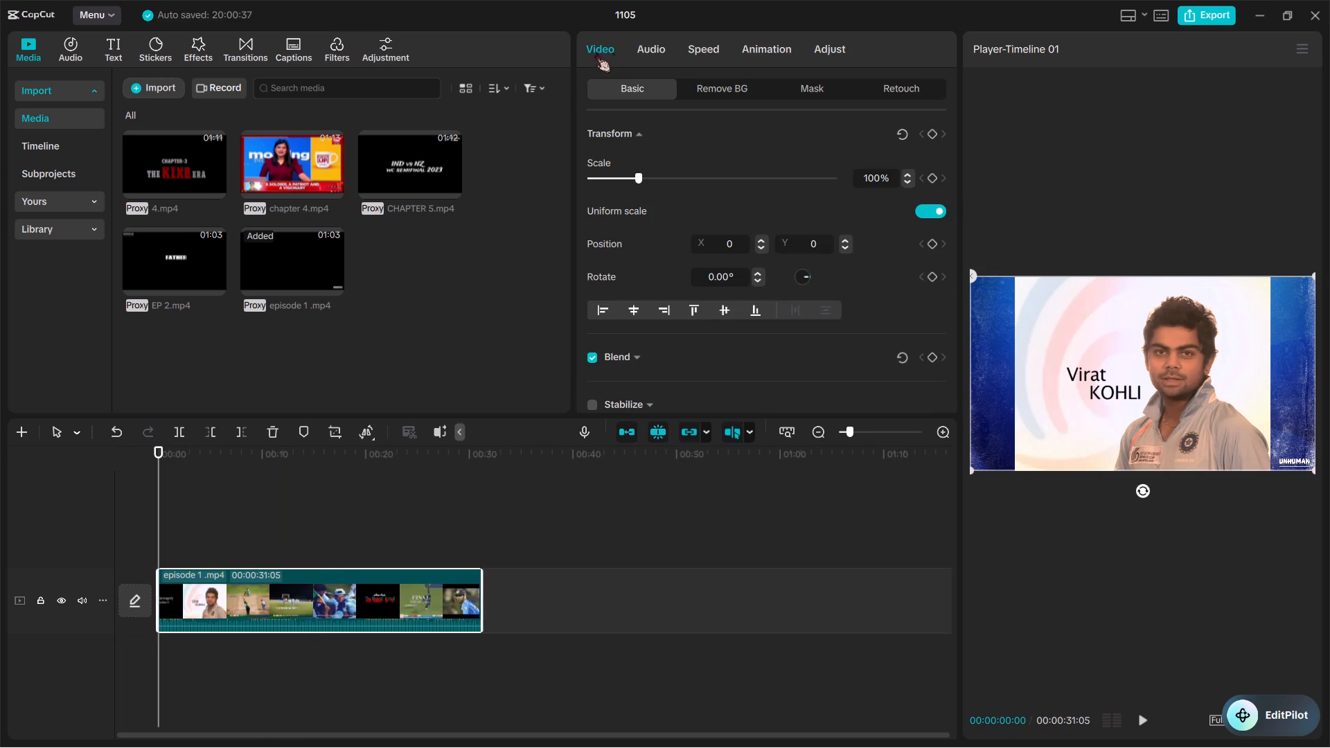
{"action": "left_click", "coordinate": [695, 50]}
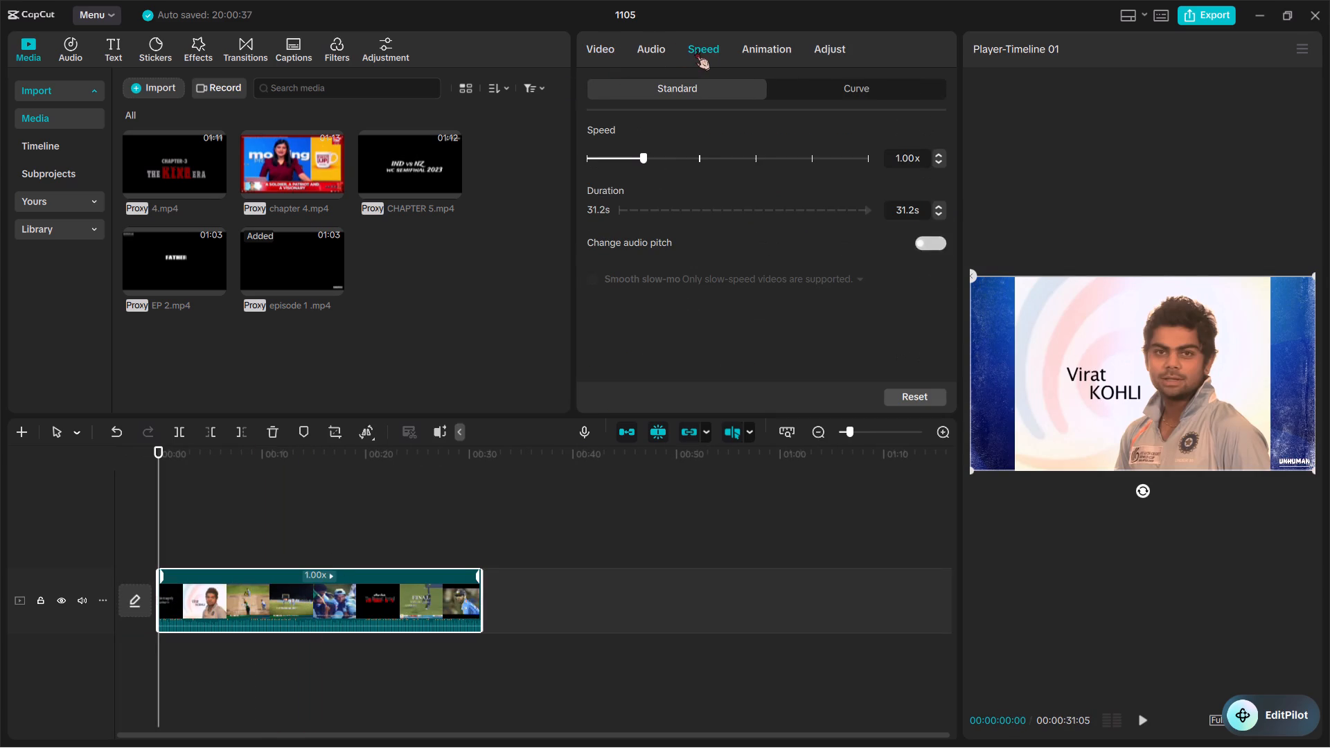
{"action": "left_click", "coordinate": [704, 161]}
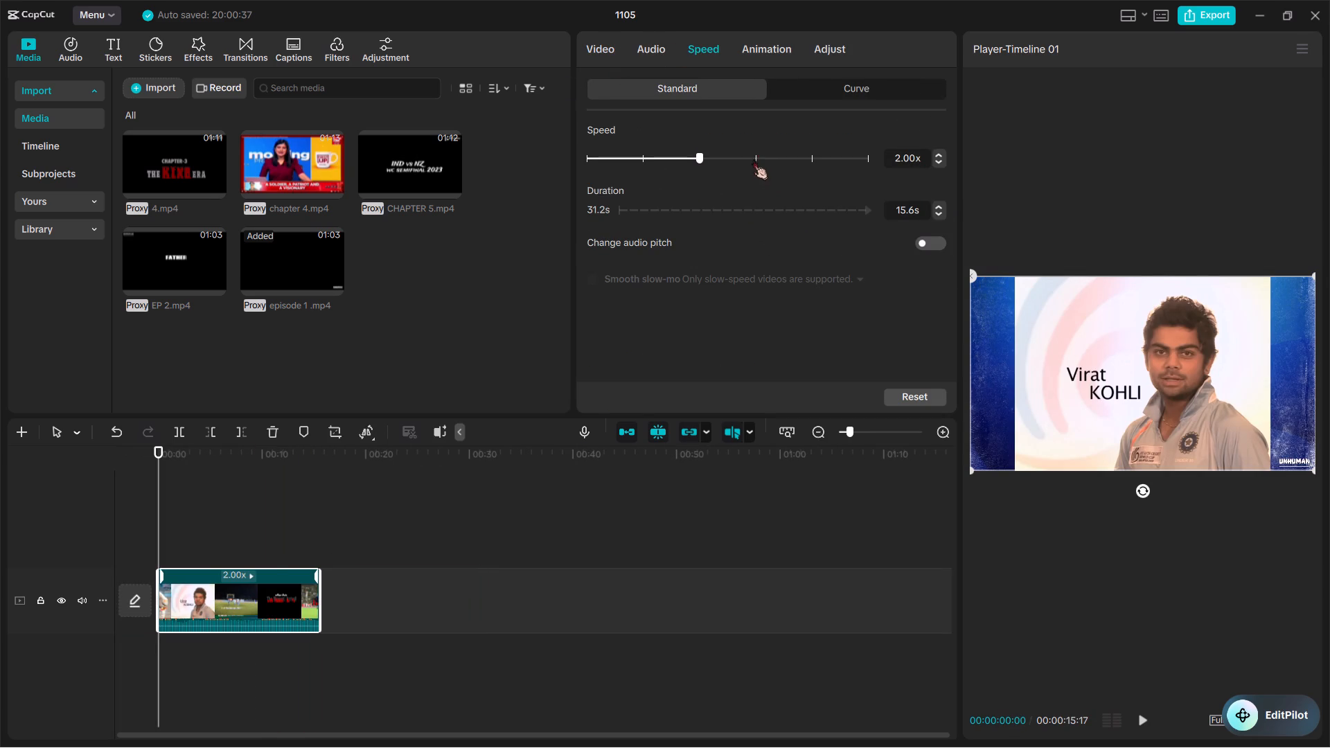
{"action": "left_click", "coordinate": [753, 159]}
Play back the sped-up episode 1 clip to check its pace.
{"action": "key", "text": "space"}
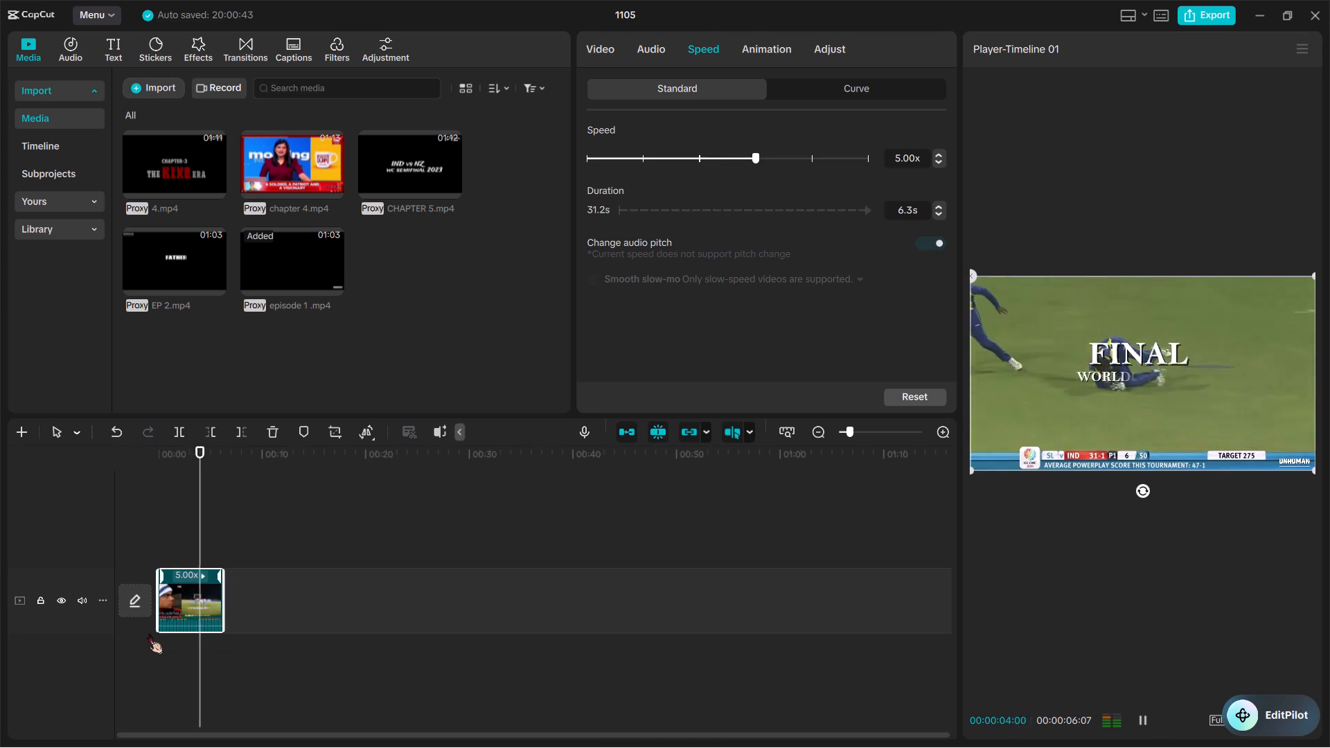
{"action": "key", "text": "space"}
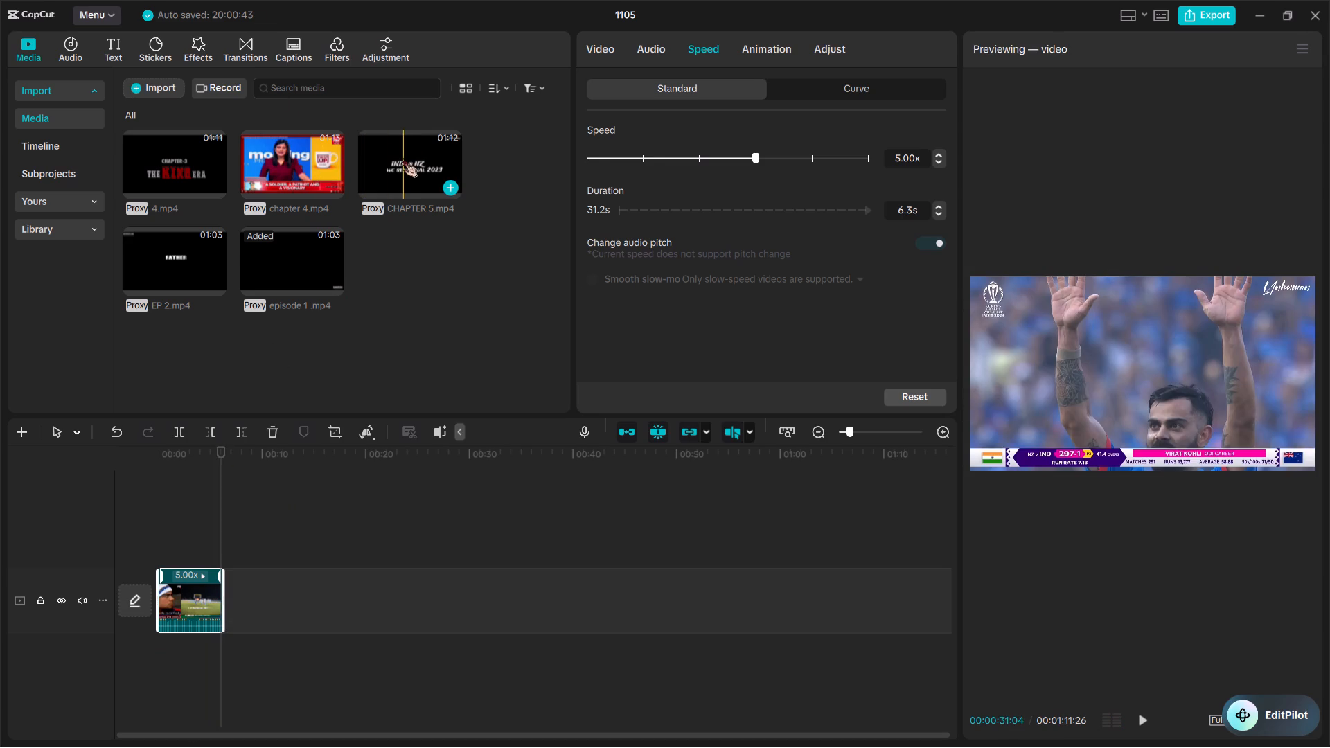
Add the EP 2 video to the main track directly after the episode 1 clip.
{"action": "left_click_drag", "start_coordinate": [154, 264], "coordinate": [235, 517]}
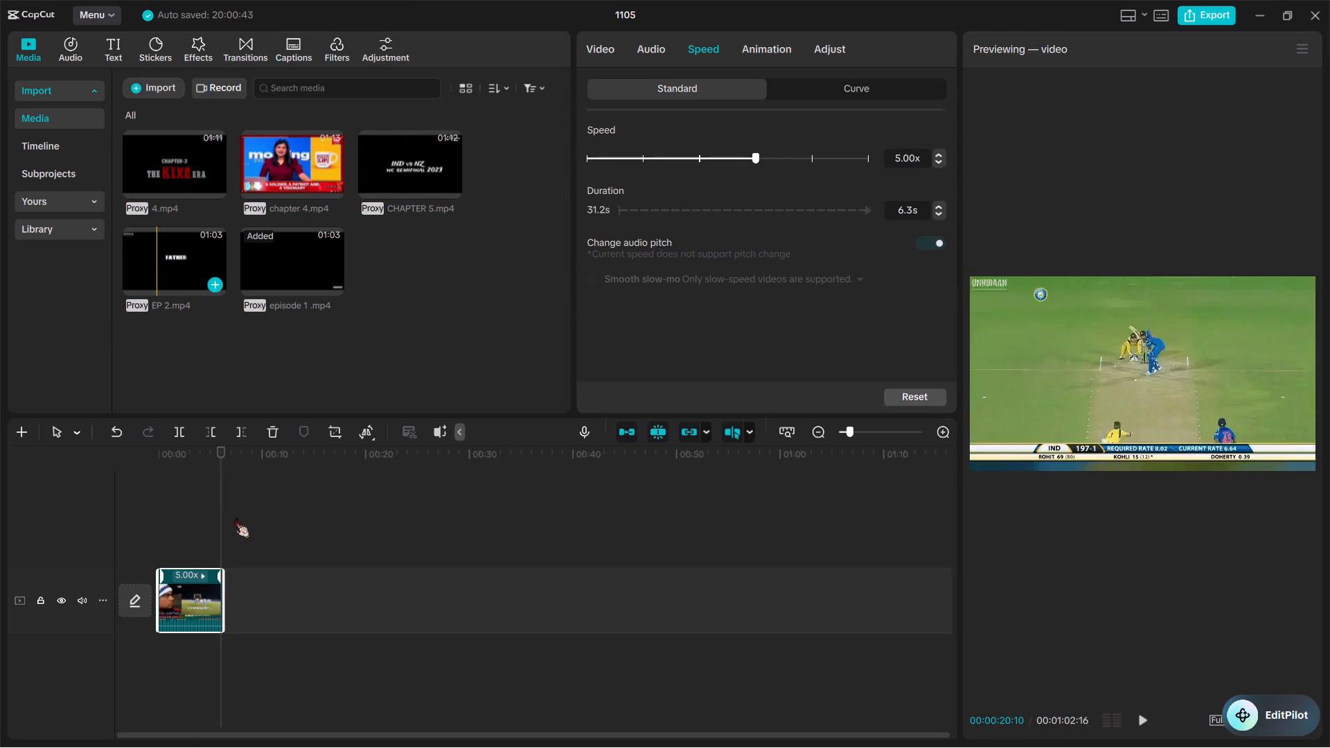
{"action": "left_click_drag", "start_coordinate": [235, 517], "coordinate": [220, 603]}
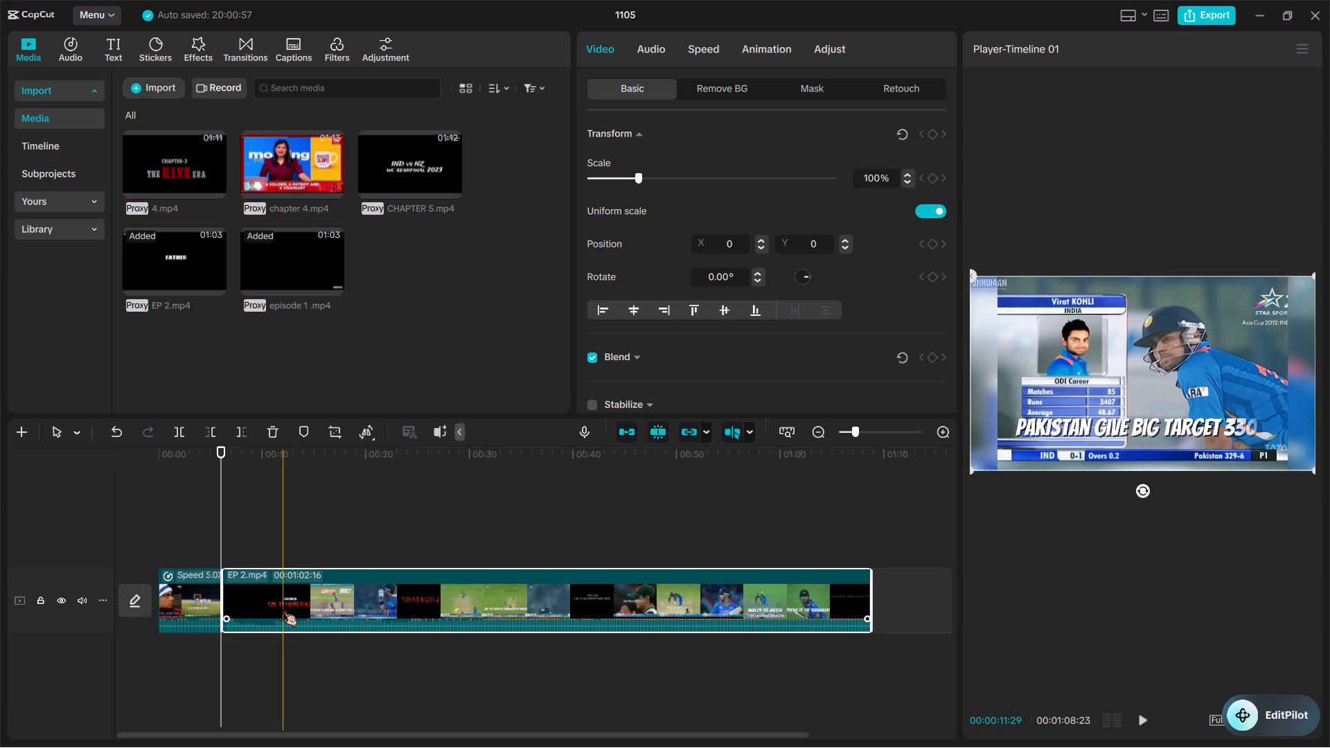
Split the EP 2 clip at timeline position 00:00:14:19 and delete its opening title portion.
{"action": "key", "text": "ctrl+b"}
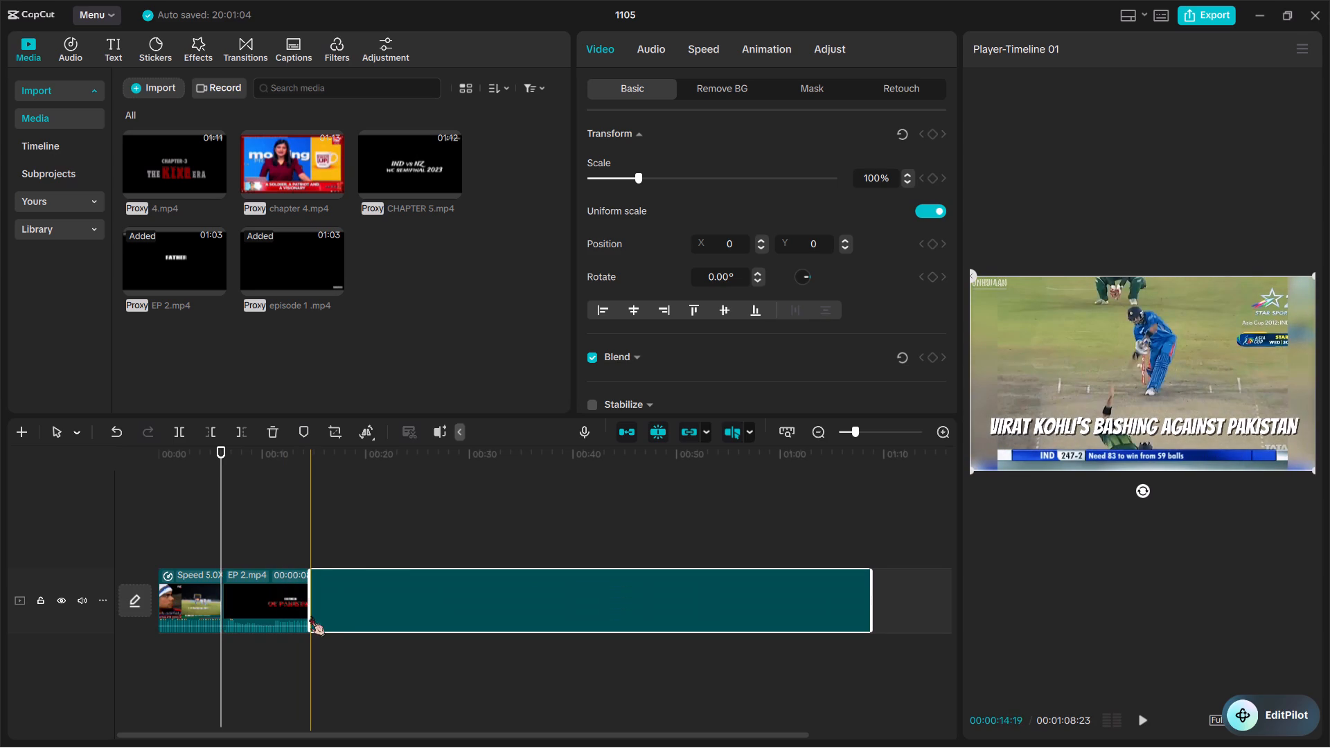
{"action": "left_click", "coordinate": [273, 605]}
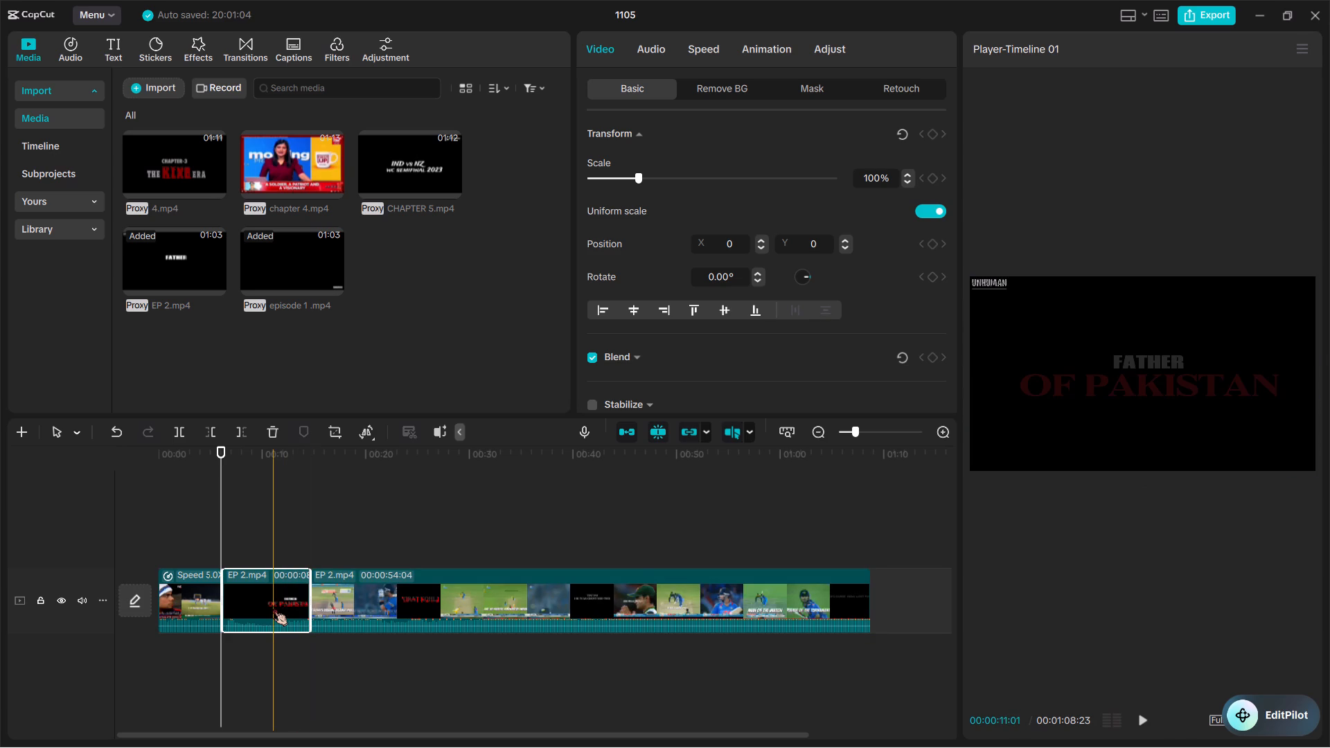
{"action": "key", "text": "BackSpace"}
Set the remaining EP 2 clip's standard speed to 5.00x.
{"action": "left_click", "coordinate": [324, 601]}
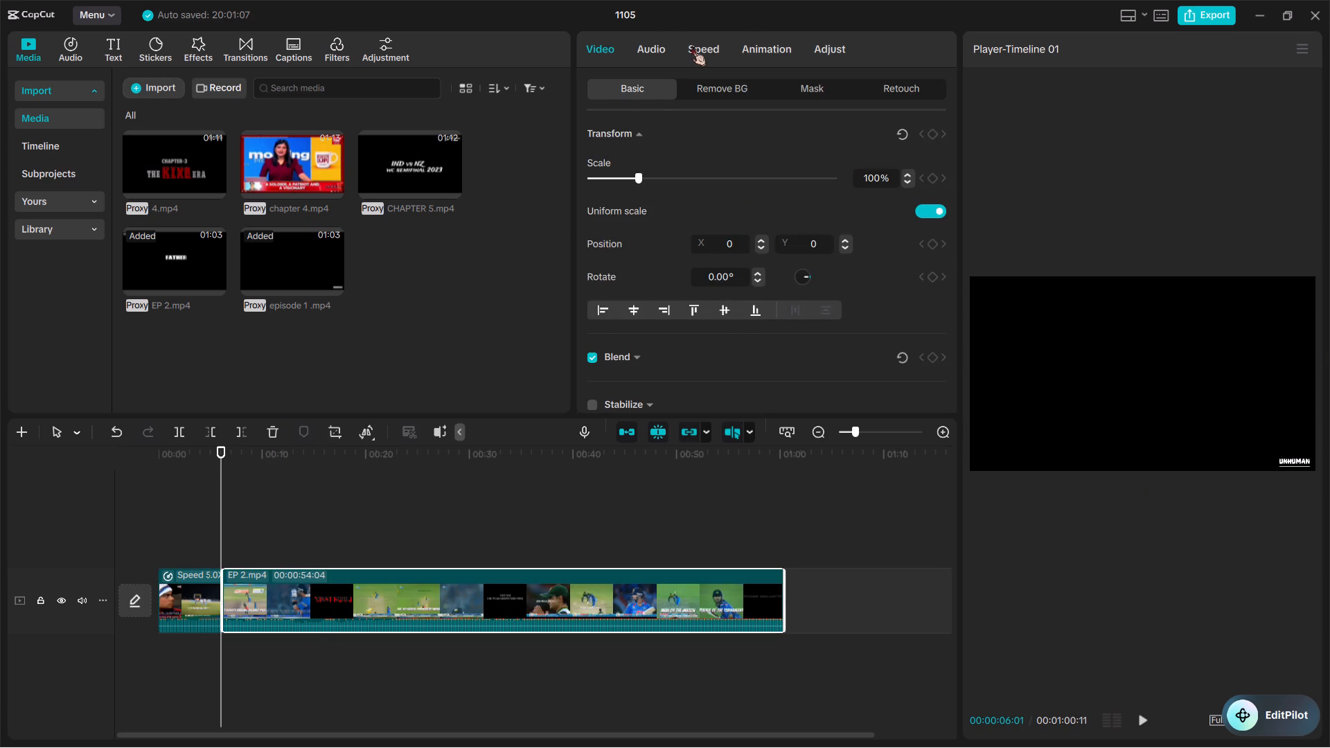
{"action": "left_click", "coordinate": [695, 52]}
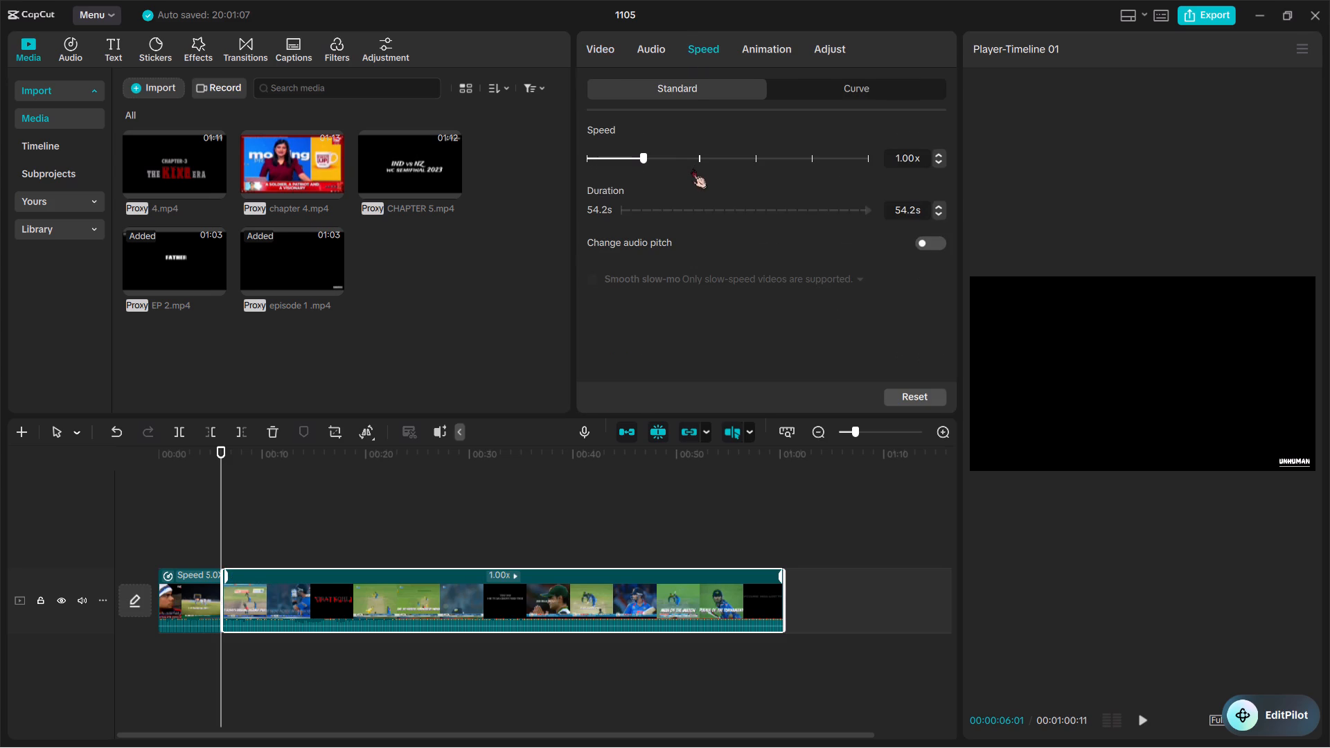
{"action": "left_click", "coordinate": [699, 157]}
{"action": "left_click", "coordinate": [761, 159]}
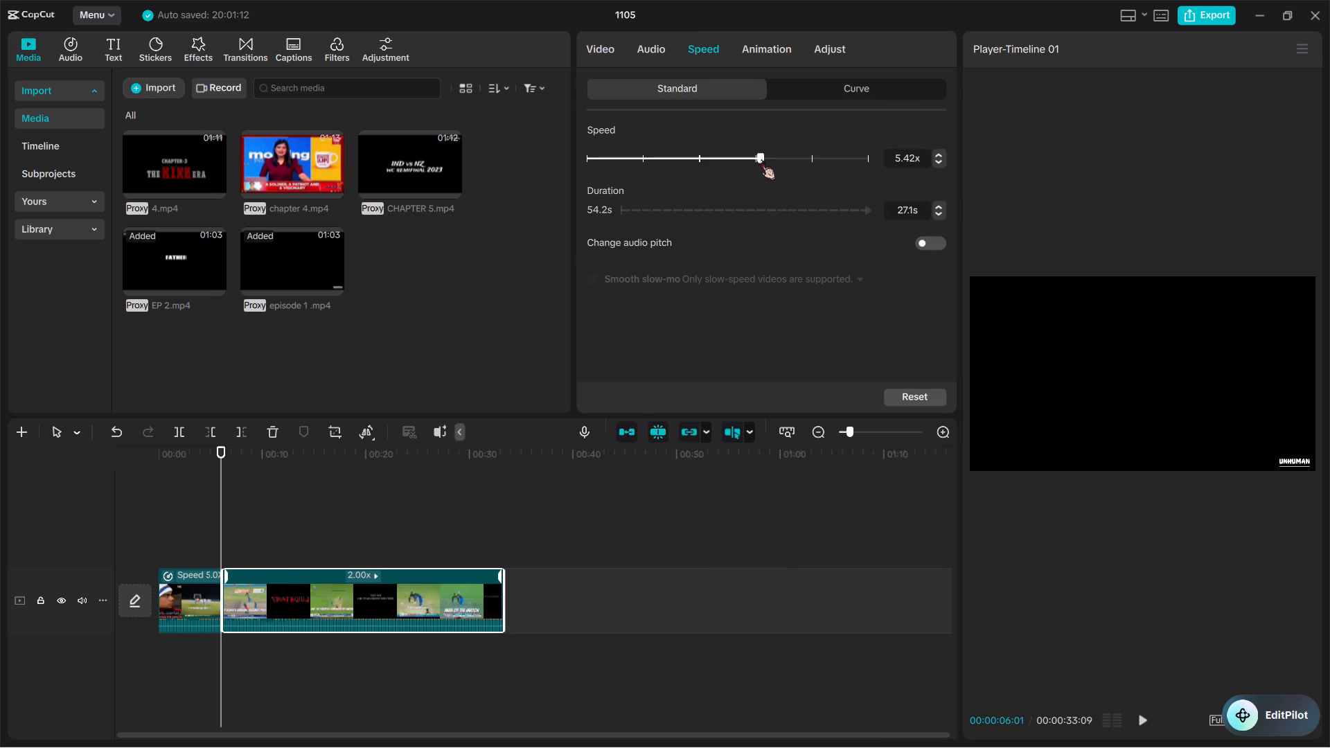
{"action": "left_click", "coordinate": [756, 154]}
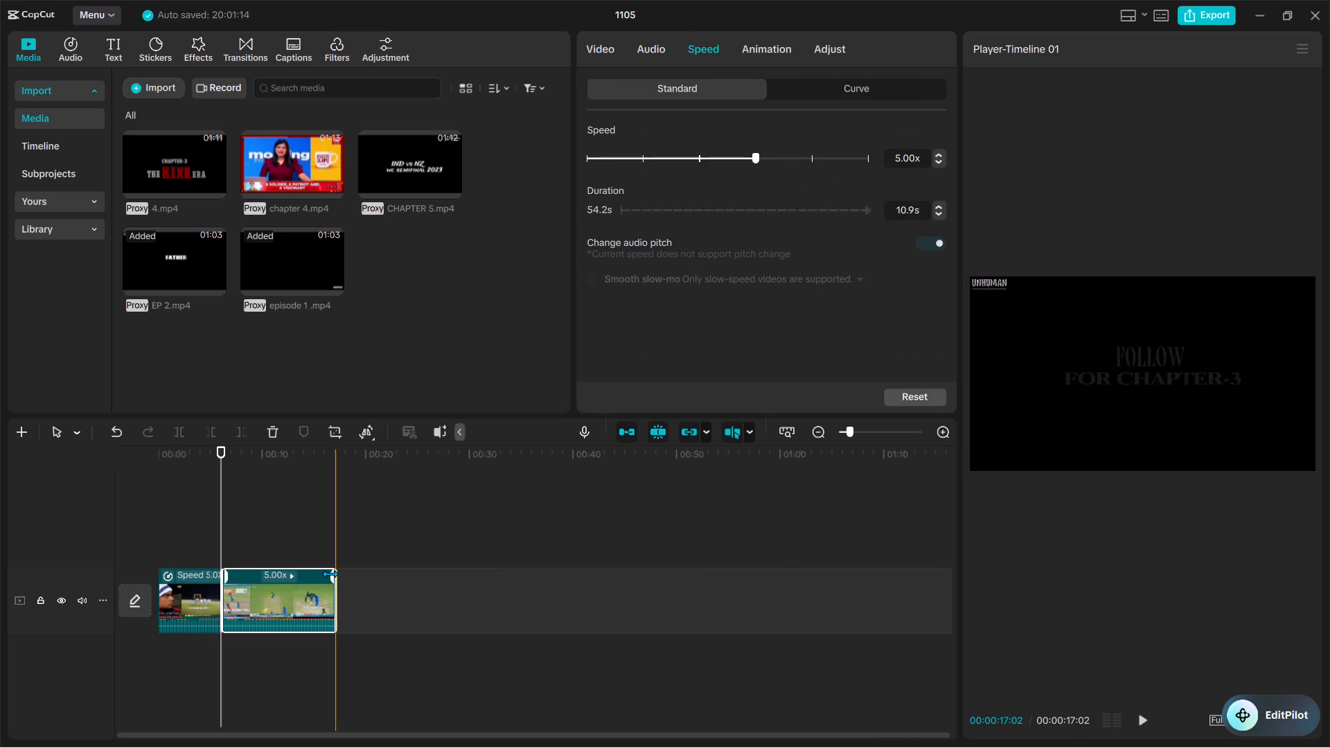
Play back the sped-up EP 2 clip to the end of the timeline.
{"action": "key", "text": "space"}
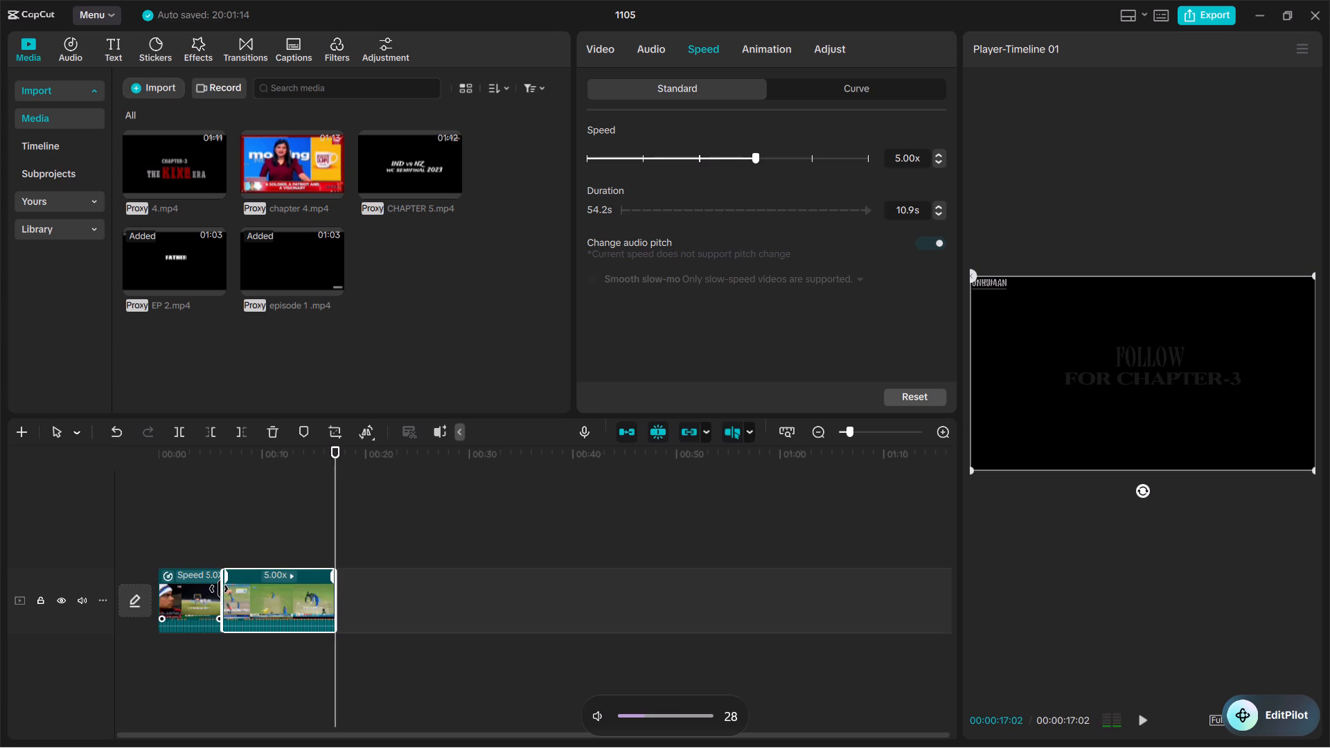
{"action": "scroll", "coordinate": [269, 517], "scroll_direction": "up", "scroll_amount": 3, "text": "ctrl"}
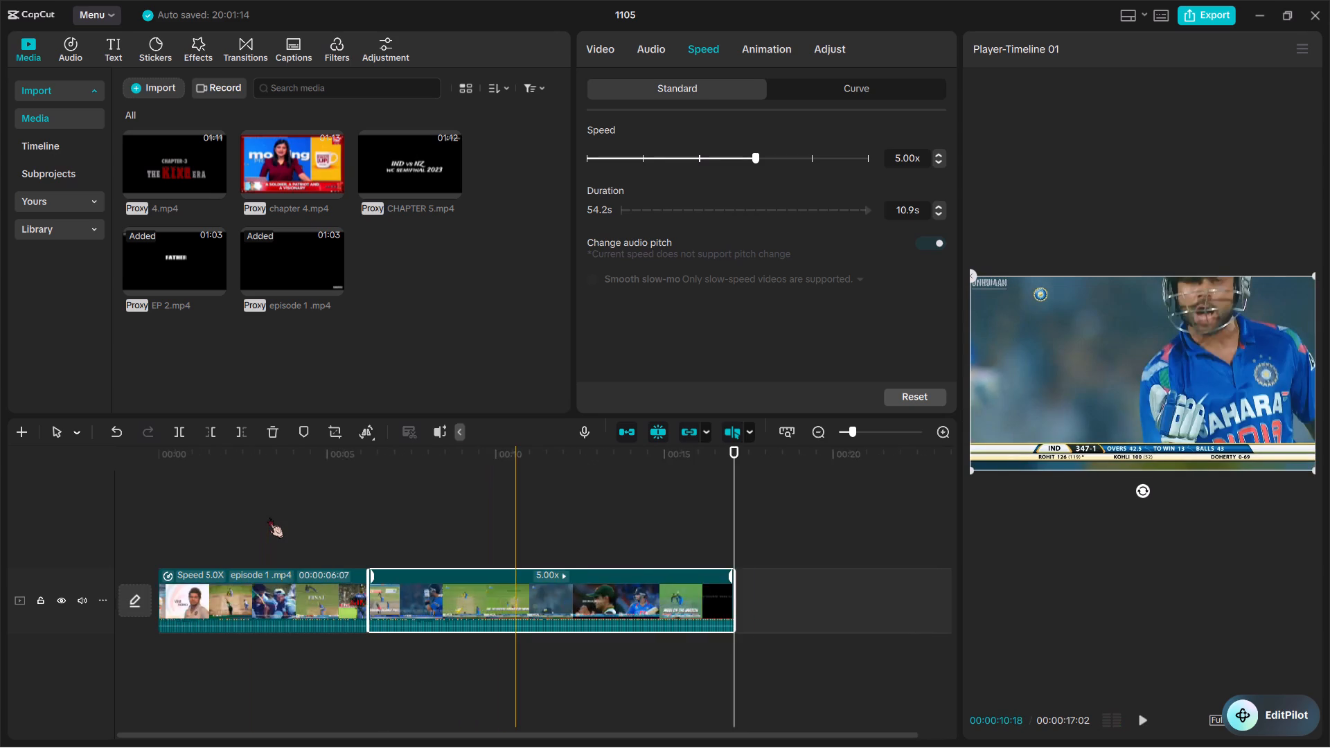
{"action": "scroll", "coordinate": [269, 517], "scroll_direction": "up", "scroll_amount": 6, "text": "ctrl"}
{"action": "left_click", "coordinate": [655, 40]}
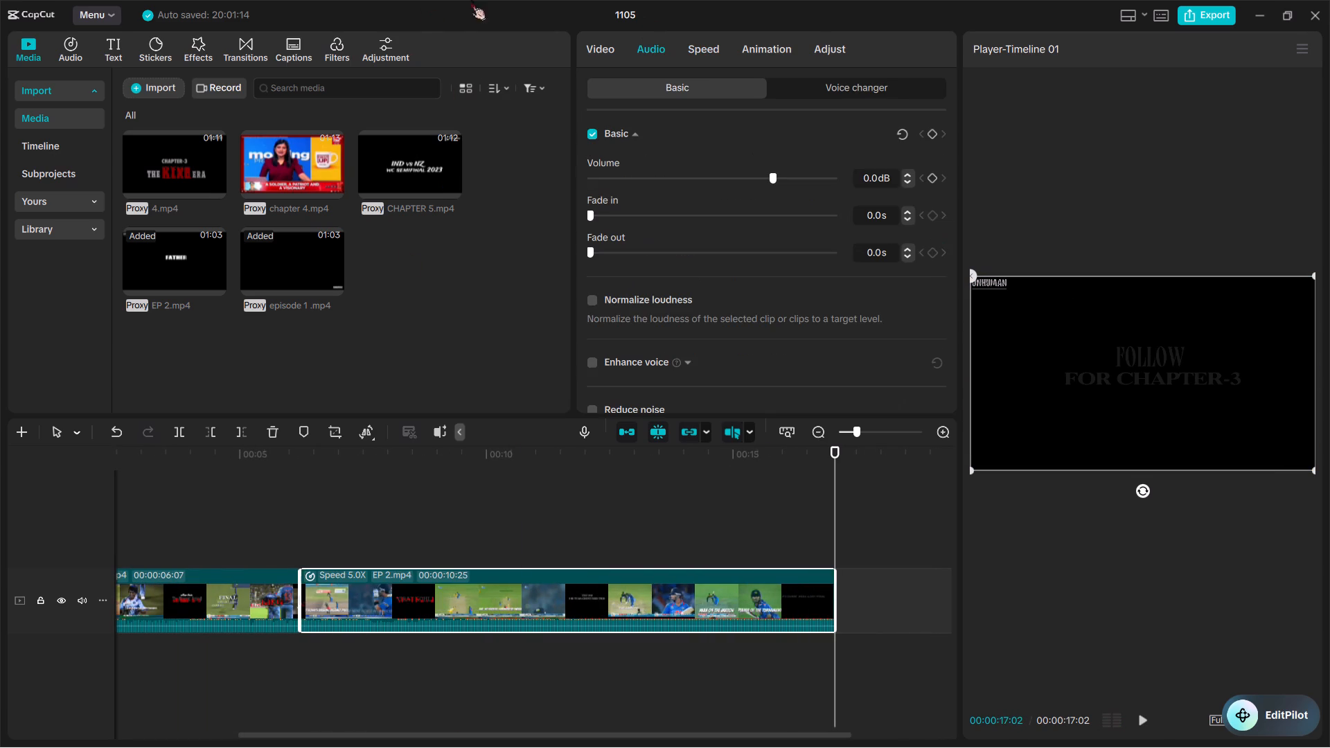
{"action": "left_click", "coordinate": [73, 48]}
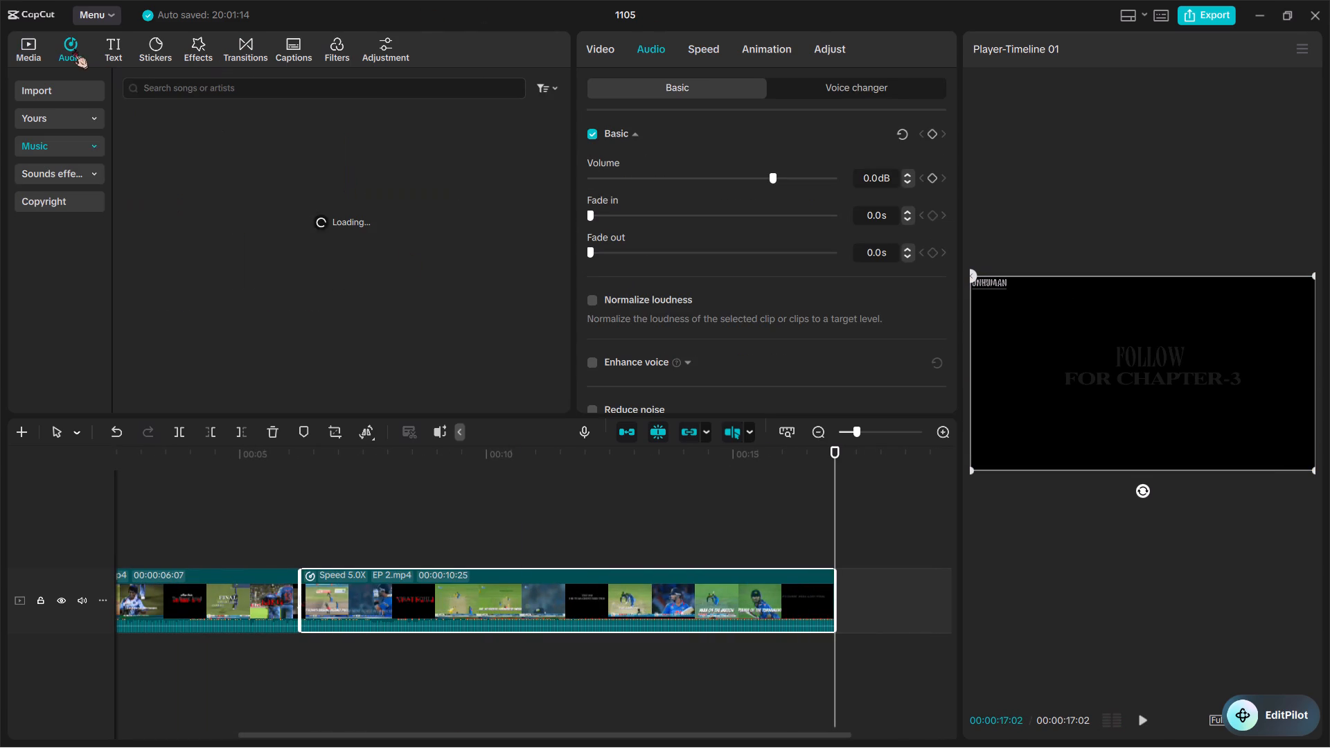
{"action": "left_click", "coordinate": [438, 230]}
Split the EP 2 clip at 00:00:07:18 and 00:00:08:15 and delete the section with the black title screen between the cuts.
{"action": "scroll", "coordinate": [484, 565], "scroll_direction": "up", "scroll_amount": 2, "text": "ctrl"}
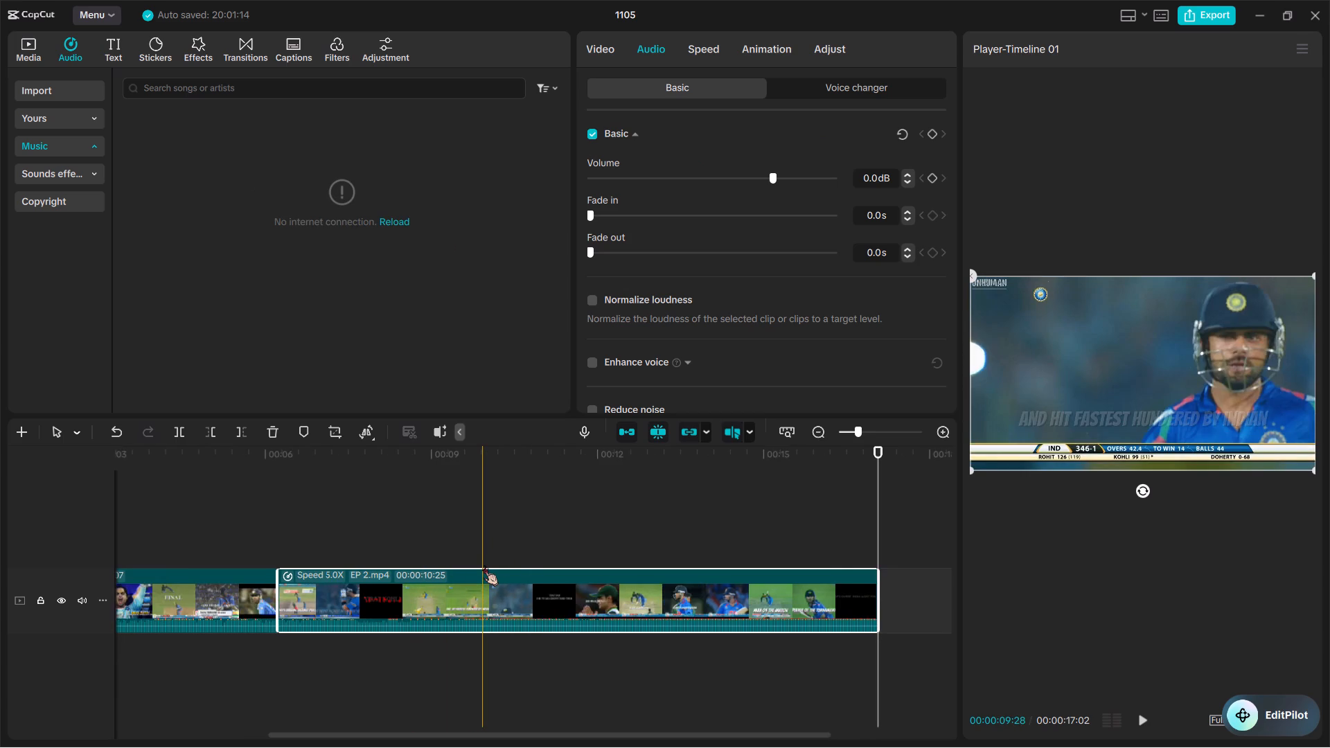
{"action": "scroll", "coordinate": [484, 565], "scroll_direction": "up", "scroll_amount": 16, "text": "ctrl"}
{"action": "scroll", "coordinate": [484, 565], "scroll_direction": "right", "scroll_amount": 1}
{"action": "scroll", "coordinate": [549, 577], "scroll_direction": "left", "scroll_amount": 1}
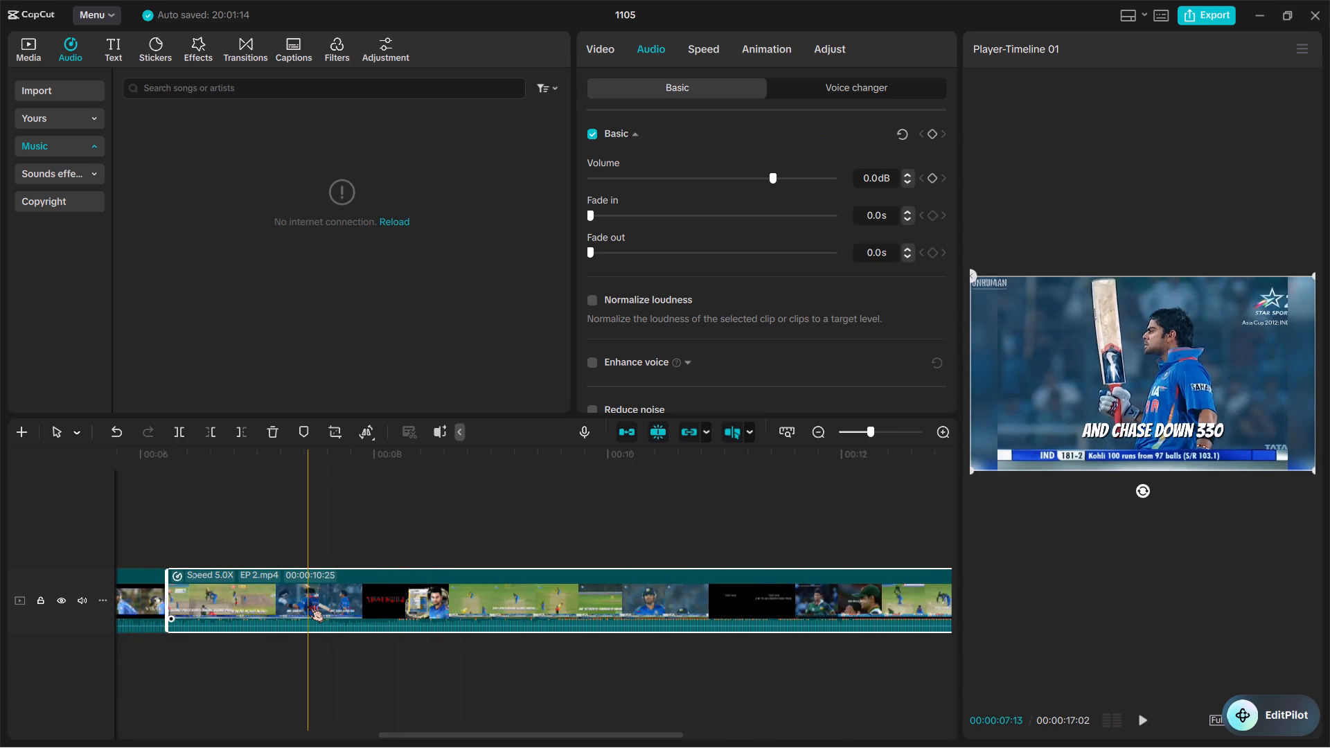
{"action": "scroll", "coordinate": [309, 602], "scroll_direction": "up", "scroll_amount": 12, "text": "ctrl"}
{"action": "scroll", "coordinate": [309, 602], "scroll_direction": "right", "scroll_amount": 1}
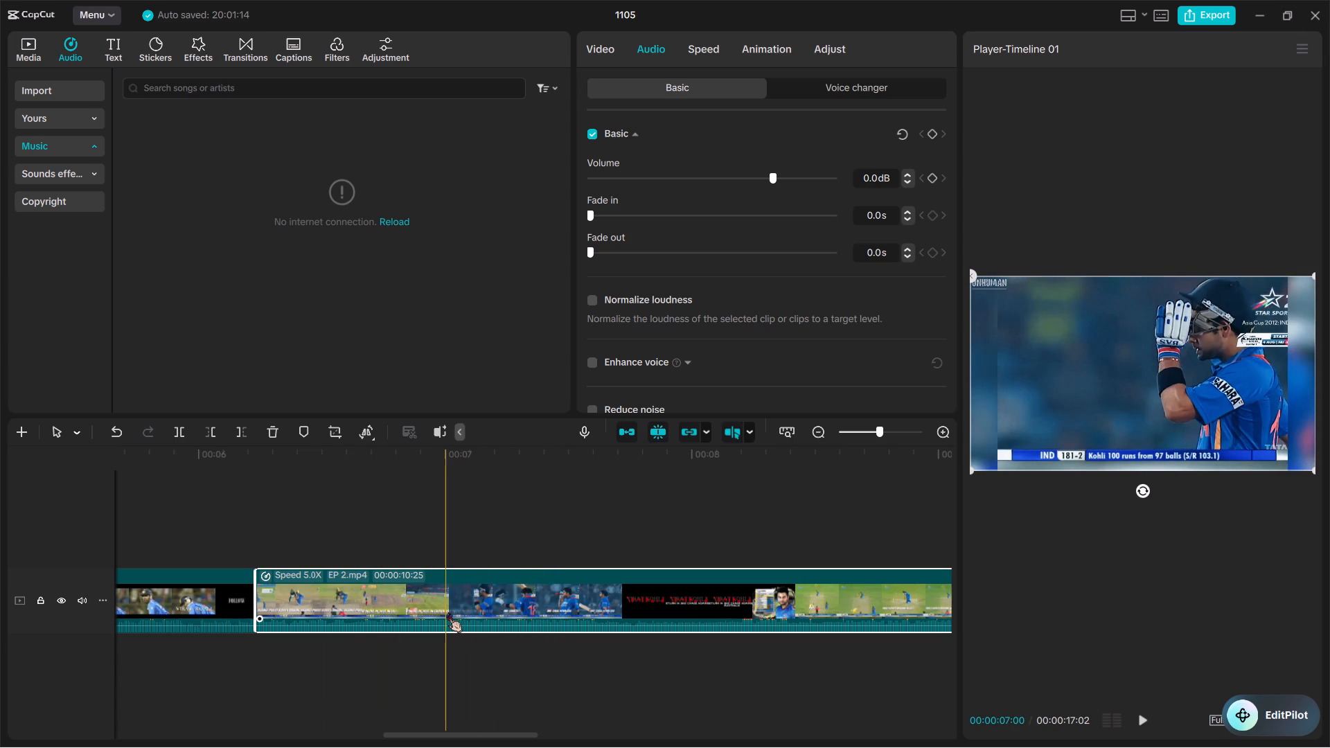
{"action": "scroll", "coordinate": [447, 612], "scroll_direction": "up", "scroll_amount": 6, "text": "ctrl"}
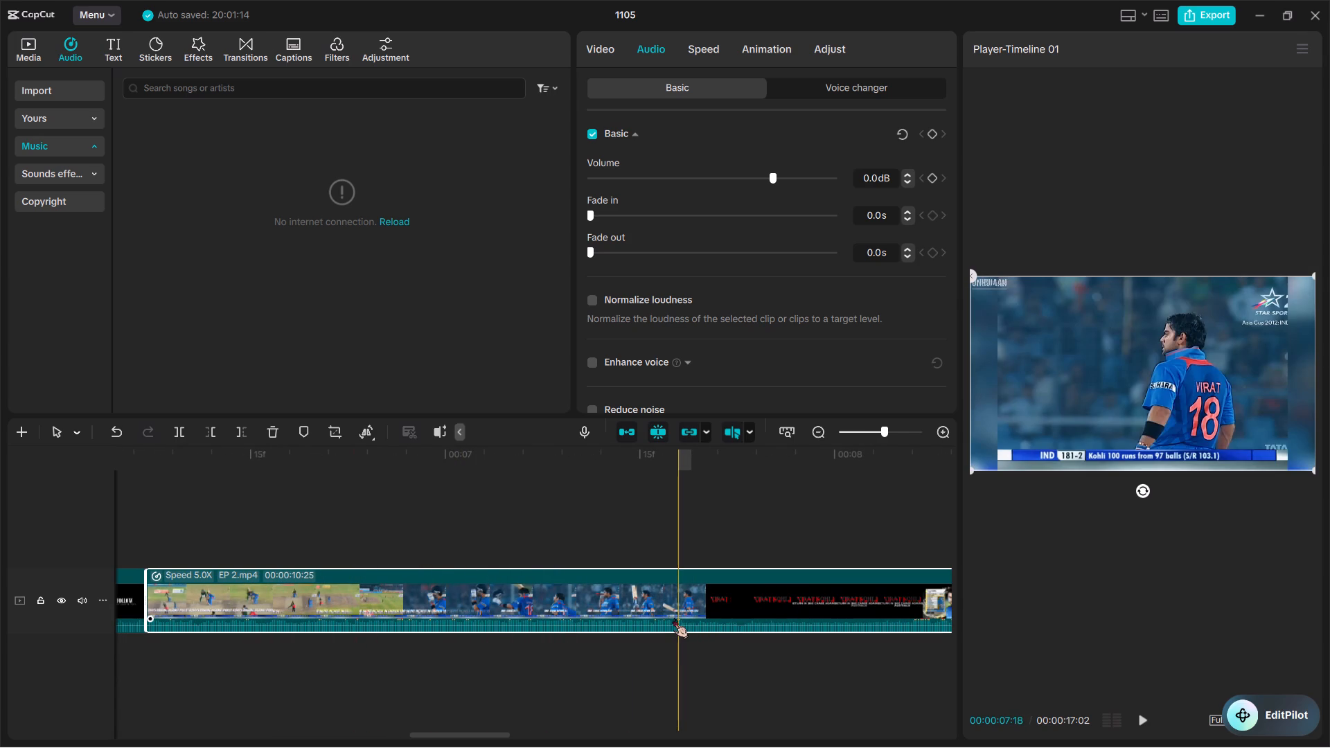
{"action": "key", "text": "ctrl+b"}
{"action": "scroll", "coordinate": [673, 618], "scroll_direction": "left", "scroll_amount": 1}
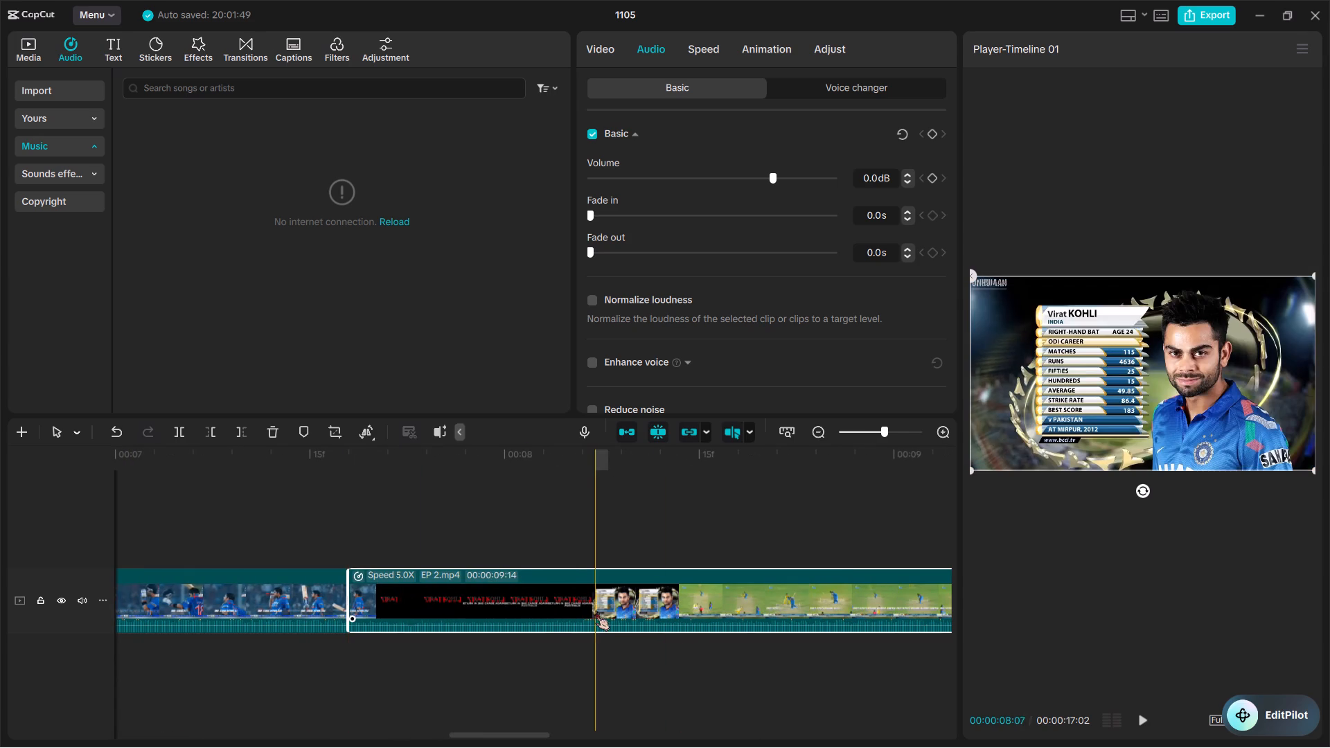
{"action": "key", "text": "ctrl+b"}
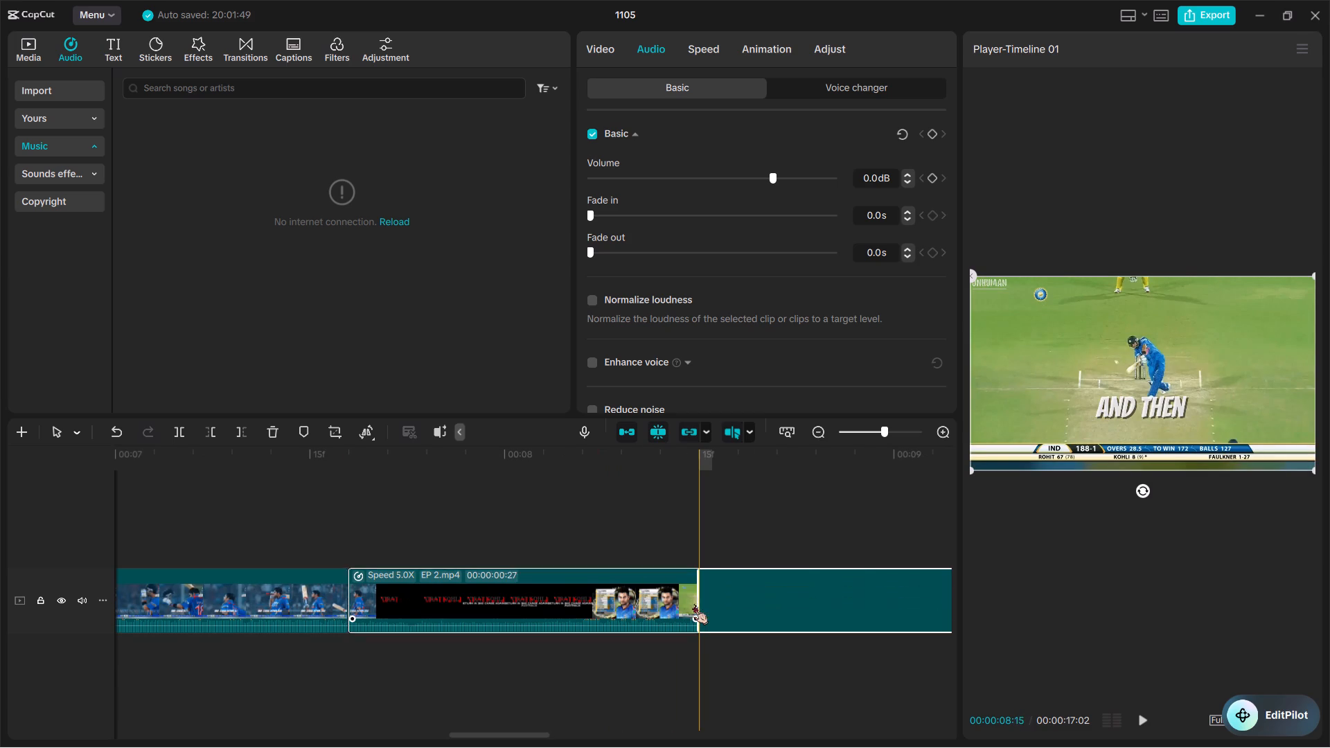
{"action": "left_click_drag", "start_coordinate": [693, 604], "coordinate": [585, 585]}
{"action": "key", "text": "BackSpace"}
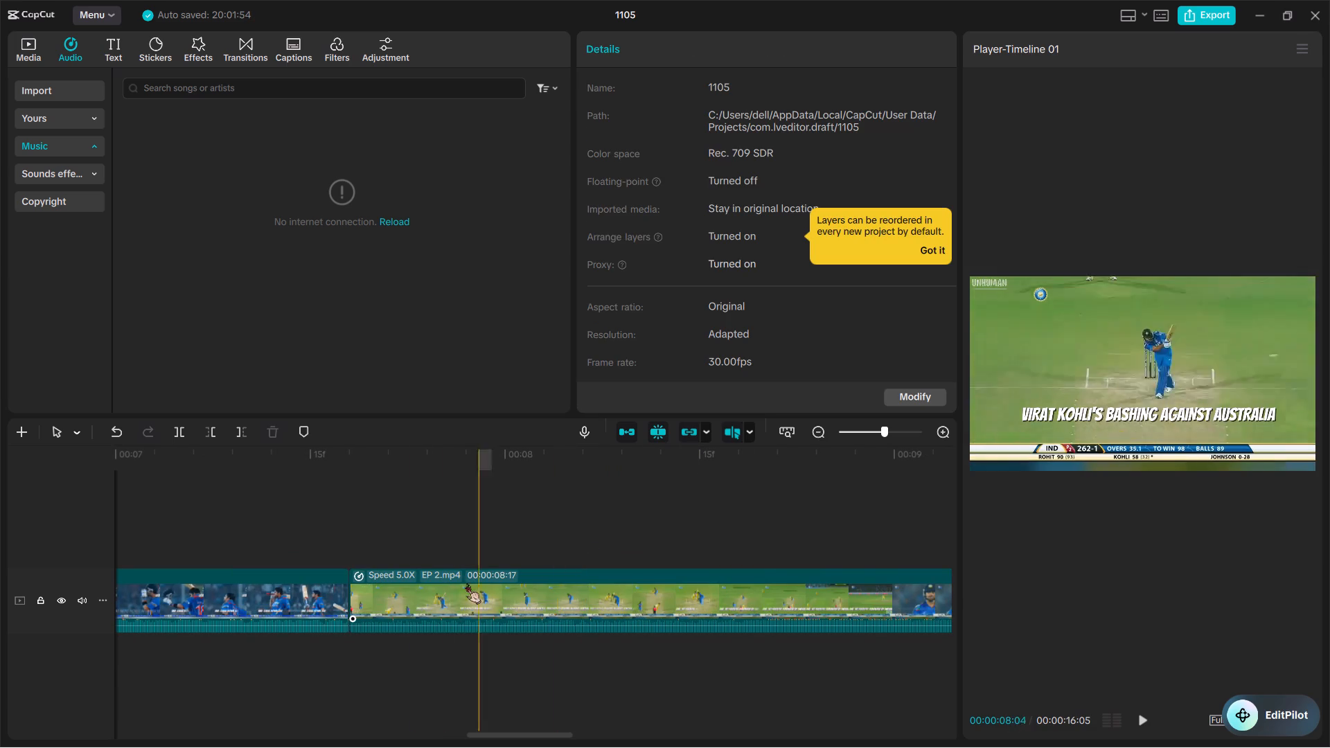
Split the EP 2 clip at about 00:00:09:24 and 00:00:11:11, and delete the black title and green-cap player section between them.
{"action": "scroll", "coordinate": [764, 591], "scroll_direction": "left", "scroll_amount": 1}
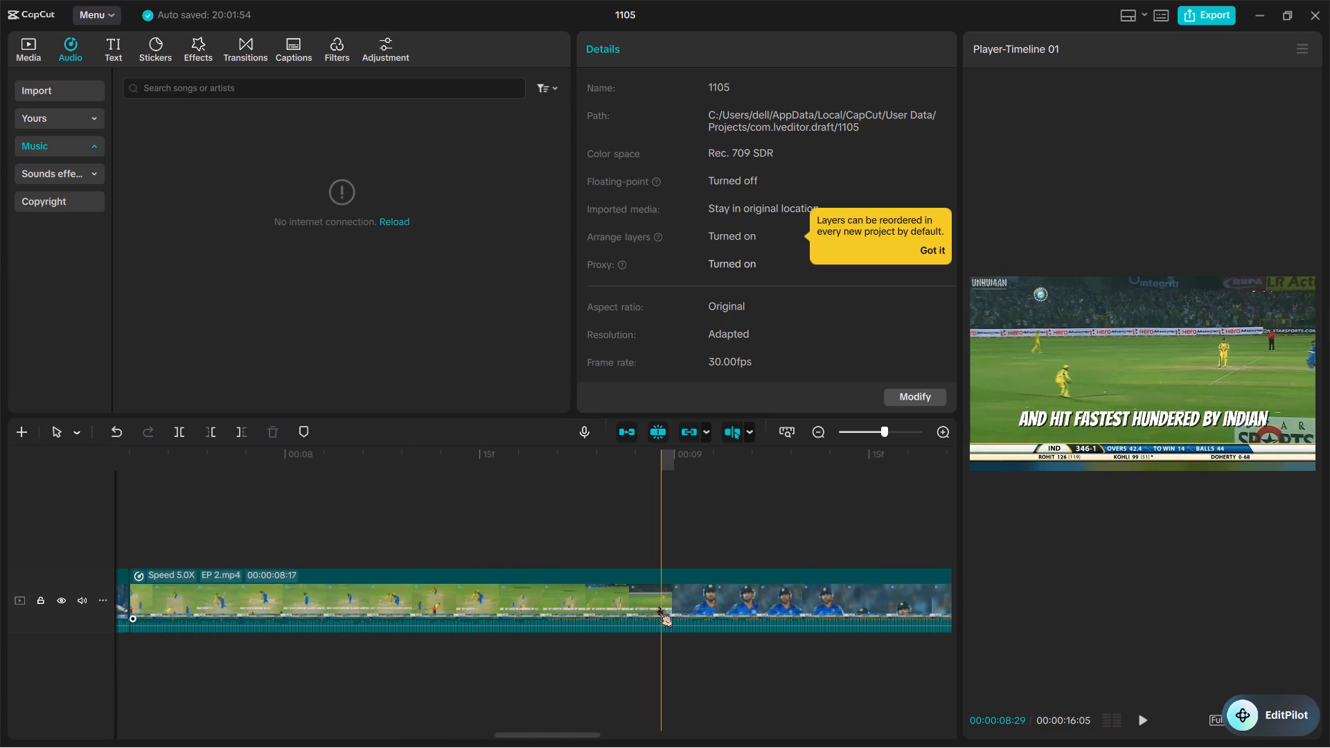
{"action": "scroll", "coordinate": [844, 609], "scroll_direction": "left", "scroll_amount": 1}
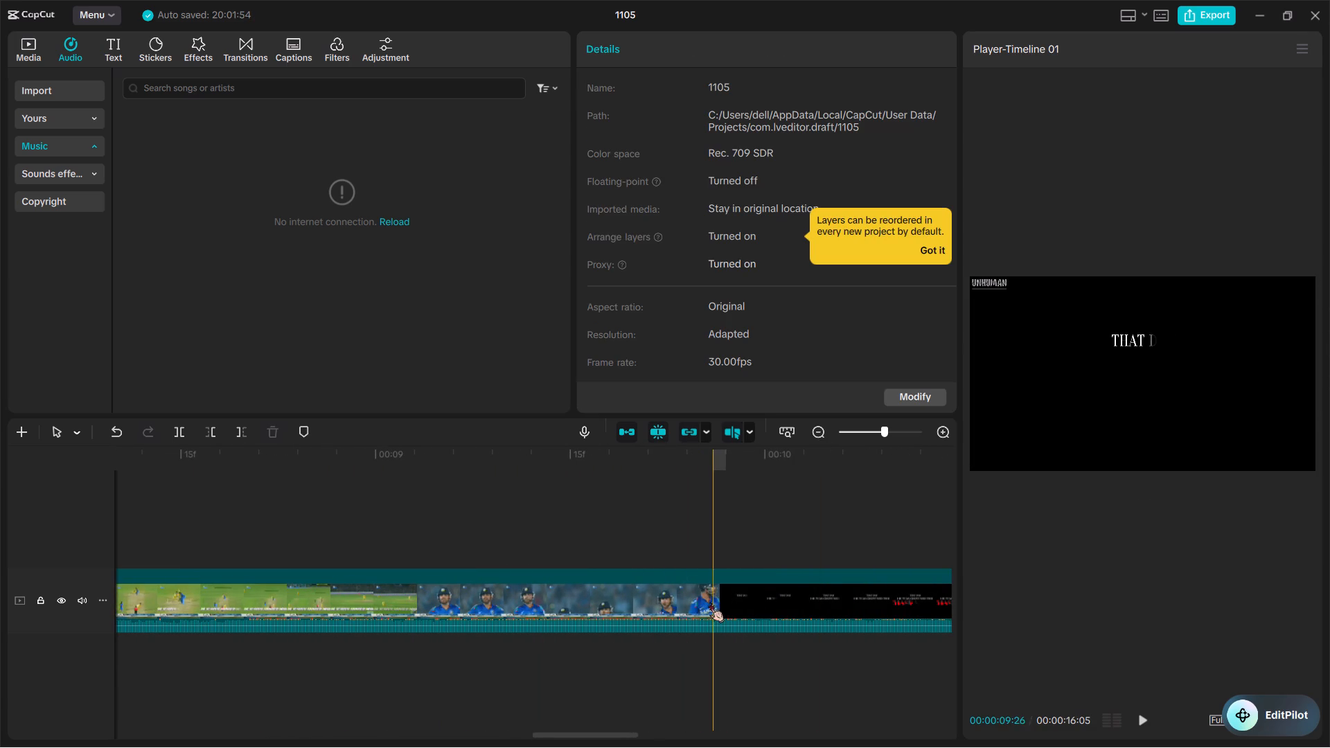
{"action": "key", "text": "ctrl+b"}
{"action": "scroll", "coordinate": [681, 604], "scroll_direction": "left", "scroll_amount": 1}
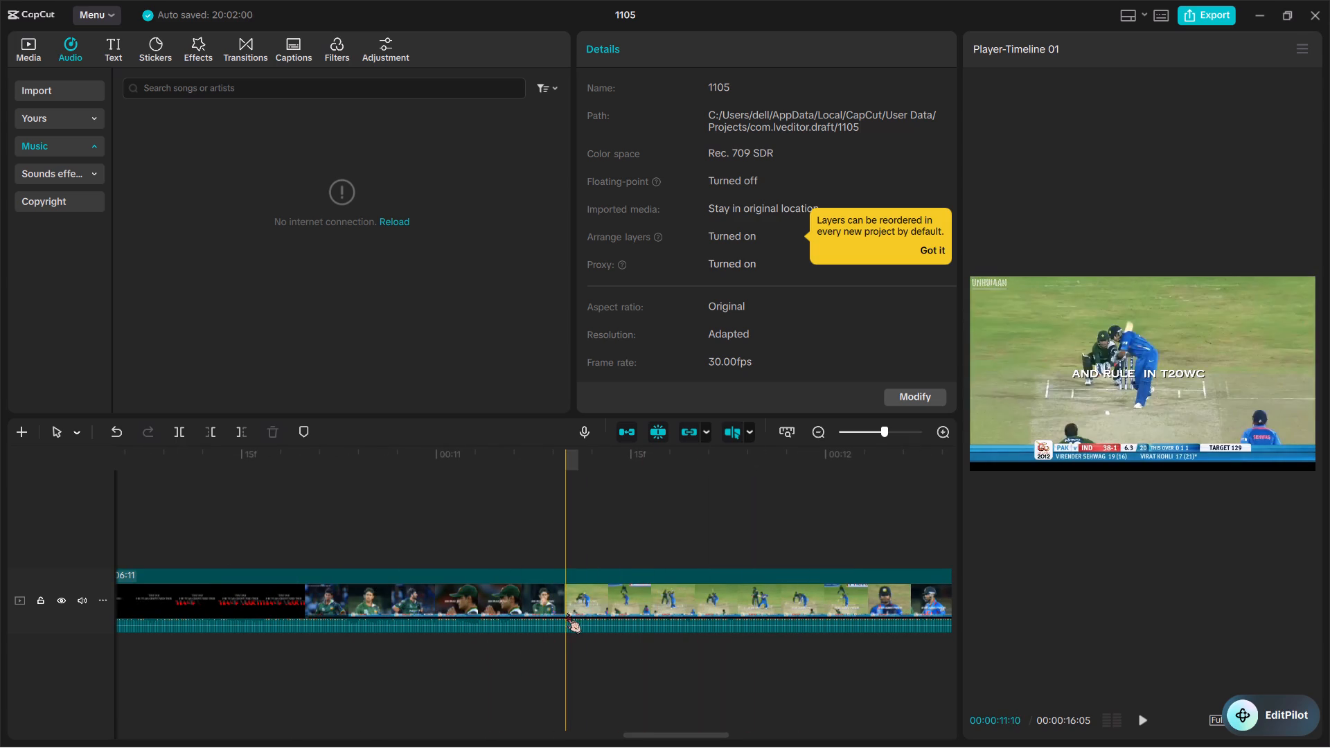
{"action": "key", "text": "ctrl+b"}
{"action": "left_click", "coordinate": [461, 571]}
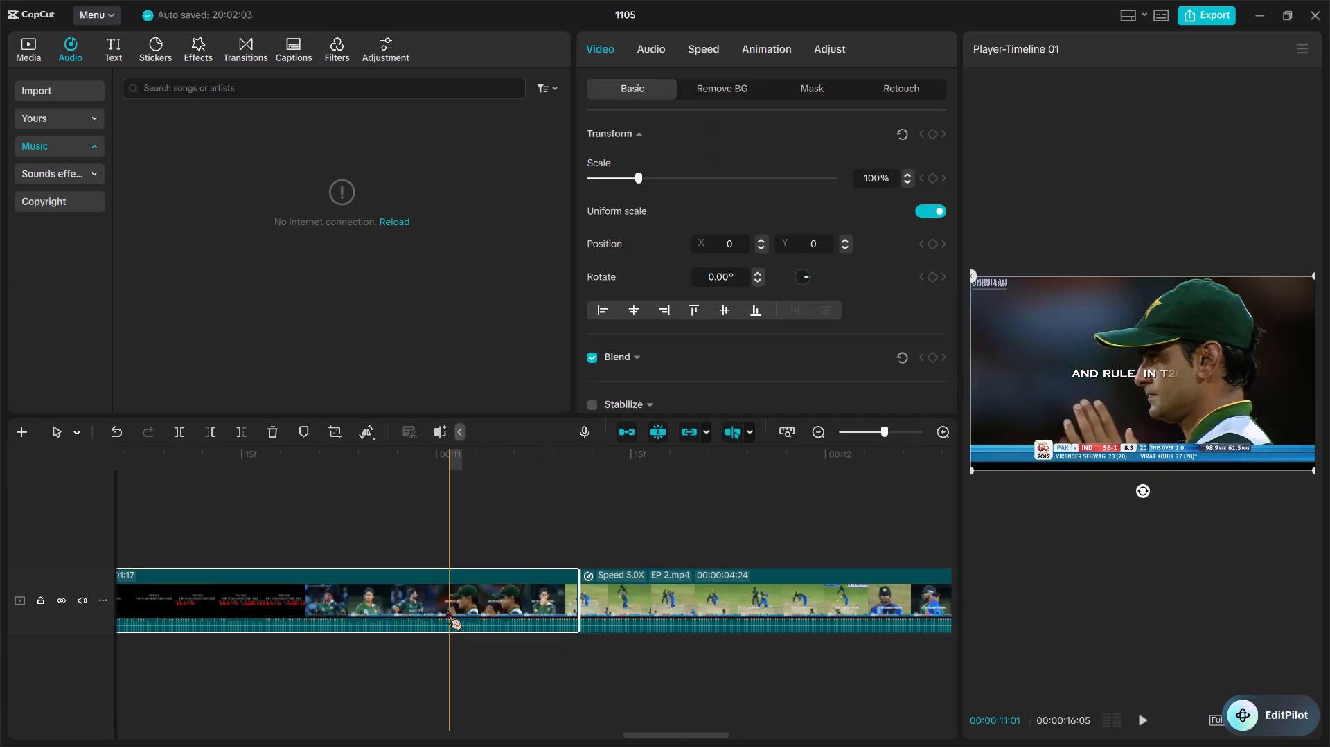
{"action": "left_click", "coordinate": [447, 610]}
{"action": "key", "text": "BackSpace"}
Split the following EP 2 clip at 00:00:11:01 and 00:00:11:14 and delete the short section with the black title between the cuts.
{"action": "scroll", "coordinate": [447, 610], "scroll_direction": "right", "scroll_amount": 1}
{"action": "scroll", "coordinate": [356, 607], "scroll_direction": "right", "scroll_amount": 1}
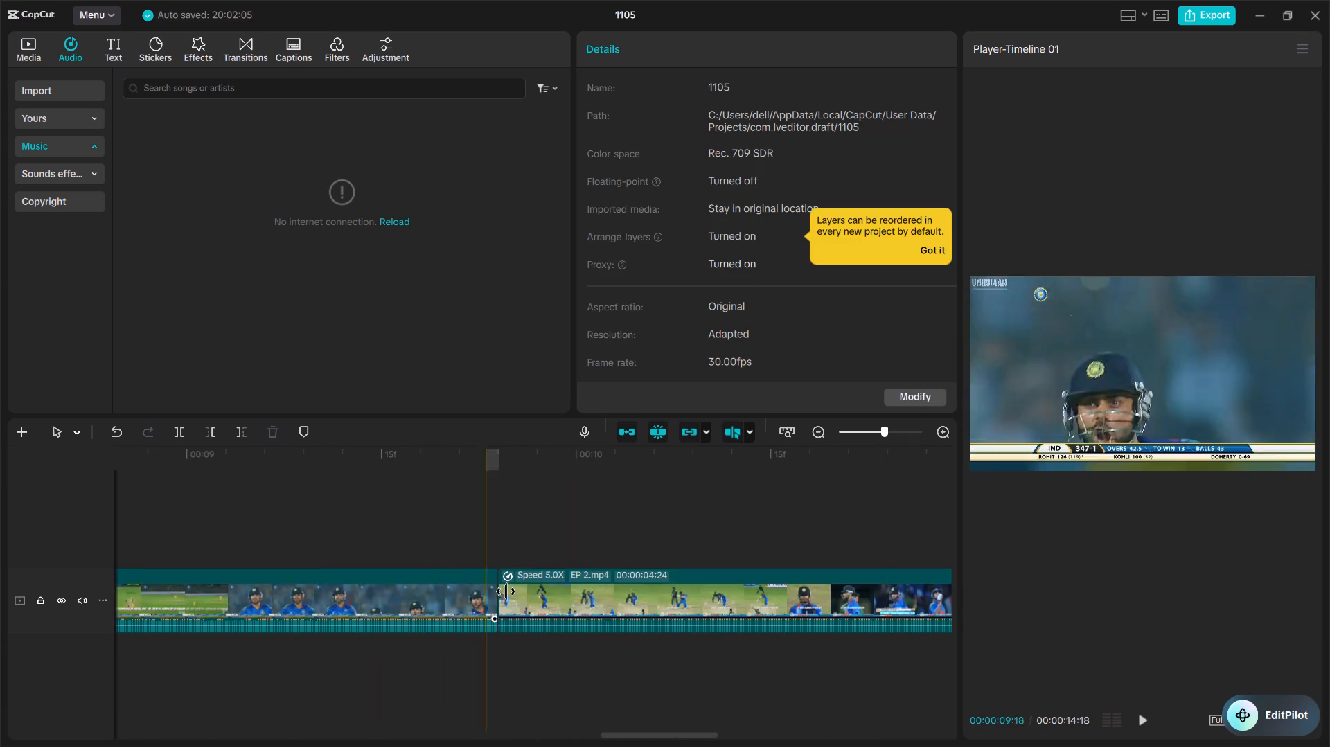
{"action": "scroll", "coordinate": [506, 591], "scroll_direction": "left", "scroll_amount": 1}
{"action": "scroll", "coordinate": [682, 589], "scroll_direction": "left", "scroll_amount": 1}
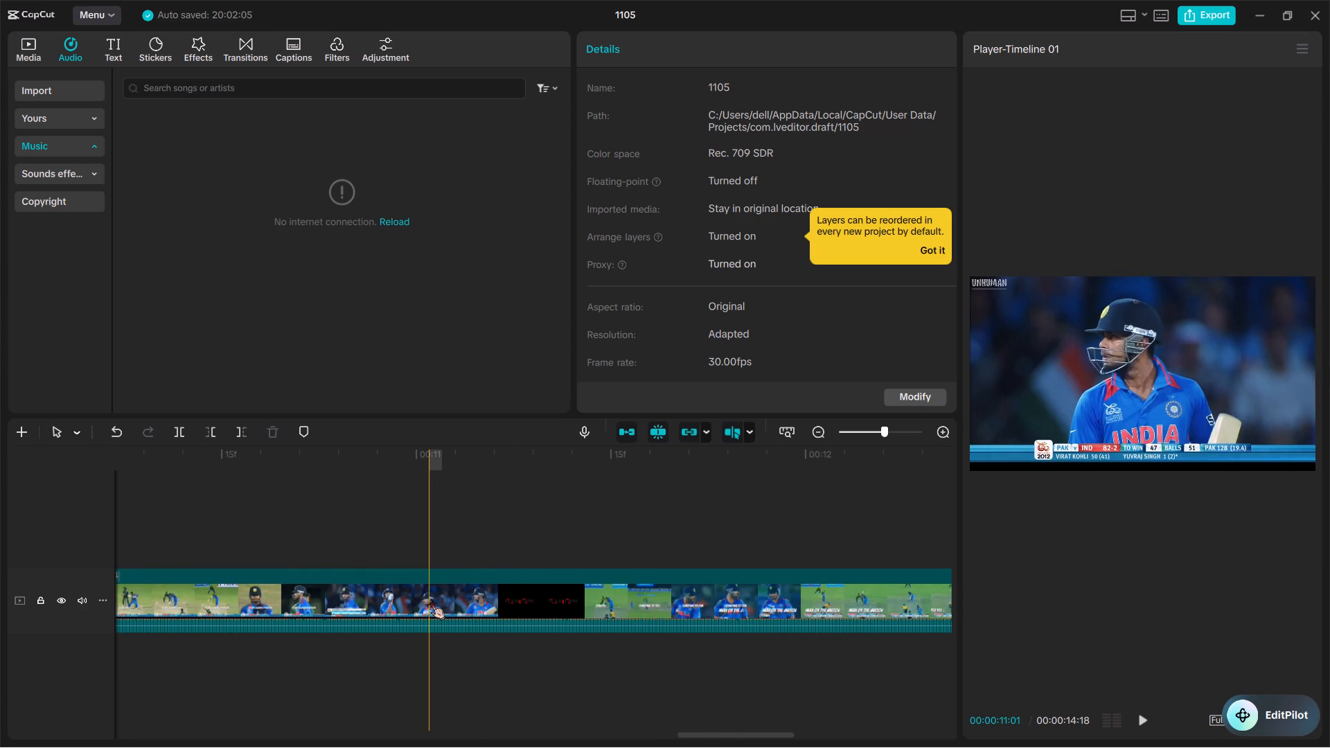
{"action": "key", "text": "ctrl+v"}
{"action": "key", "text": "ctrl+b"}
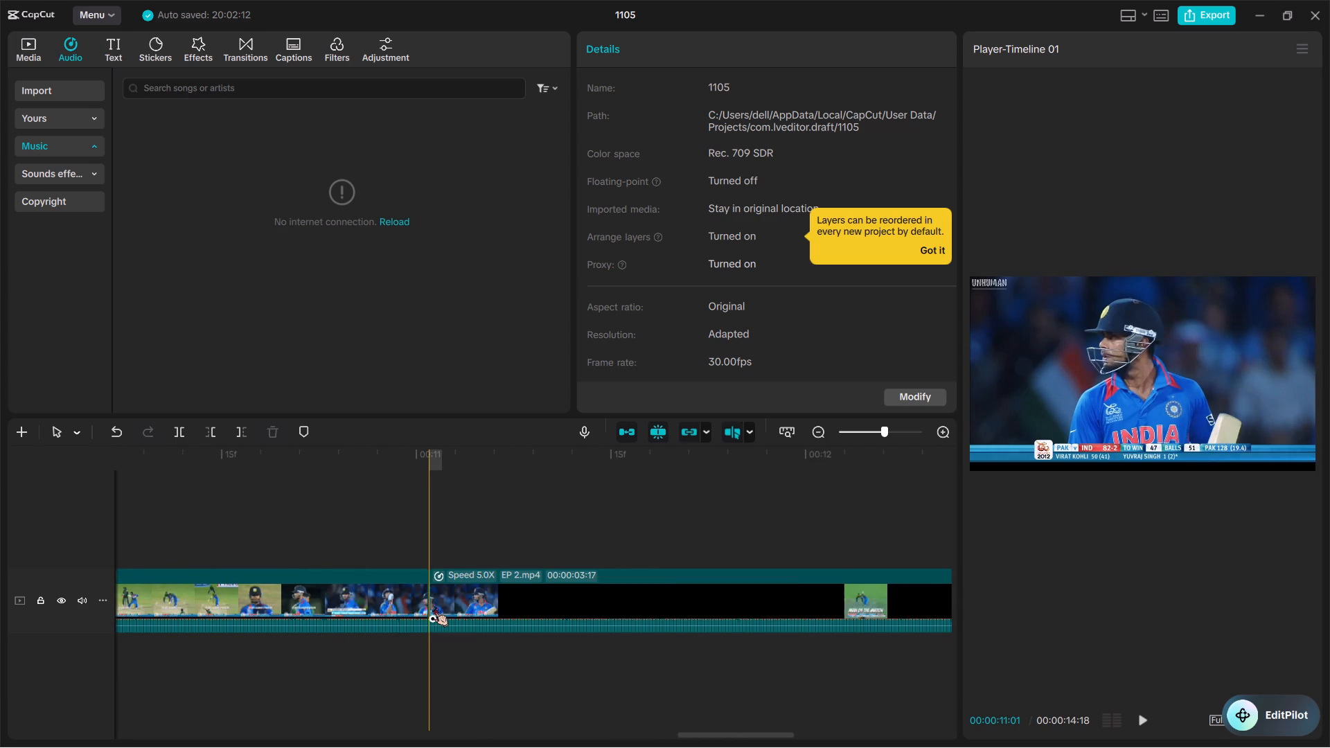
{"action": "key", "text": "ctrl+b"}
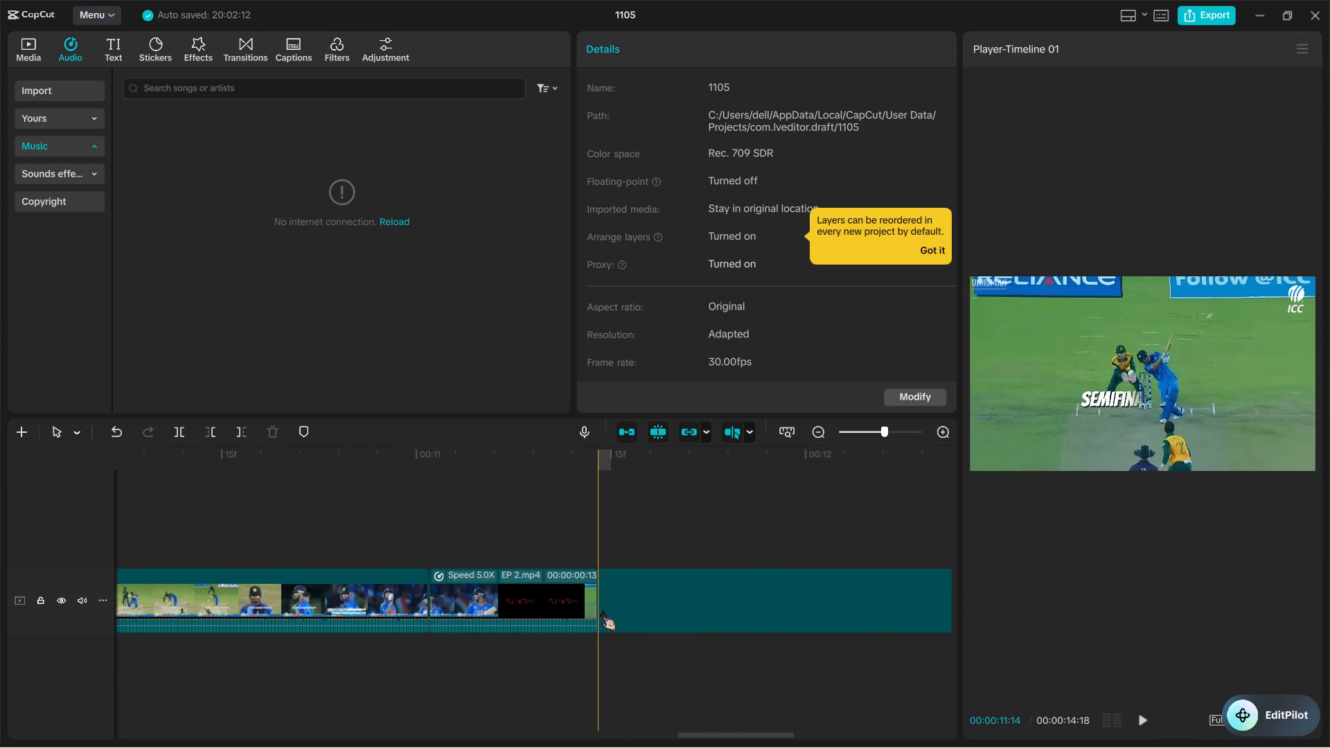
{"action": "left_click", "coordinate": [481, 570]}
{"action": "key", "text": "BackSpace"}
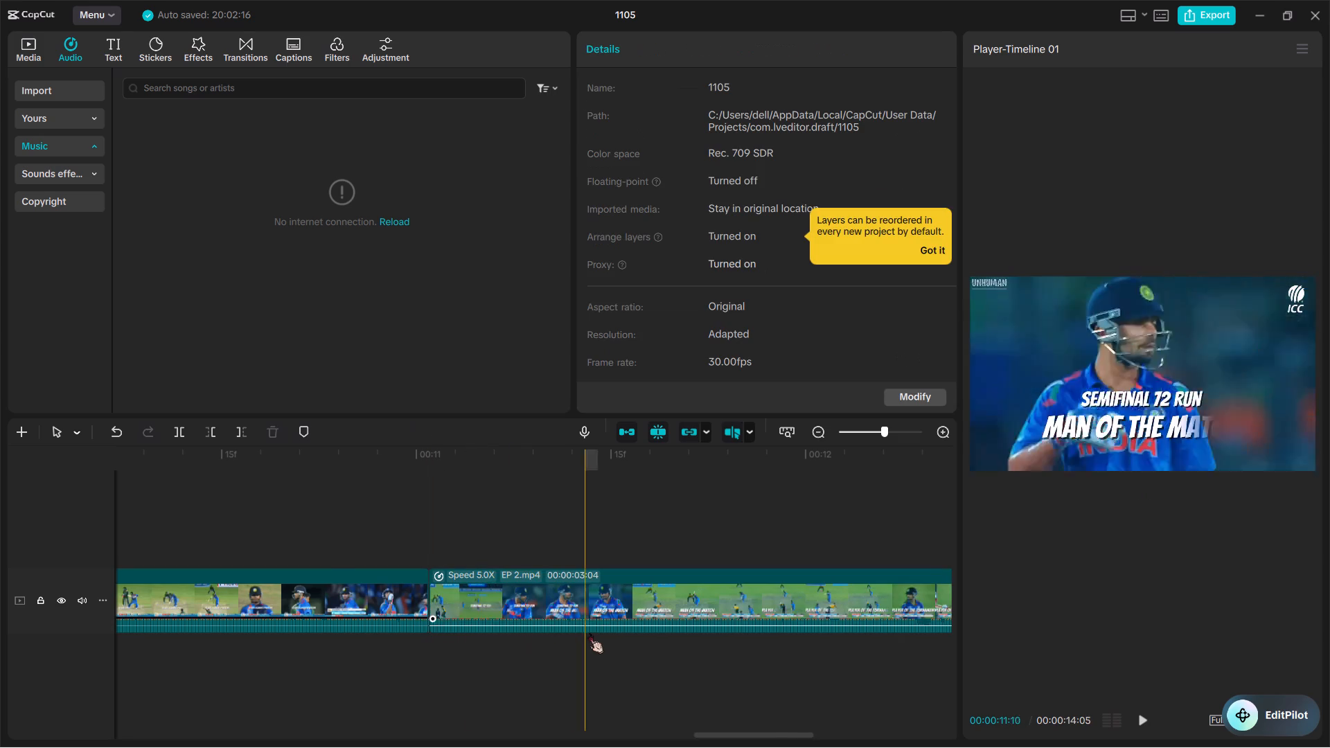
Split the last EP 2 clip at 00:00:13:06 and delete its black closing title section.
{"action": "scroll", "coordinate": [589, 633], "scroll_direction": "left", "scroll_amount": 1}
{"action": "scroll", "coordinate": [649, 623], "scroll_direction": "left", "scroll_amount": 1}
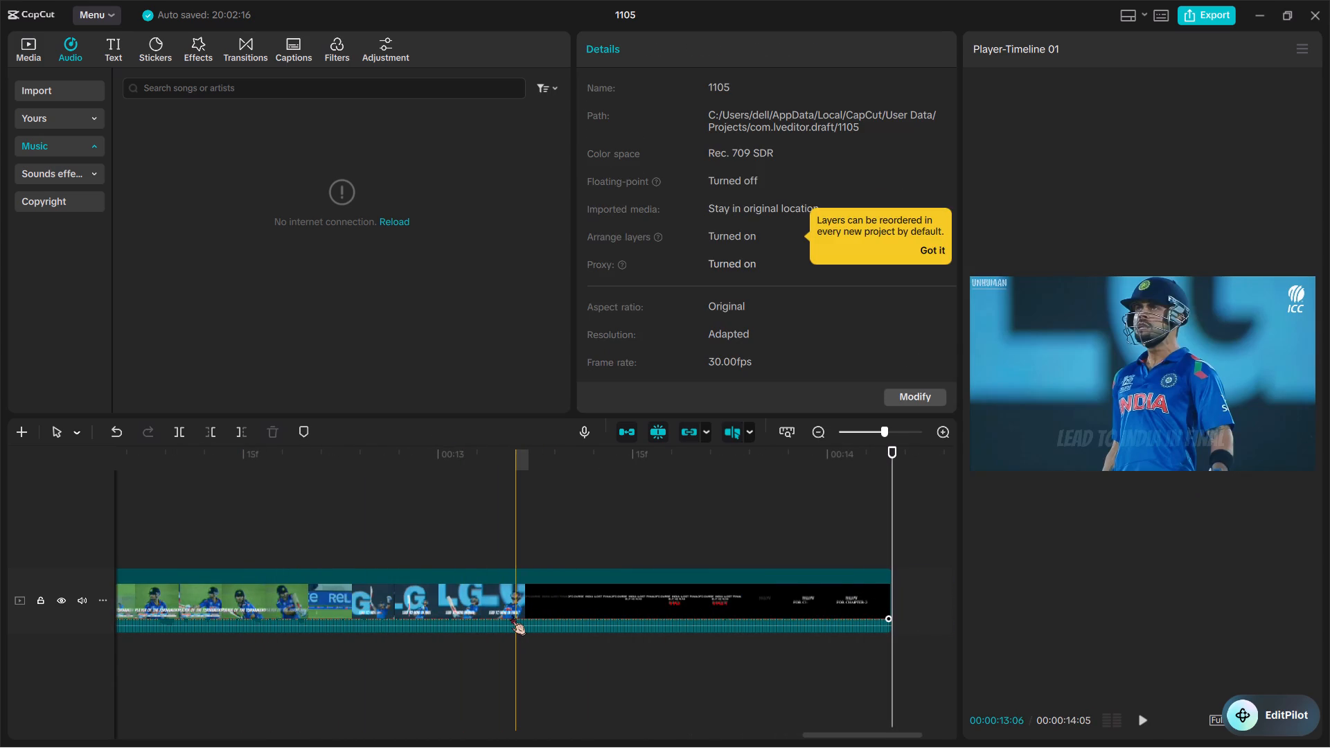
{"action": "key", "text": "ctrl+b"}
{"action": "left_click", "coordinate": [617, 597]}
{"action": "key", "text": "BackSpace"}
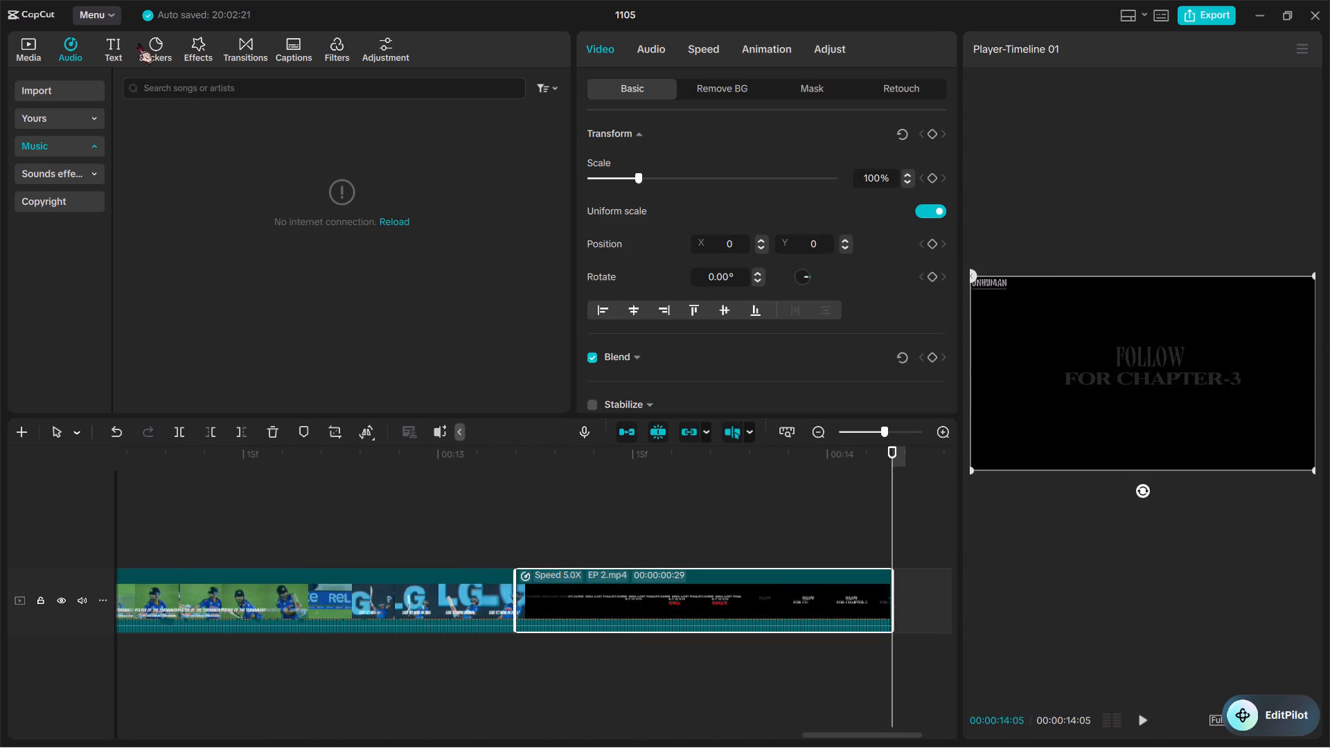
{"action": "key", "text": "BackSpace"}
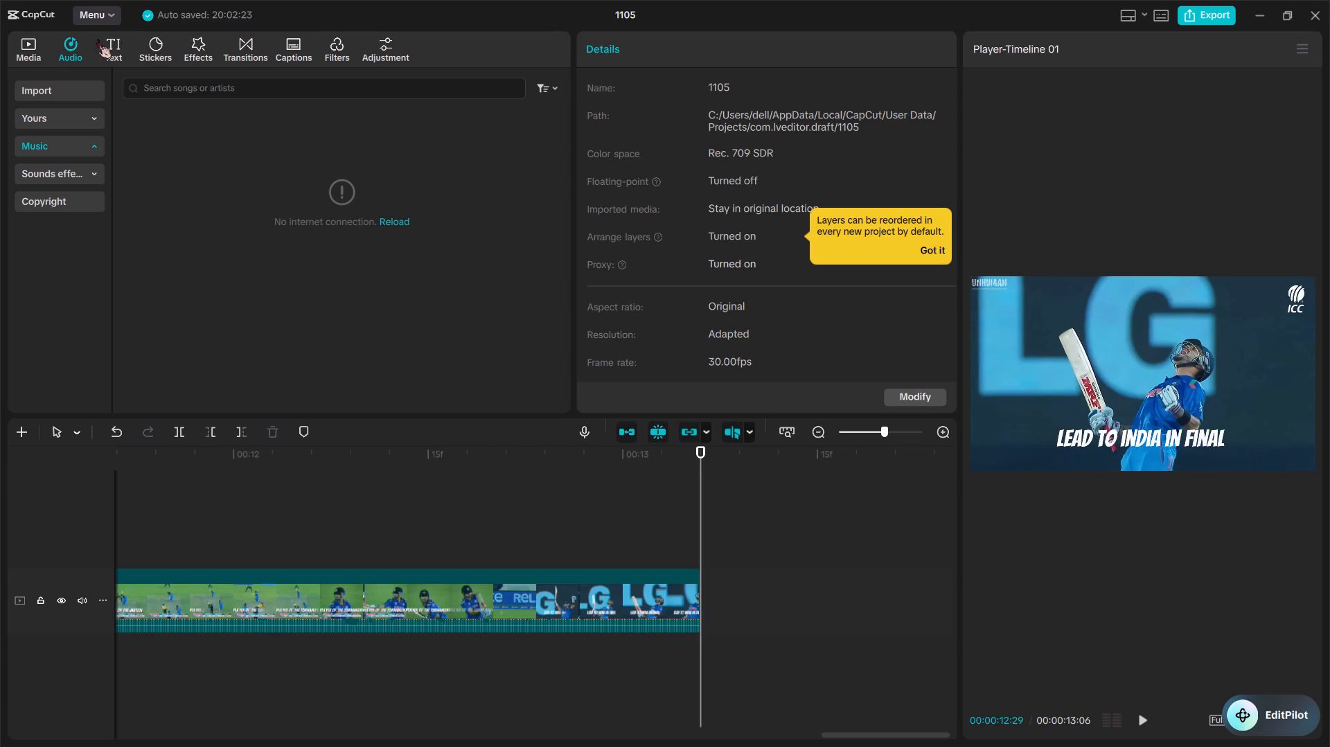
Bring back the imported media list and delete the episode 1 clip from the start of the main track.
{"action": "left_click", "coordinate": [42, 42]}
{"action": "scroll", "coordinate": [321, 380], "scroll_direction": "right", "scroll_amount": 1}
{"action": "scroll", "coordinate": [371, 526], "scroll_direction": "right", "scroll_amount": 2}
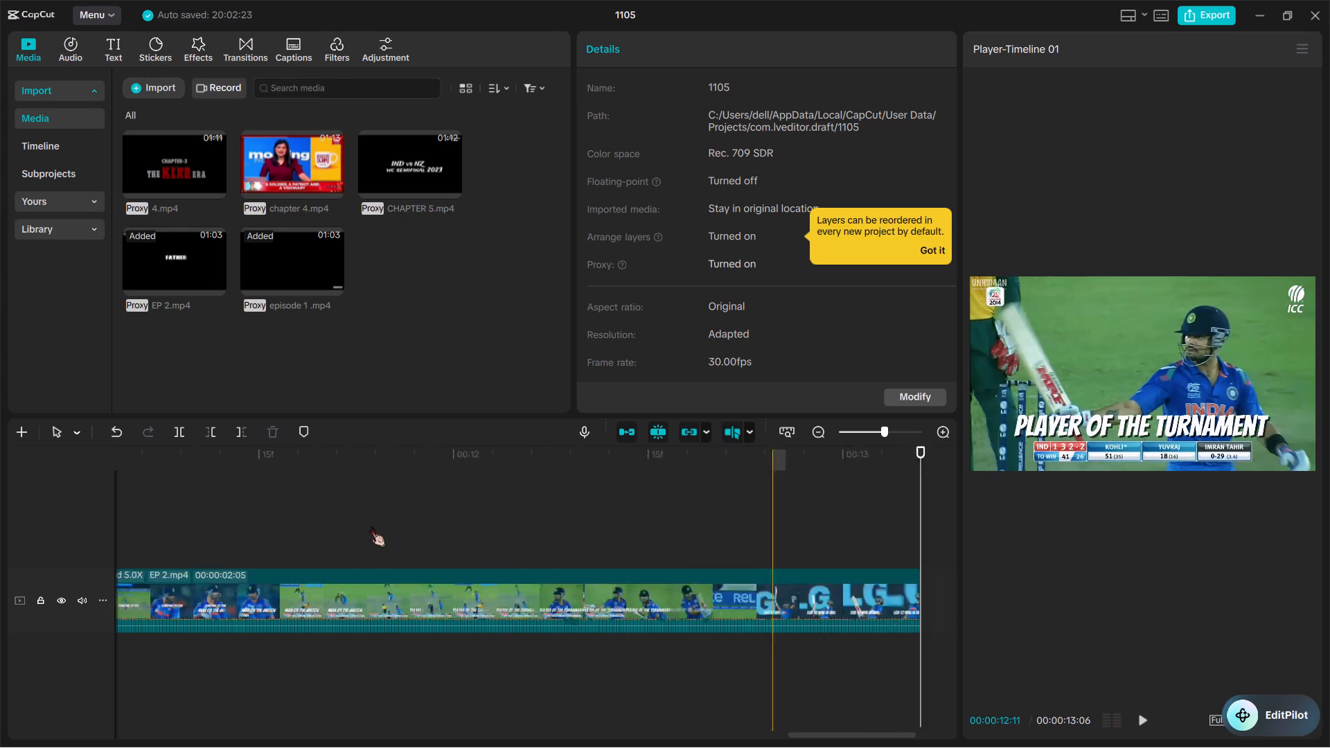
{"action": "scroll", "coordinate": [371, 526], "scroll_direction": "right", "scroll_amount": 2}
{"action": "scroll", "coordinate": [450, 552], "scroll_direction": "down", "scroll_amount": 13, "text": "ctrl"}
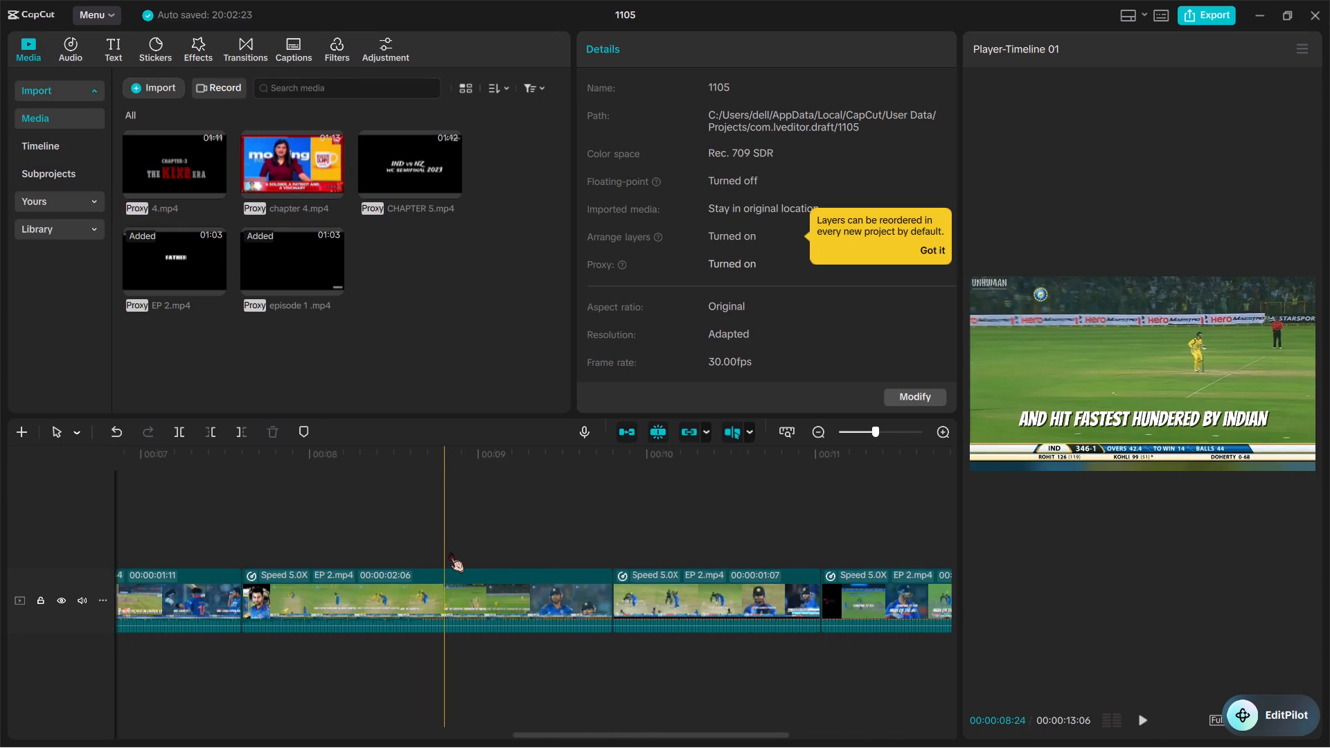
{"action": "scroll", "coordinate": [450, 552], "scroll_direction": "right", "scroll_amount": 1}
{"action": "scroll", "coordinate": [353, 634], "scroll_direction": "right", "scroll_amount": 2}
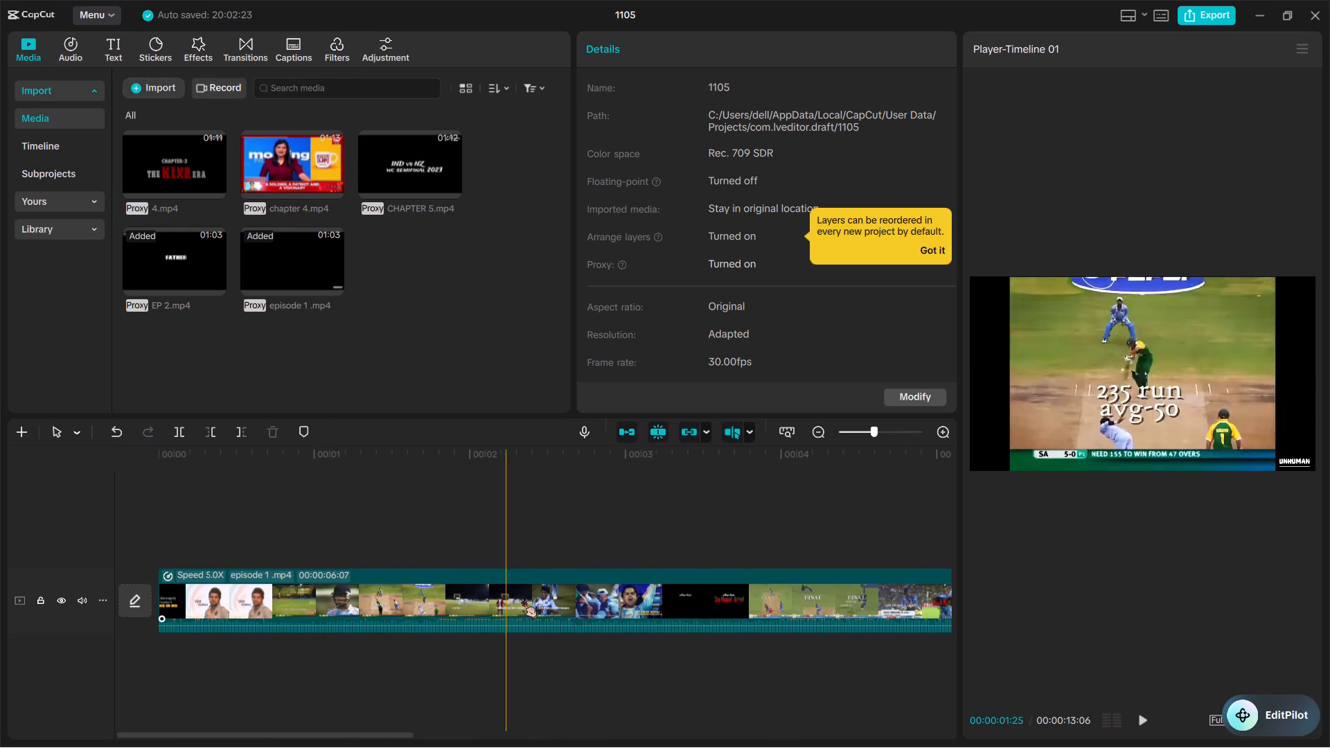
{"action": "left_click", "coordinate": [522, 598]}
{"action": "key", "text": "BackSpace"}
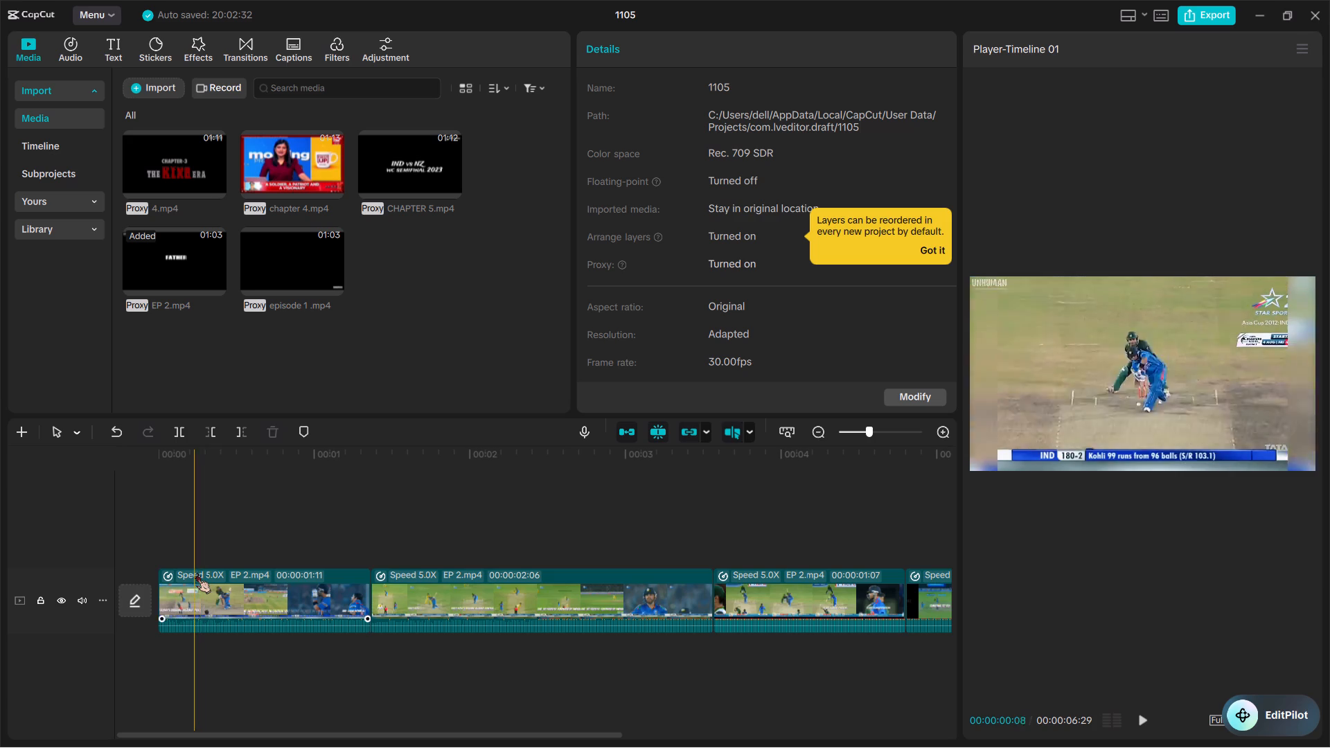
Play back the trimmed EP 2 clips from near the start of the timeline.
{"action": "key", "text": "space"}
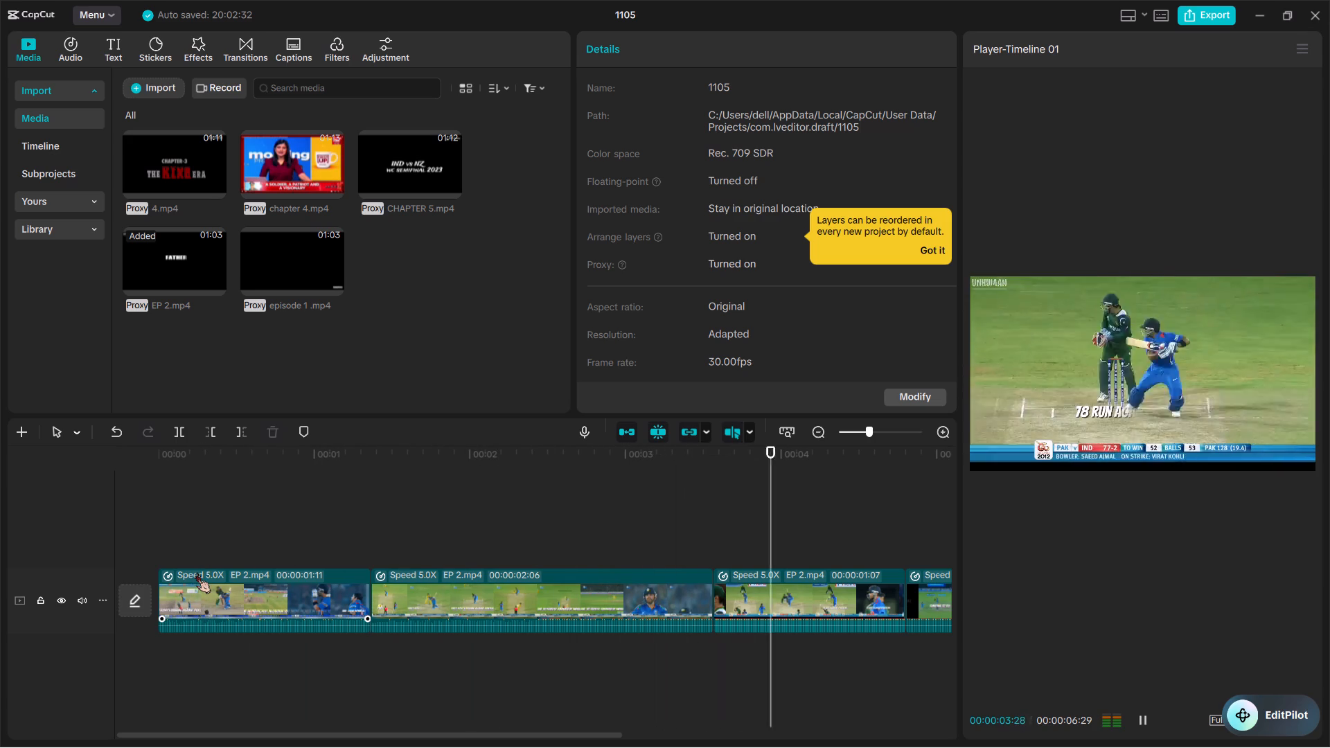
{"action": "key", "text": "space"}
Add the CHAPTER 5 video to the main track directly after the last EP 2 clip.
{"action": "scroll", "coordinate": [196, 573], "scroll_direction": "down", "scroll_amount": 6, "text": "ctrl"}
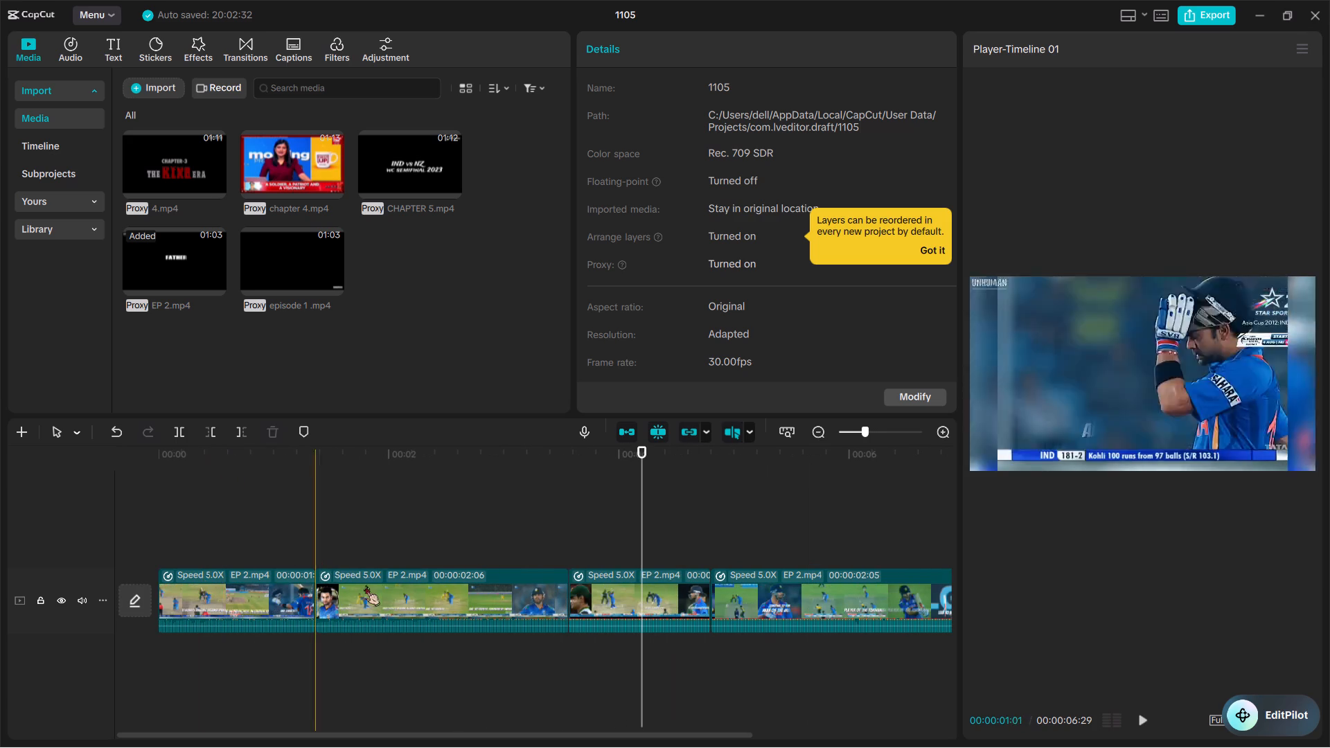
{"action": "scroll", "coordinate": [365, 585], "scroll_direction": "left", "scroll_amount": 1}
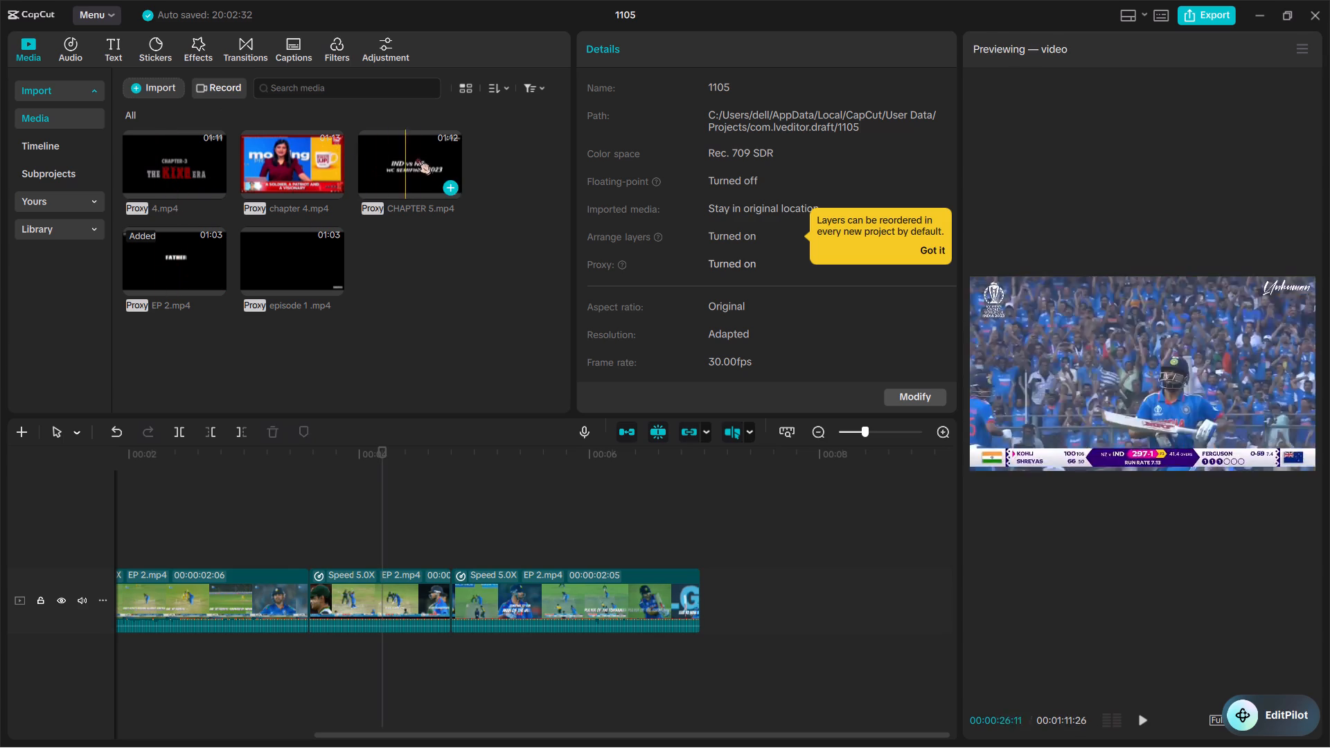
{"action": "scroll", "coordinate": [352, 517], "scroll_direction": "right", "scroll_amount": 1}
{"action": "scroll", "coordinate": [352, 517], "scroll_direction": "down", "scroll_amount": 9, "text": "ctrl"}
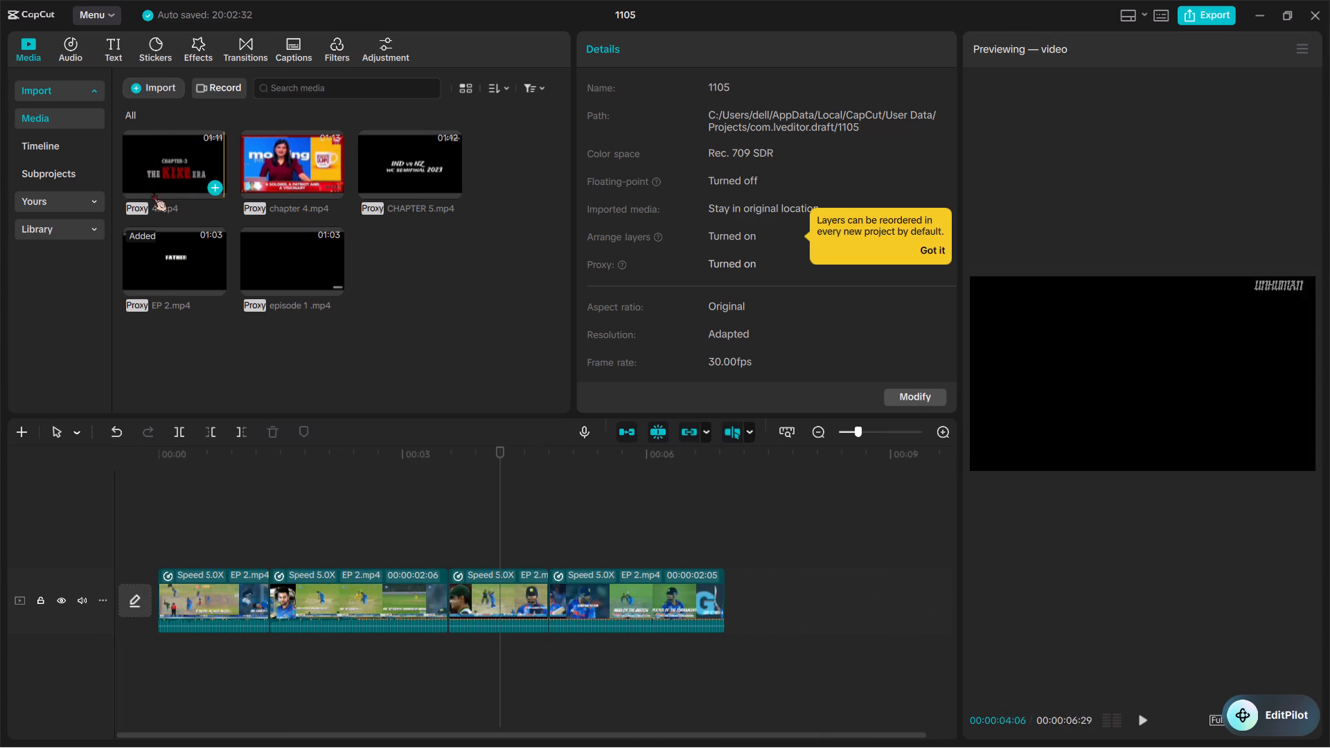
{"action": "left_click_drag", "start_coordinate": [400, 165], "coordinate": [772, 616]}
Split the CHAPTER 5 clip at about 00:00:11:19 and delete its opening title portion.
{"action": "scroll", "coordinate": [772, 616], "scroll_direction": "left", "scroll_amount": 1}
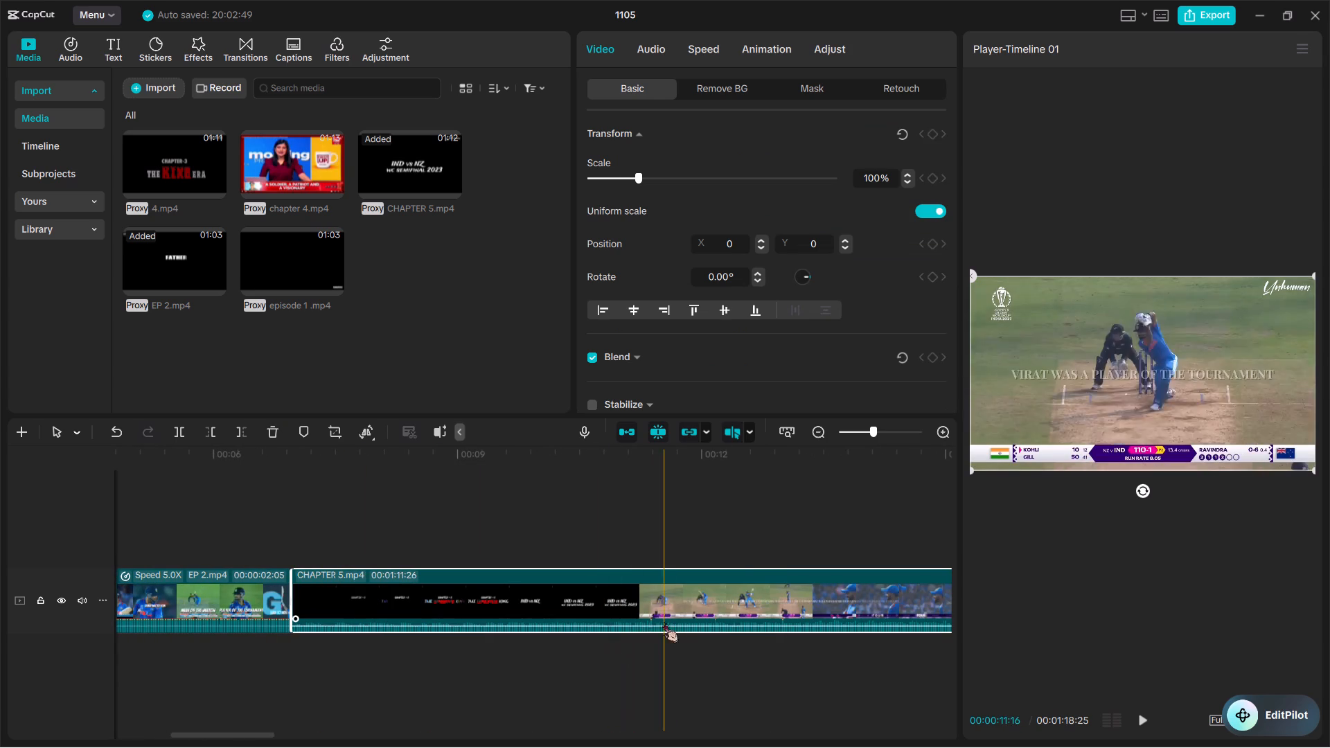
{"action": "key", "text": "ctrl+b"}
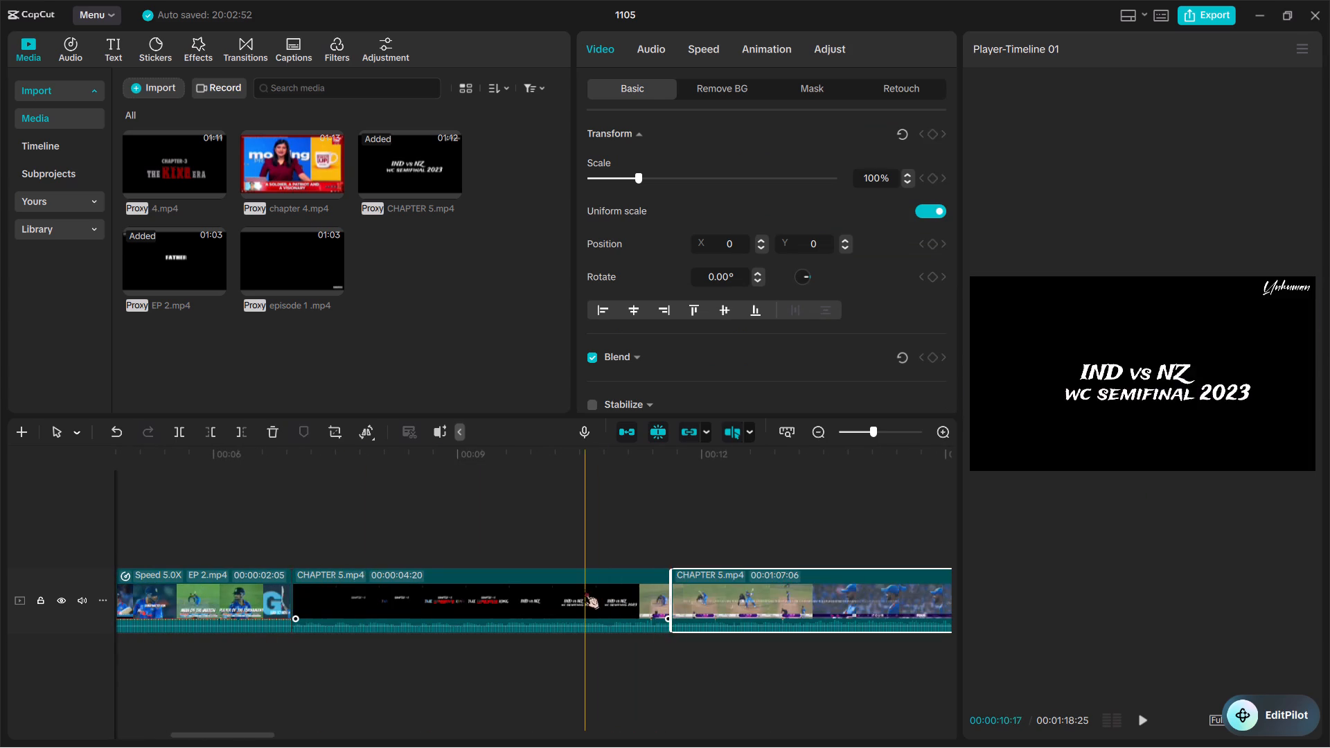
{"action": "left_click", "coordinate": [585, 589]}
{"action": "key", "text": "BackSpace"}
Split the CHAPTER 5 clip at about 00:00:33:22 and 00:00:38:21 and delete the black title section between the cuts.
{"action": "scroll", "coordinate": [551, 580], "scroll_direction": "left", "scroll_amount": 1}
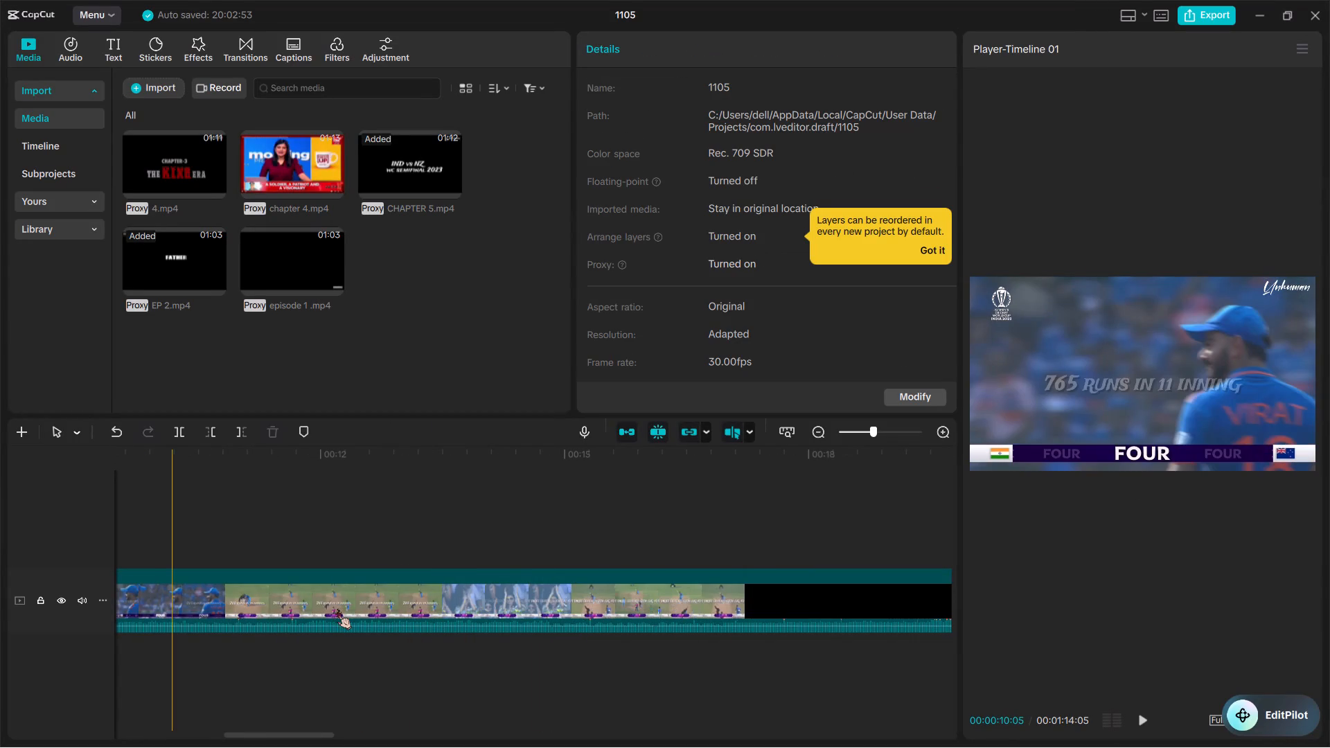
{"action": "scroll", "coordinate": [635, 591], "scroll_direction": "left", "scroll_amount": 1}
{"action": "scroll", "coordinate": [735, 621], "scroll_direction": "left", "scroll_amount": 2}
{"action": "scroll", "coordinate": [735, 621], "scroll_direction": "down", "scroll_amount": 4, "text": "ctrl"}
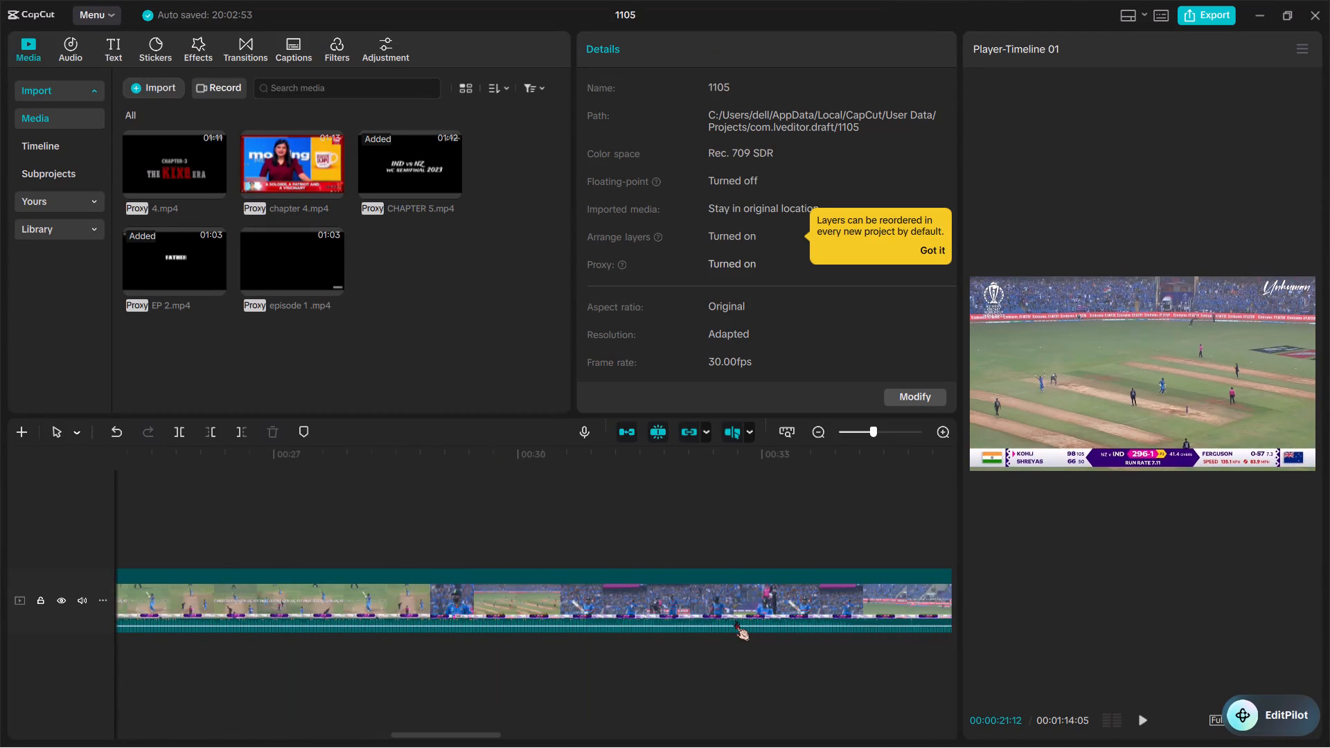
{"action": "scroll", "coordinate": [715, 591], "scroll_direction": "left", "scroll_amount": 2}
{"action": "scroll", "coordinate": [450, 587], "scroll_direction": "right", "scroll_amount": 1}
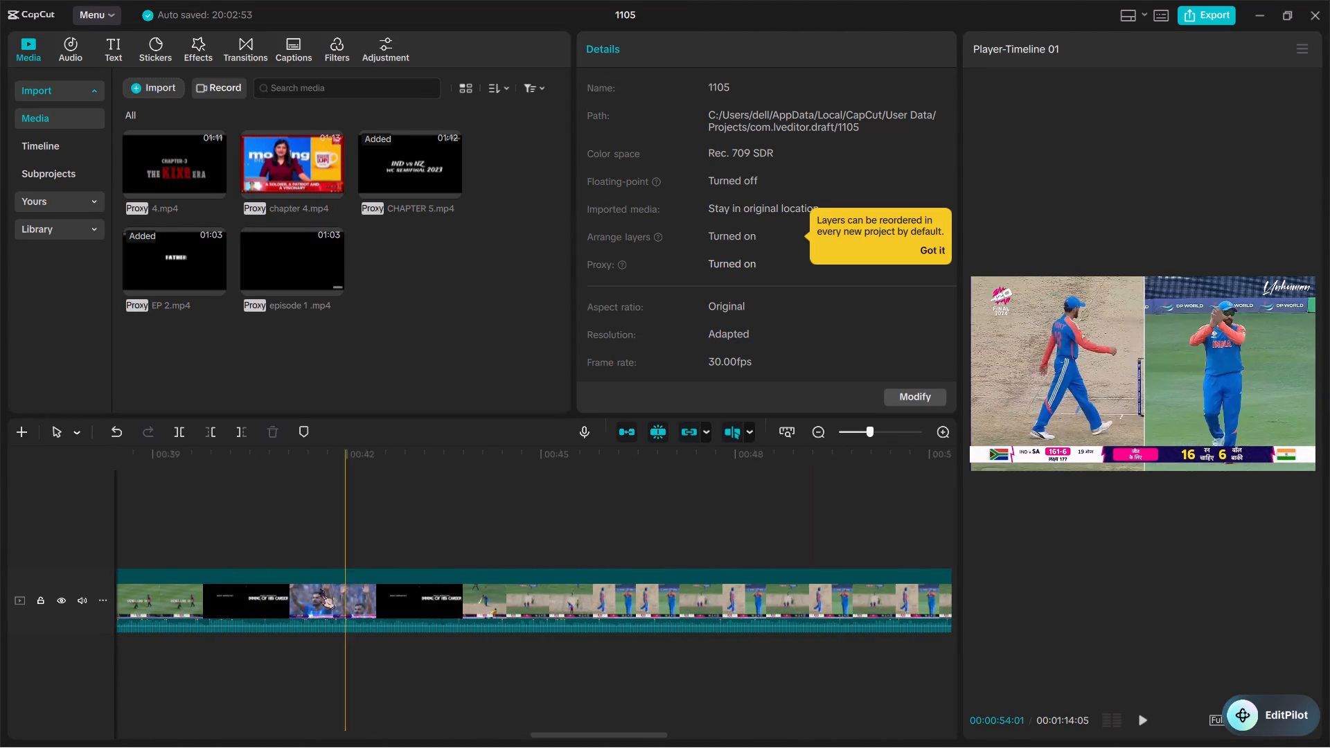
{"action": "scroll", "coordinate": [287, 588], "scroll_direction": "right", "scroll_amount": 2}
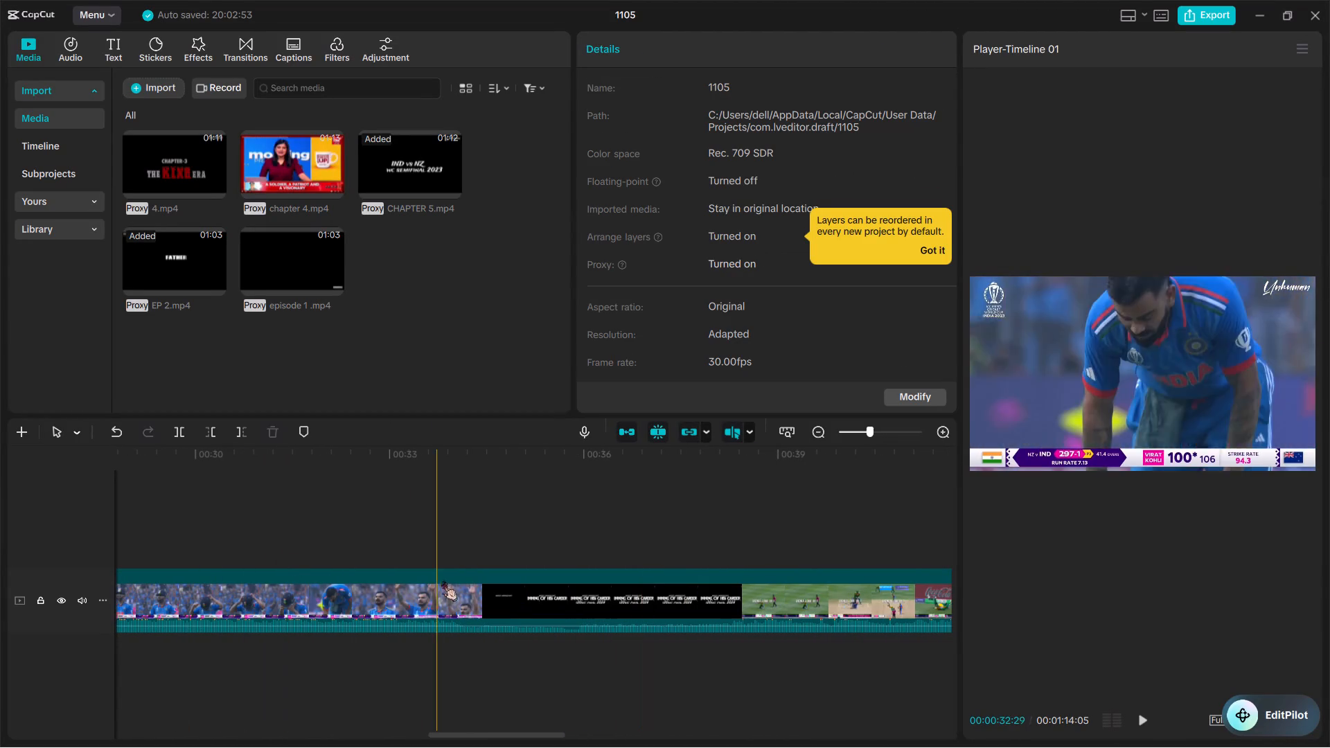
{"action": "key", "text": "ctrl+b"}
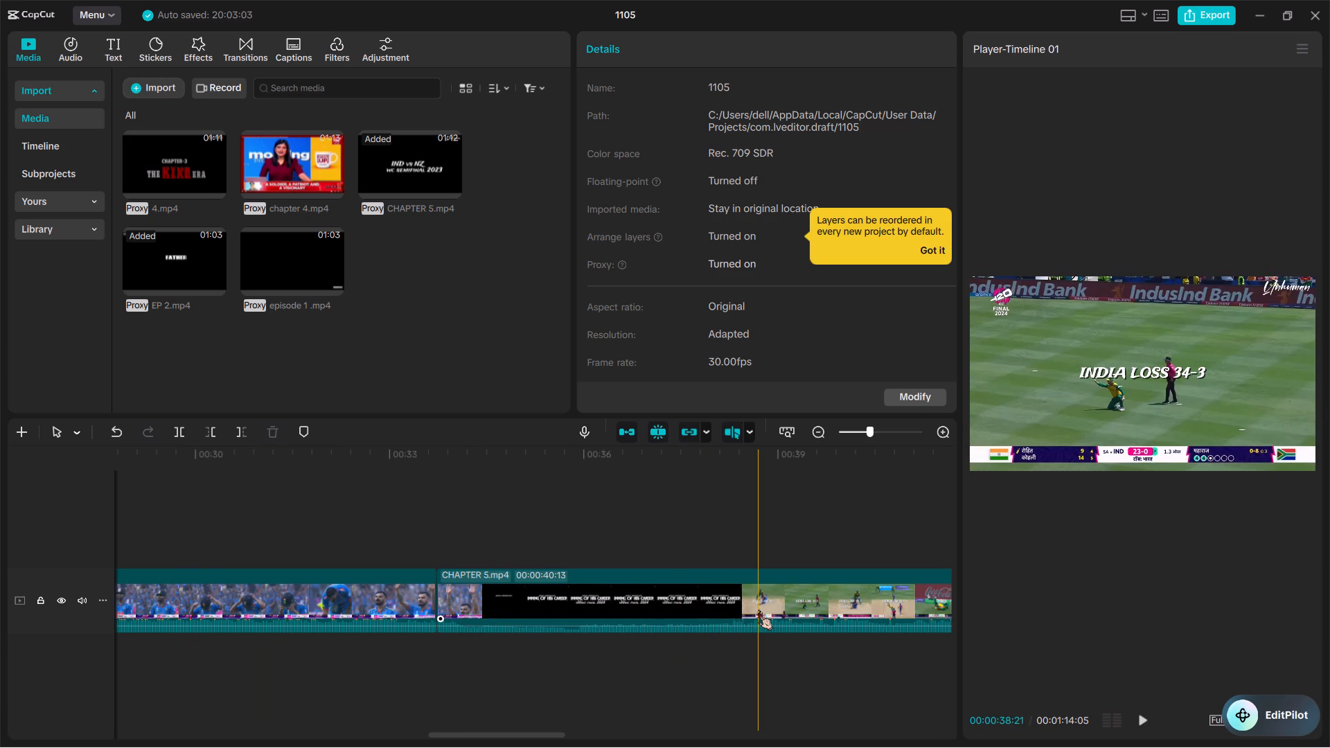
{"action": "key", "text": "ctrl+b"}
{"action": "left_click", "coordinate": [639, 601]}
{"action": "key", "text": "BackSpace"}
Split the last CHAPTER 5 clip at about 00:00:47:09, before the split-screen shot, and delete everything after the cut.
{"action": "scroll", "coordinate": [639, 601], "scroll_direction": "left", "scroll_amount": 1}
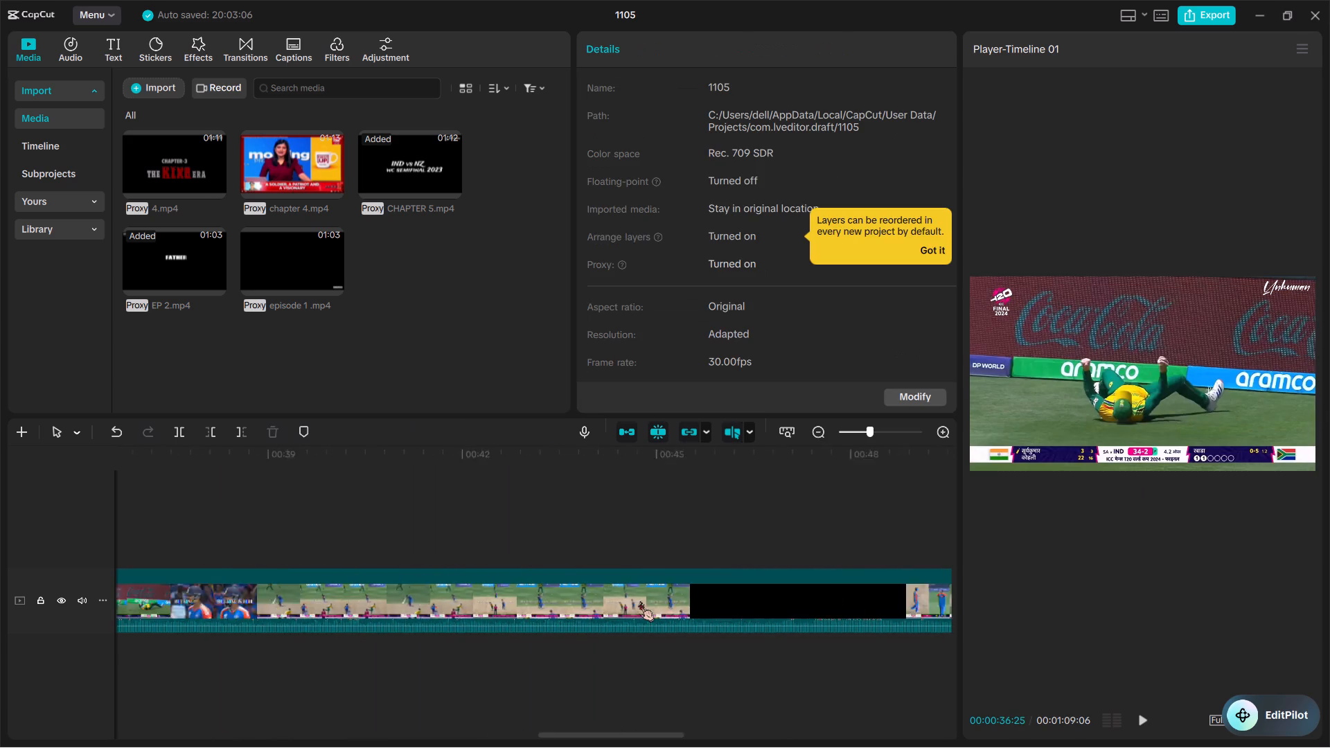
{"action": "scroll", "coordinate": [639, 601], "scroll_direction": "left", "scroll_amount": 1}
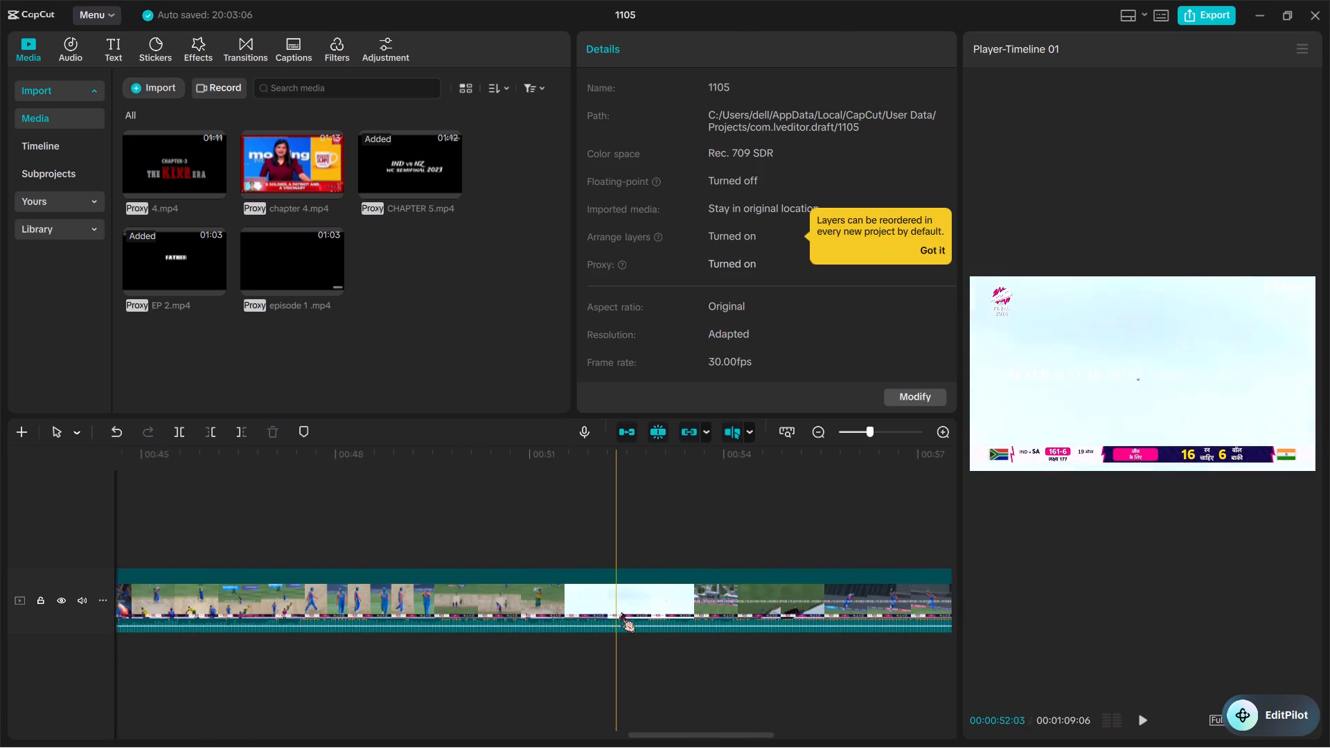
{"action": "scroll", "coordinate": [621, 612], "scroll_direction": "right", "scroll_amount": 1}
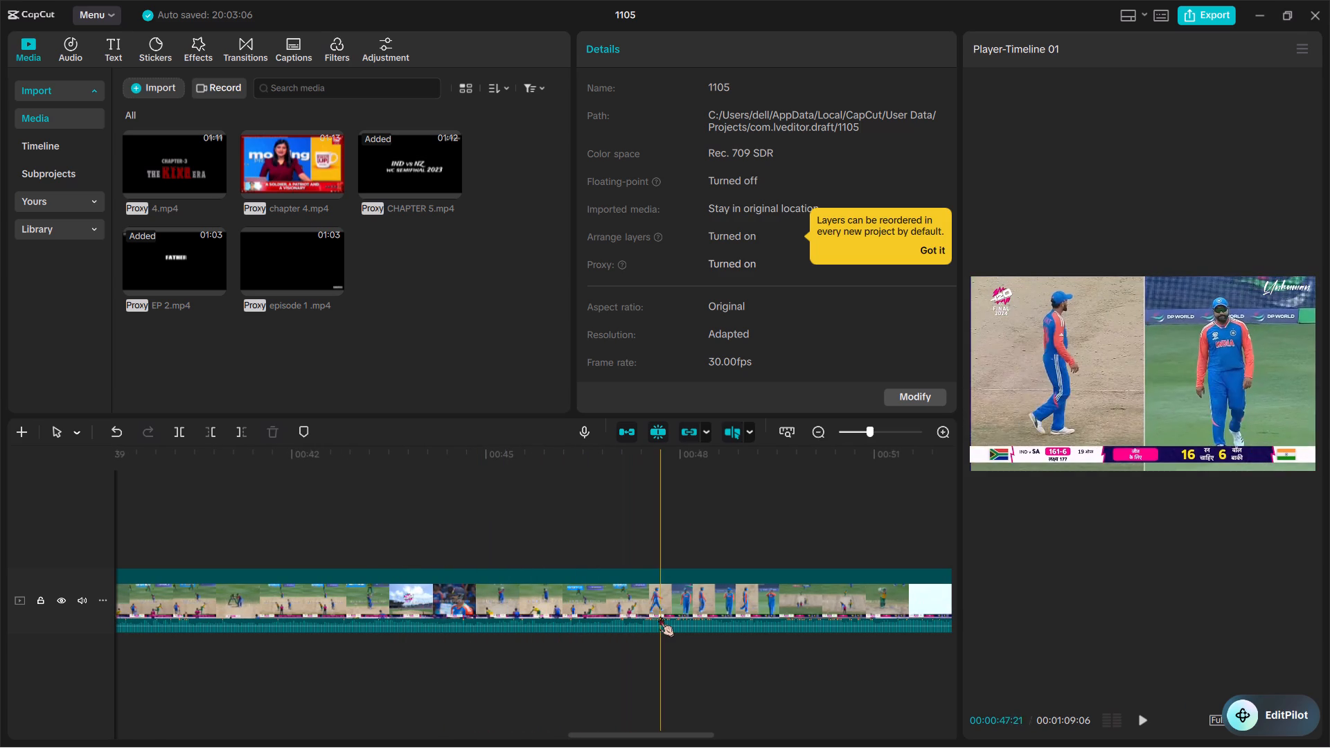
{"action": "key", "text": "ctrl+b"}
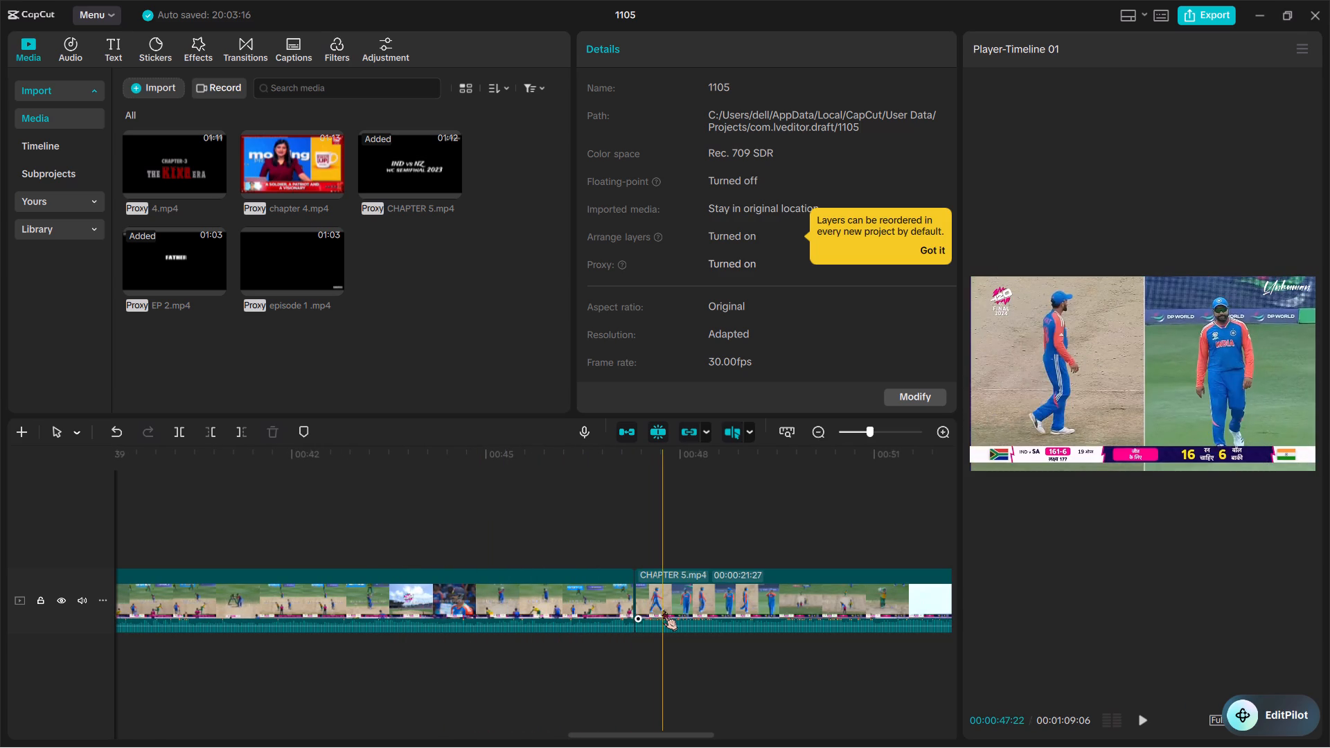
{"action": "left_click", "coordinate": [663, 610]}
{"action": "key", "text": "BackSpace"}
{"action": "key", "text": "BackSpace"}
Move the last, shorter CHAPTER 5 clip ahead of the longer one, directly after the EP 2 clips.
{"action": "scroll", "coordinate": [663, 610], "scroll_direction": "down", "scroll_amount": 13, "text": "ctrl"}
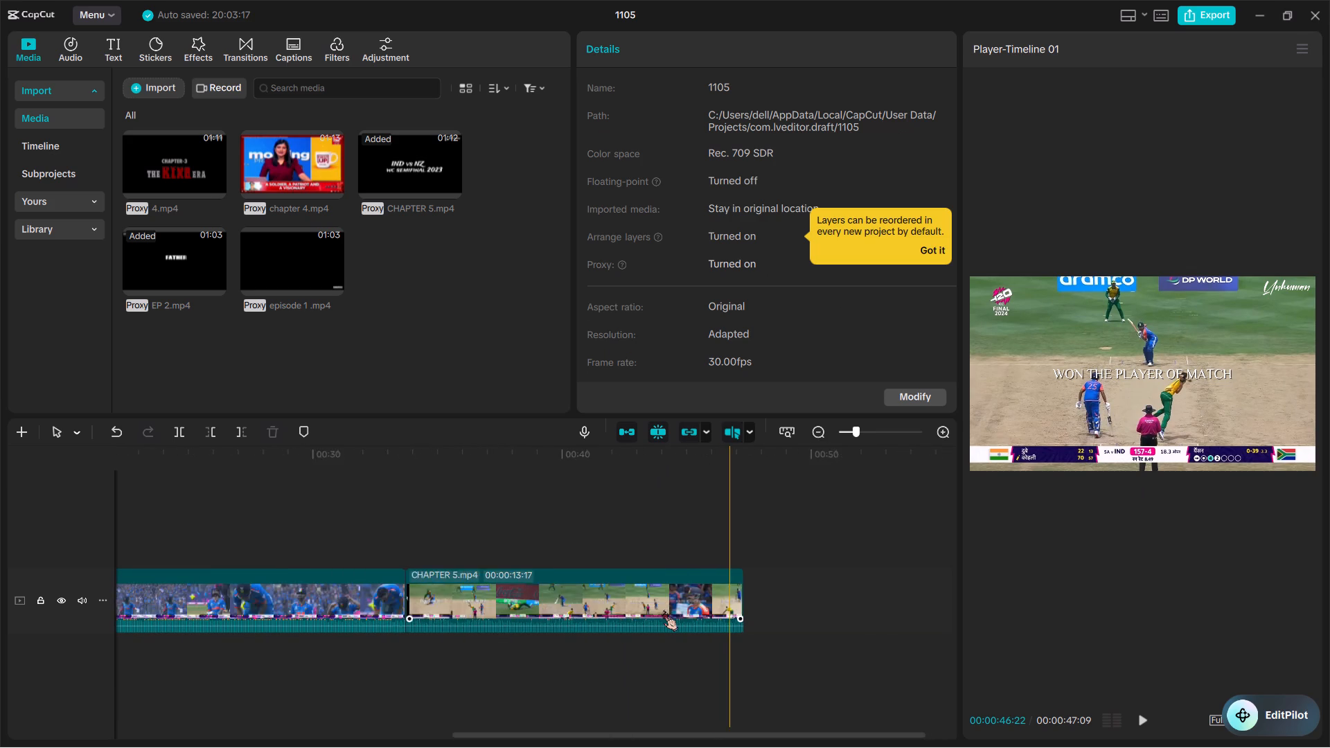
{"action": "scroll", "coordinate": [663, 610], "scroll_direction": "down", "scroll_amount": 4, "text": "ctrl"}
{"action": "left_click", "coordinate": [627, 602]}
{"action": "left_click_drag", "start_coordinate": [627, 602], "coordinate": [91, 642]}
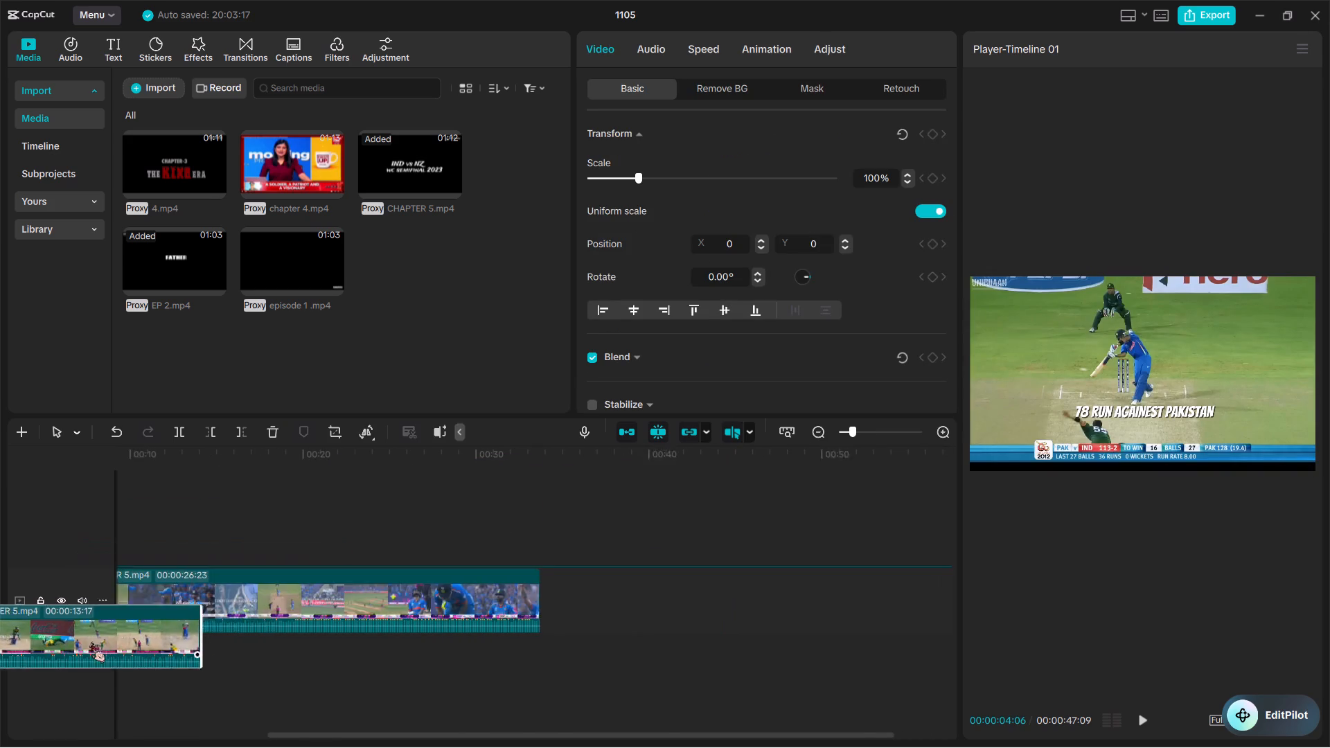
{"action": "left_click_drag", "start_coordinate": [91, 642], "coordinate": [157, 598]}
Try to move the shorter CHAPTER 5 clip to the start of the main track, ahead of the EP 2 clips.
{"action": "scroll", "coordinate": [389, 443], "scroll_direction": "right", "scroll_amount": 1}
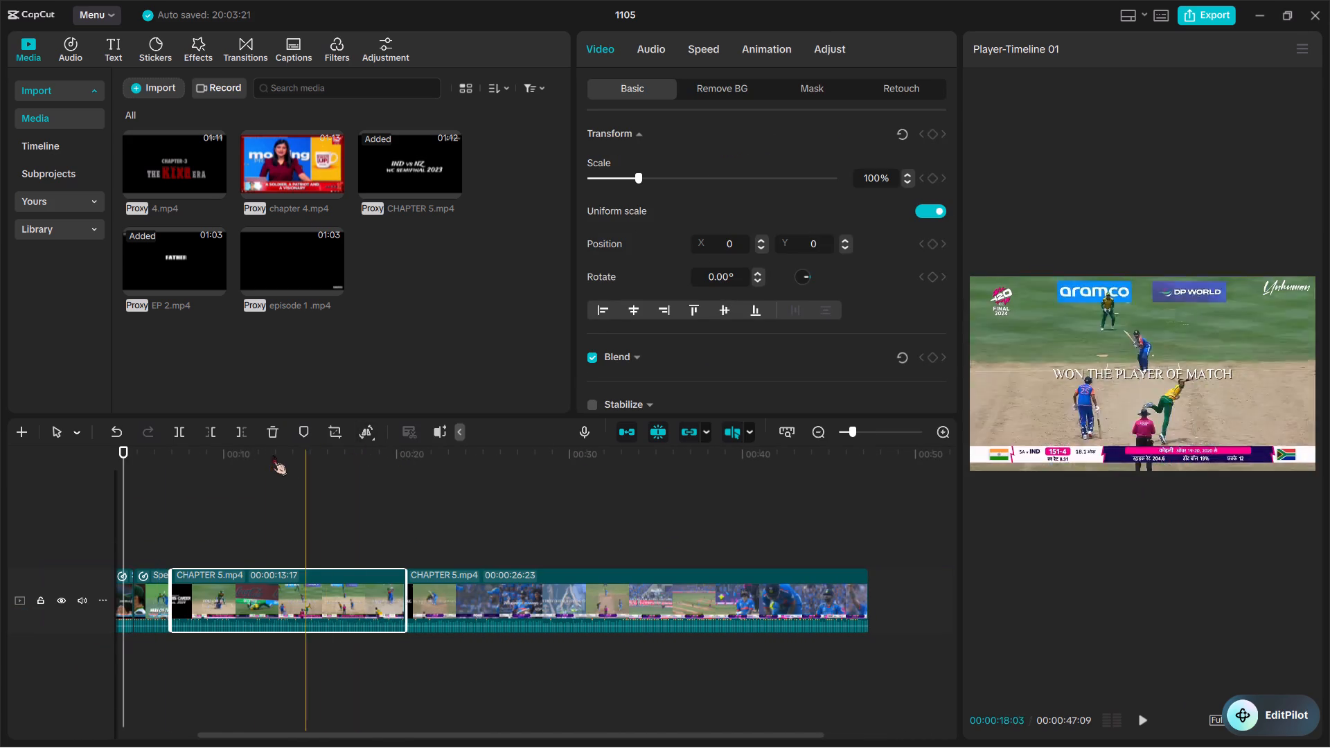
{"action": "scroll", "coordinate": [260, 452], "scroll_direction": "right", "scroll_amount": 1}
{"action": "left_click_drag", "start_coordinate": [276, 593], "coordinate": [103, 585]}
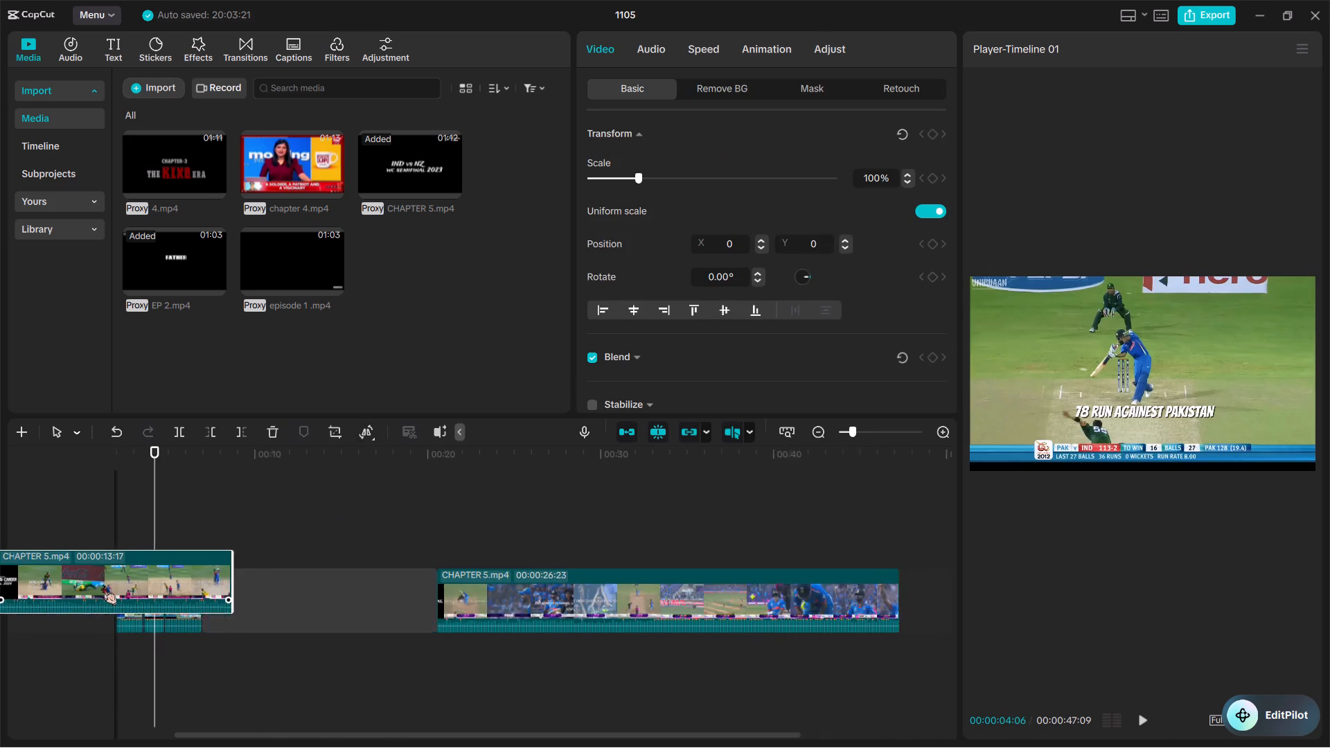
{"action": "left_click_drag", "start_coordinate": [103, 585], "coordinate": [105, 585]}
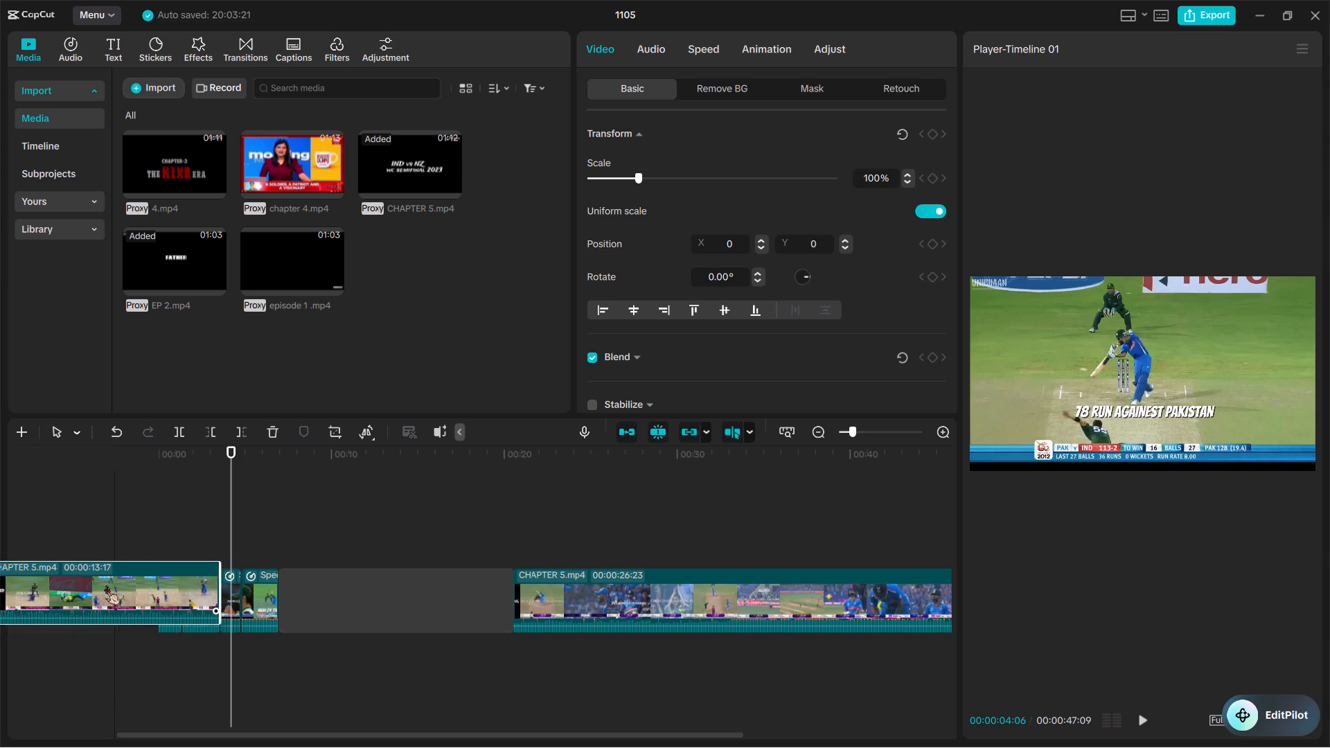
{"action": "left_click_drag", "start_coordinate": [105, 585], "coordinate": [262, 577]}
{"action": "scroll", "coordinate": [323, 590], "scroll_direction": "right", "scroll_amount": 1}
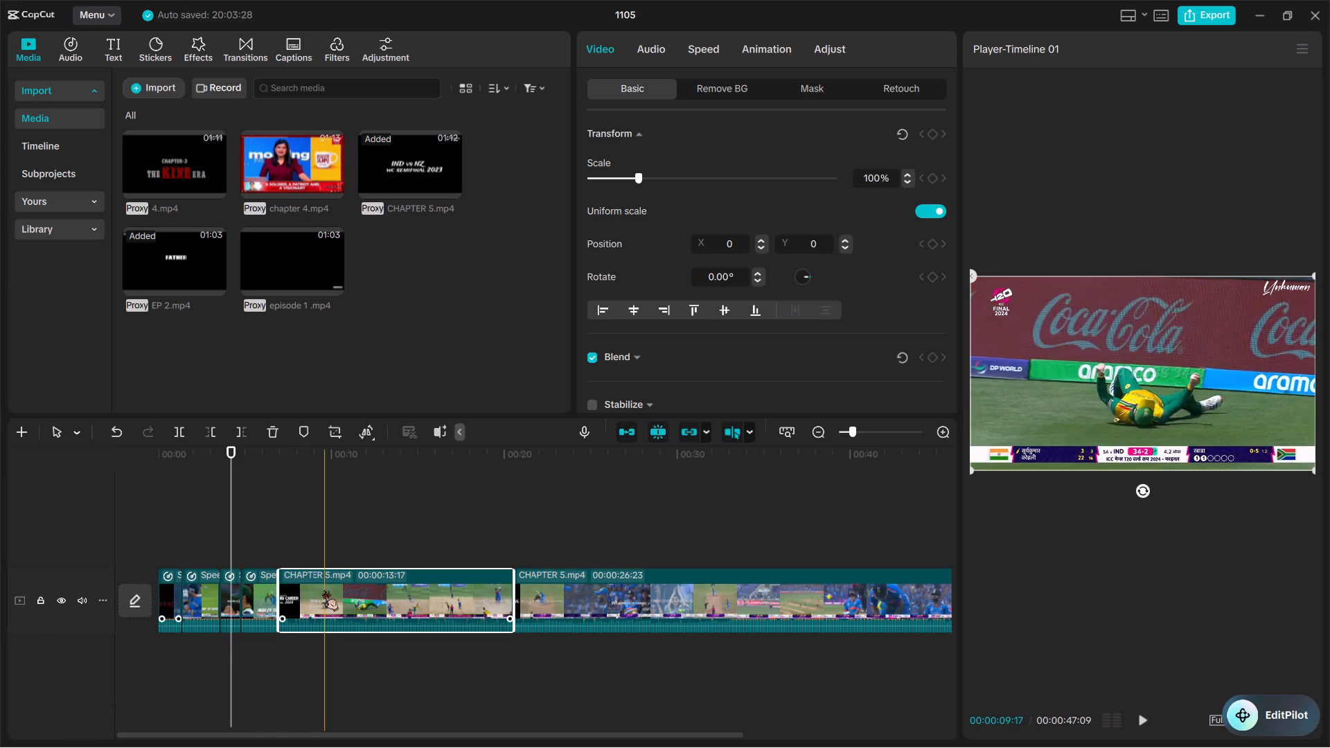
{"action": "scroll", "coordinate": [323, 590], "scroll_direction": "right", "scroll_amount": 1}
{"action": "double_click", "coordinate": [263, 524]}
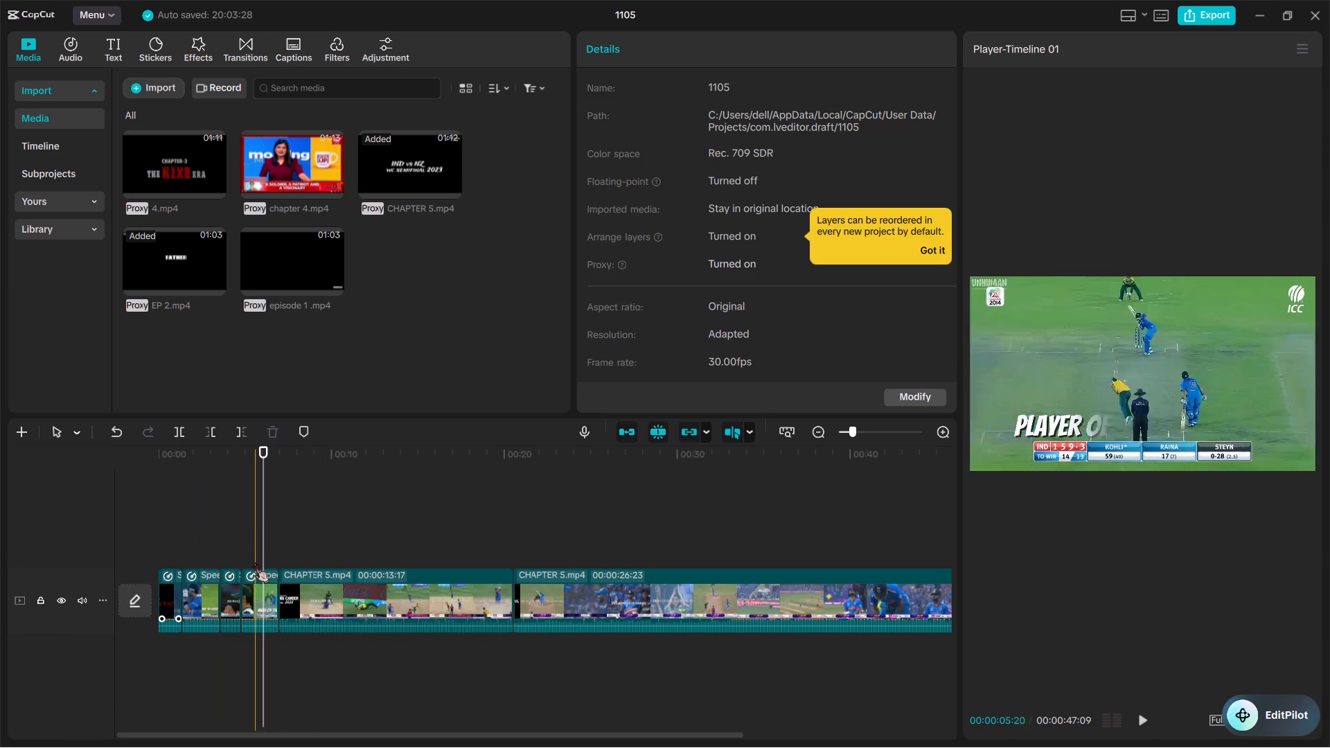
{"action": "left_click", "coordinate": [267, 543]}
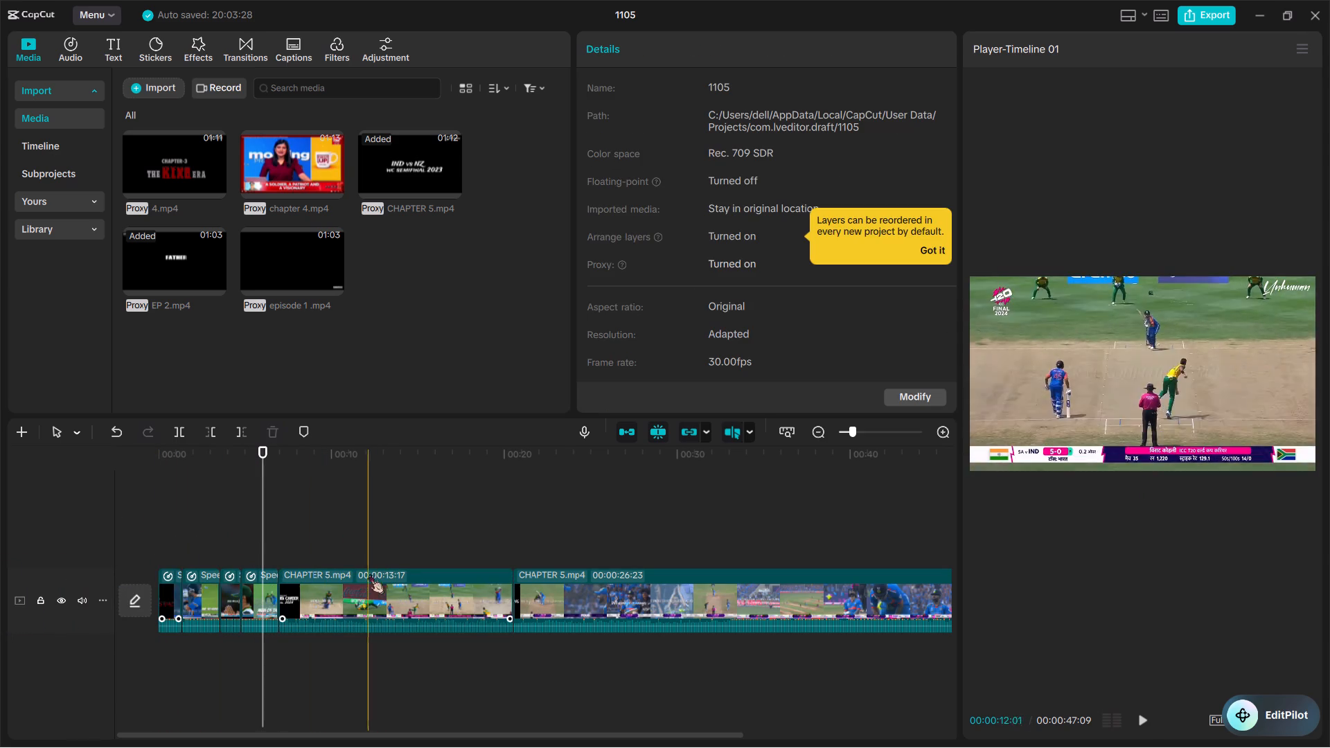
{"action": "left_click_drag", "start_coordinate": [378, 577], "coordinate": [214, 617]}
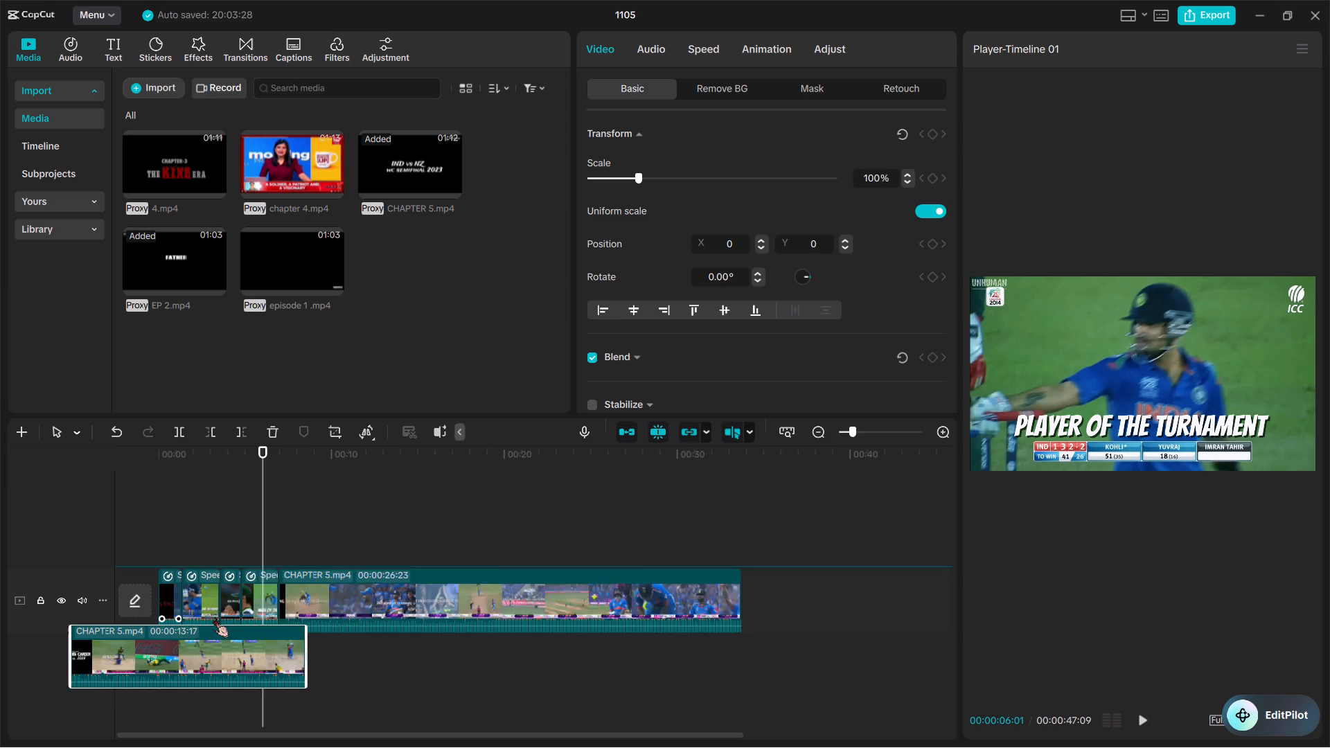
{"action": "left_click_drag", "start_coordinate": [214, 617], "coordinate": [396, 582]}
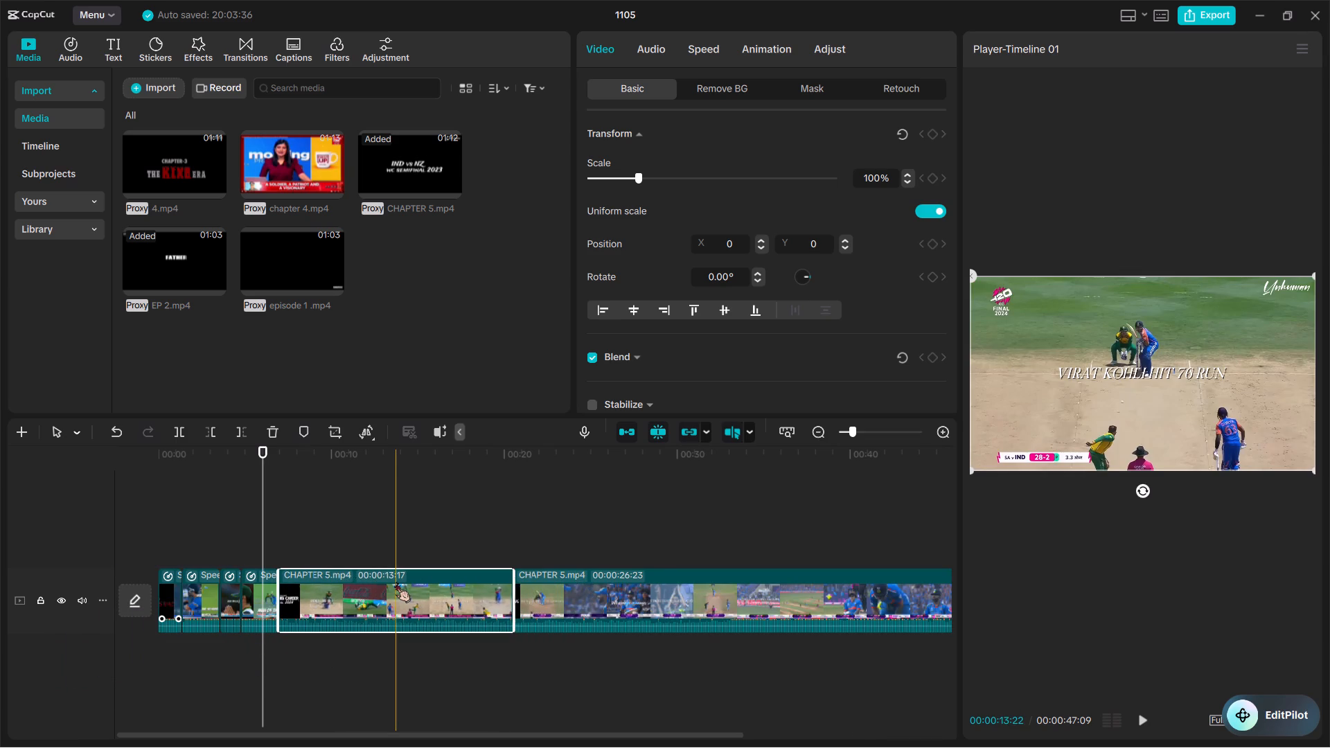
Move the shorter CHAPTER 5 clip forward on the main track, between the second and third EP 2 clips.
{"action": "scroll", "coordinate": [396, 582], "scroll_direction": "up", "scroll_amount": 6, "text": "ctrl"}
{"action": "scroll", "coordinate": [396, 582], "scroll_direction": "right", "scroll_amount": 2}
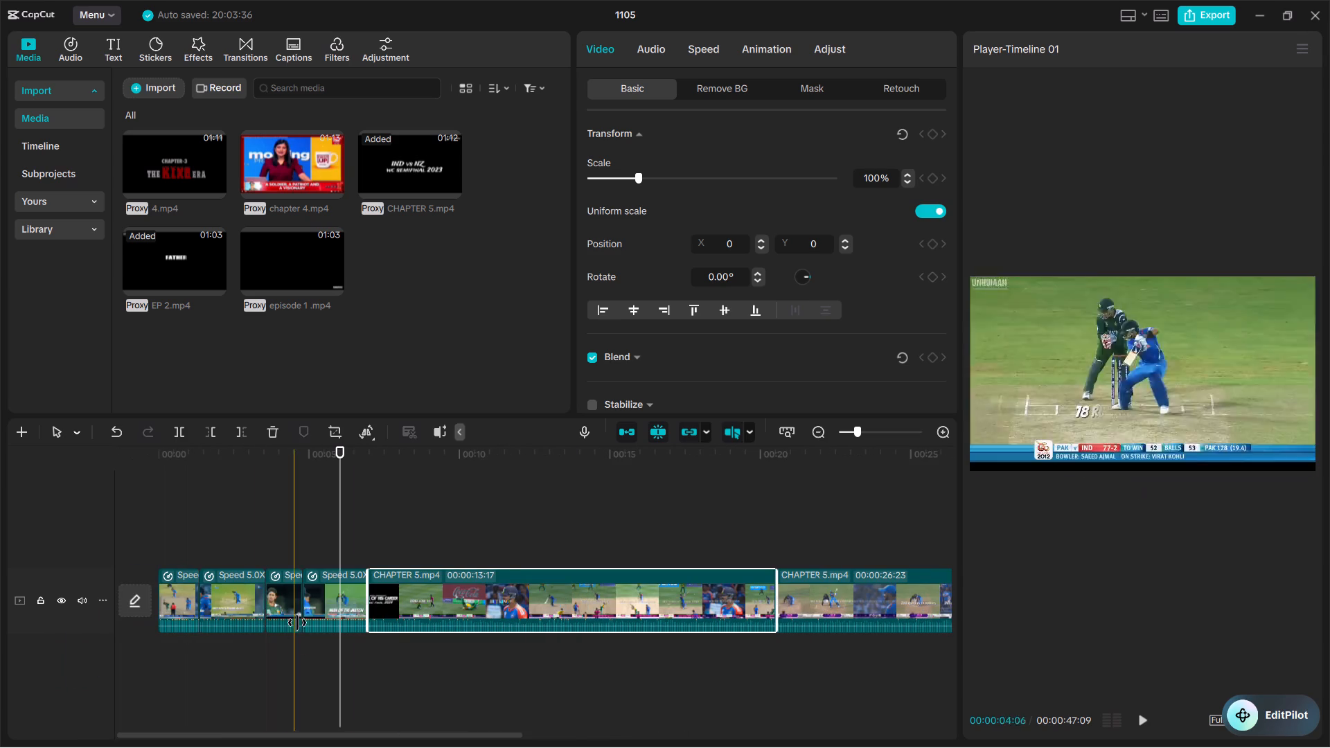
{"action": "left_click", "coordinate": [158, 531]}
{"action": "double_click", "coordinate": [158, 531]}
{"action": "double_click", "coordinate": [158, 531]}
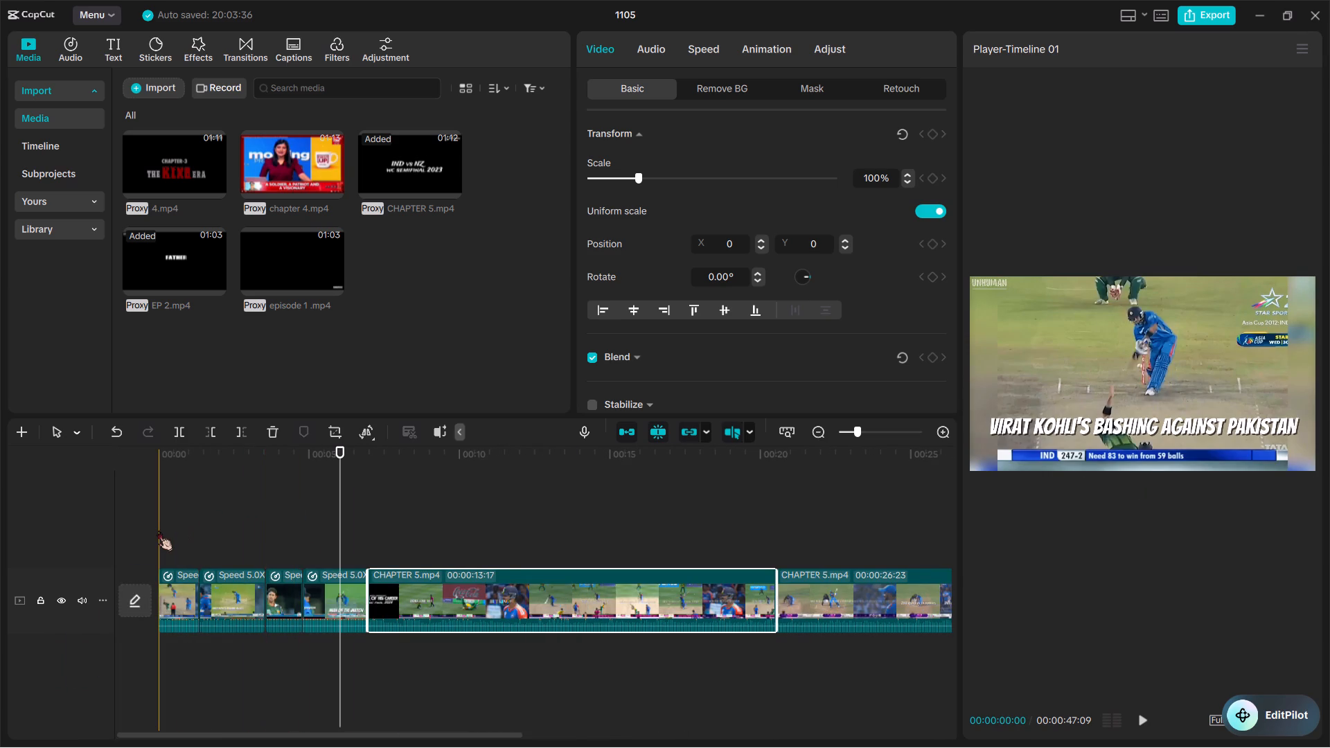
{"action": "left_click_drag", "start_coordinate": [158, 531], "coordinate": [186, 521]}
{"action": "left_click_drag", "start_coordinate": [186, 521], "coordinate": [168, 524]}
{"action": "triple_click", "coordinate": [168, 524]}
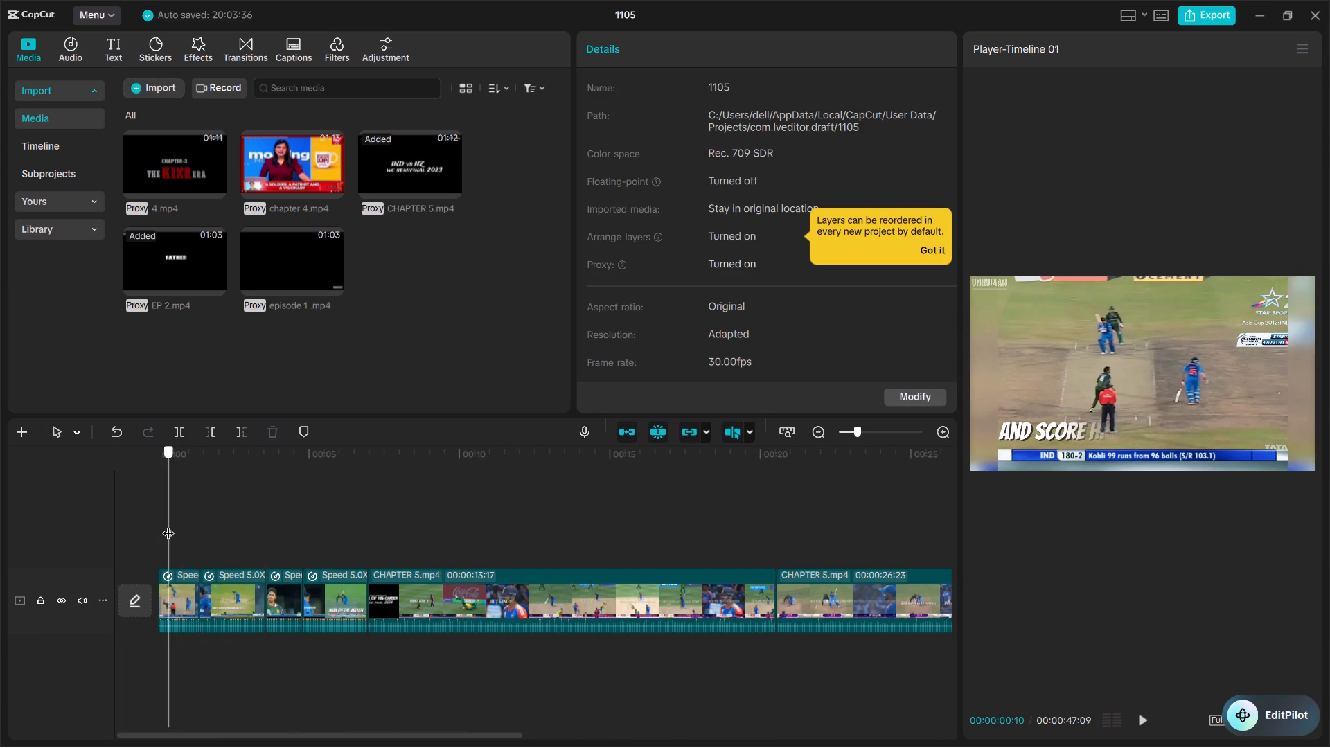
{"action": "left_click", "coordinate": [168, 524]}
{"action": "left_click_drag", "start_coordinate": [168, 524], "coordinate": [134, 531]}
{"action": "left_click_drag", "start_coordinate": [467, 608], "coordinate": [260, 659]}
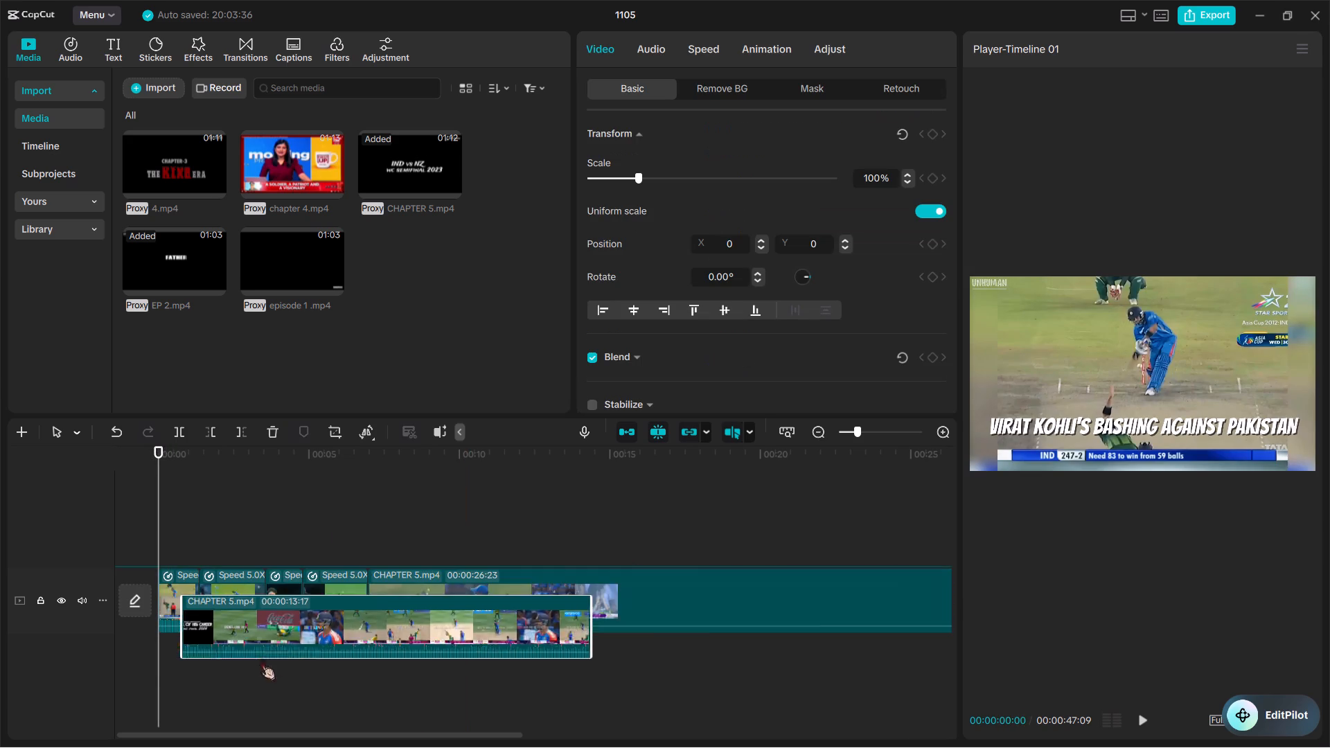
{"action": "left_click_drag", "start_coordinate": [260, 659], "coordinate": [157, 614]}
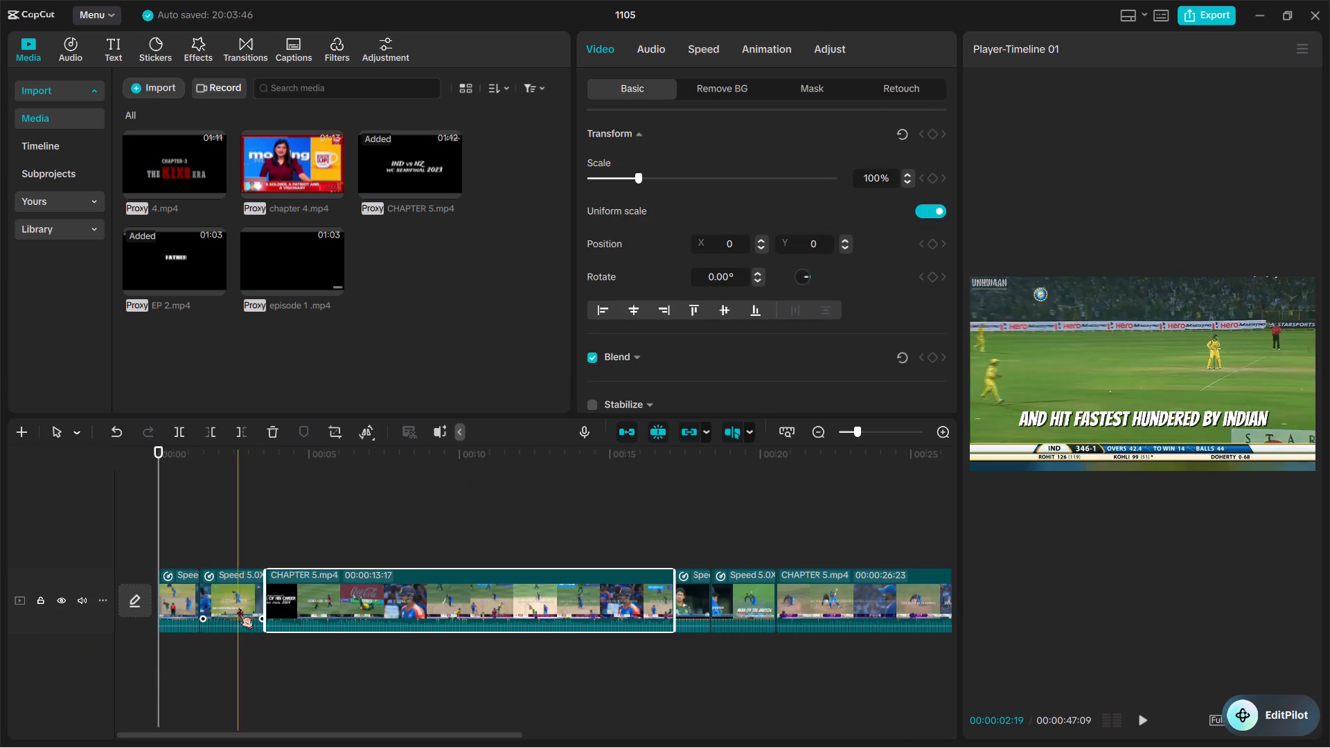
Move the first two EP 2 clips behind the shorter CHAPTER 5 clip so that it starts the main track.
{"action": "left_click_drag", "start_coordinate": [238, 608], "coordinate": [623, 609]}
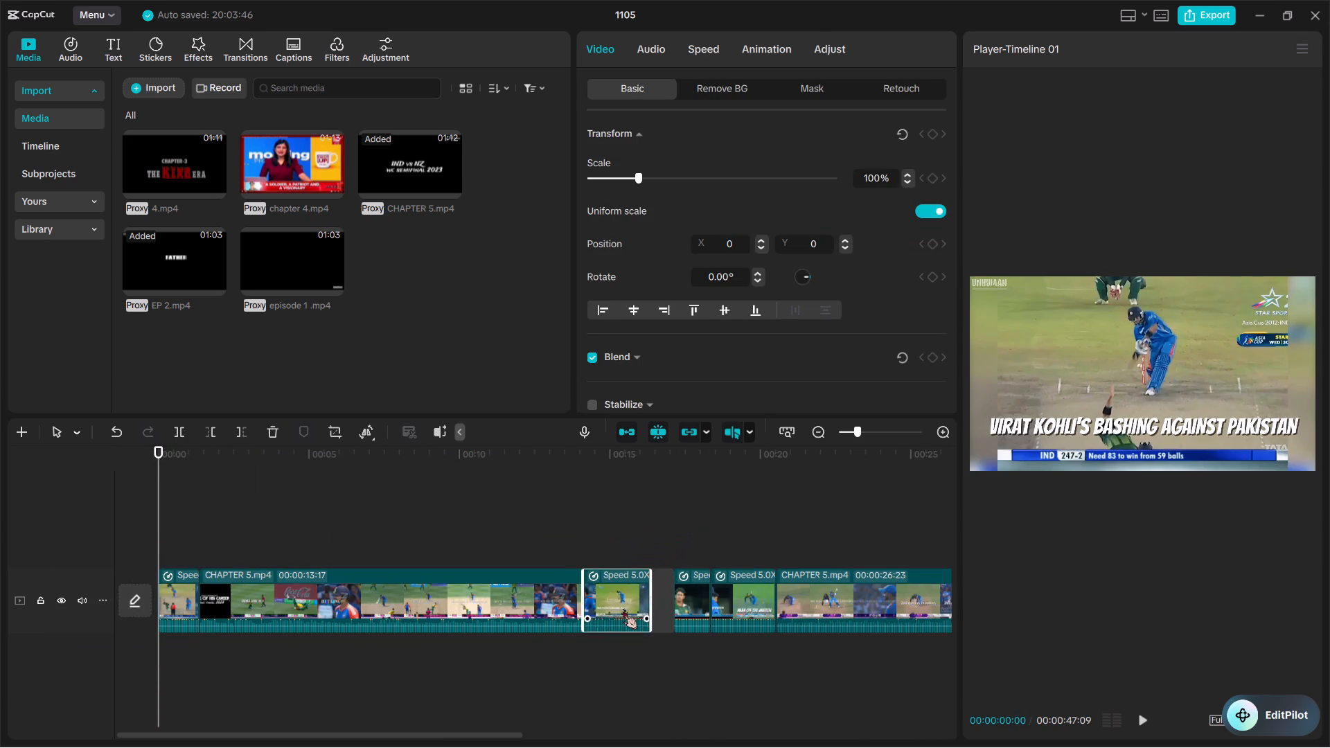
{"action": "left_click_drag", "start_coordinate": [176, 587], "coordinate": [629, 612]}
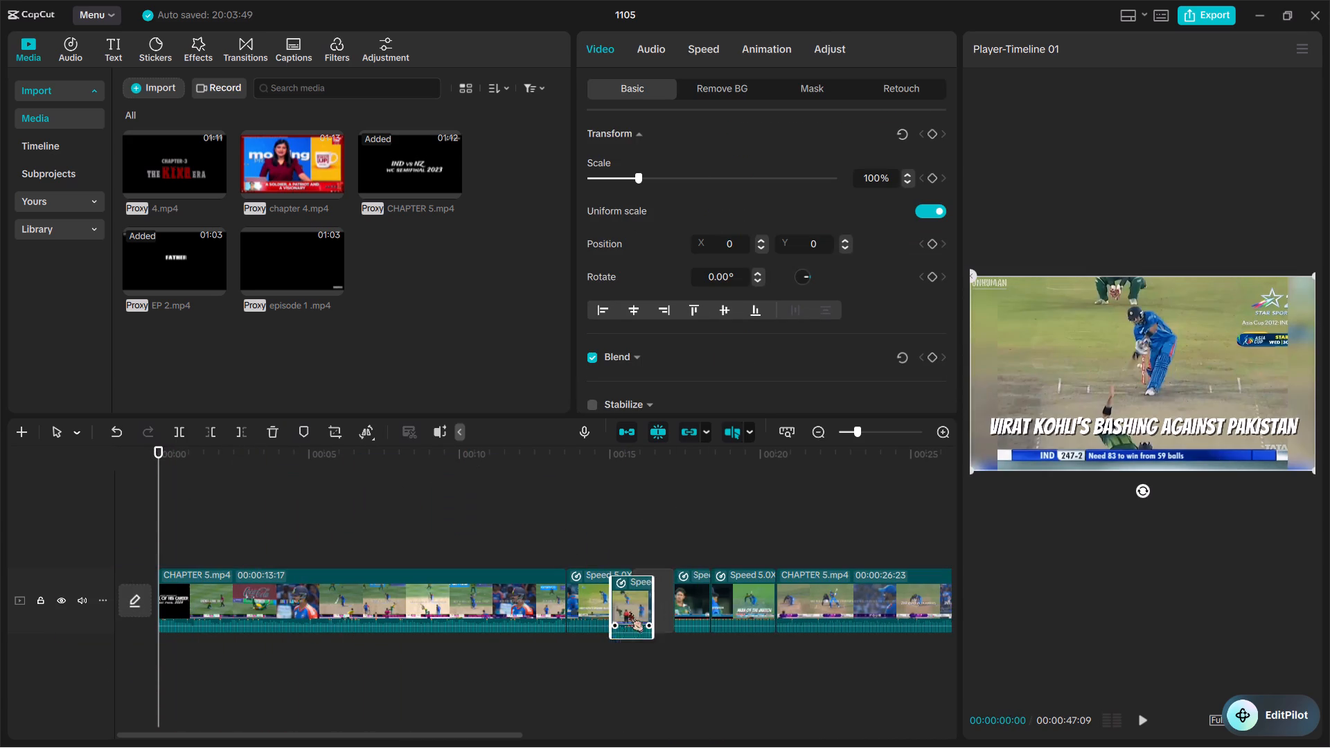
{"action": "left_click_drag", "start_coordinate": [629, 612], "coordinate": [663, 615]}
Move the longer CHAPTER 5 clip to the start of the main track, ahead of the shorter one.
{"action": "left_click_drag", "start_coordinate": [847, 585], "coordinate": [396, 600]}
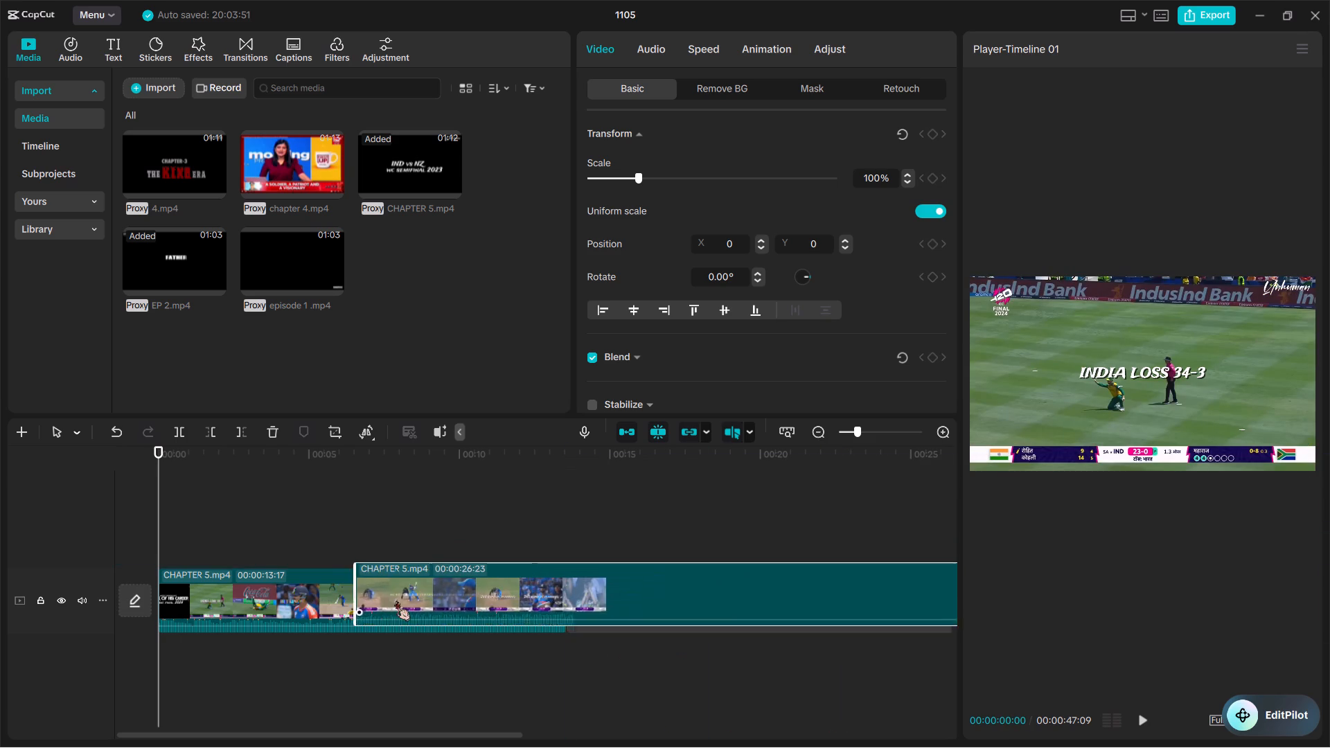
{"action": "left_click_drag", "start_coordinate": [396, 600], "coordinate": [465, 594]}
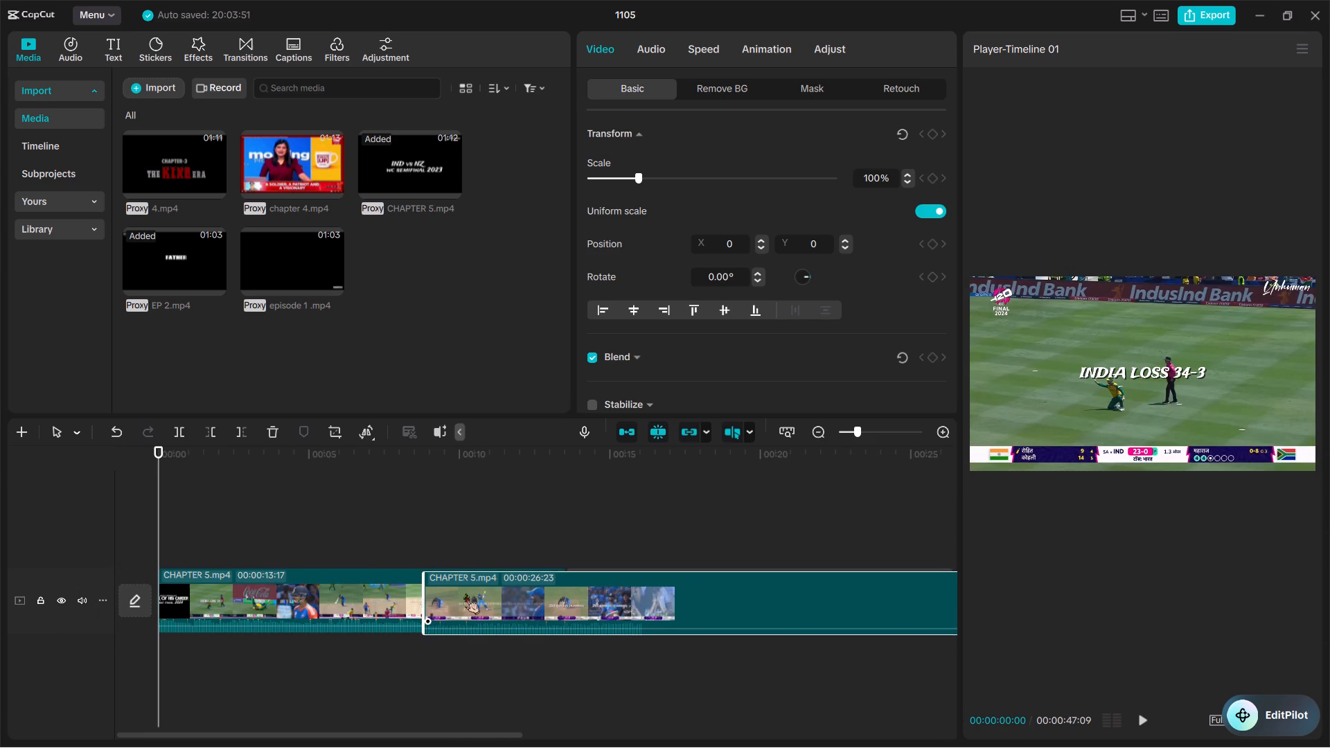
{"action": "left_click_drag", "start_coordinate": [465, 594], "coordinate": [125, 594]}
Set the speed of the first CHAPTER 5 clip to 5.00x.
{"action": "scroll", "coordinate": [125, 594], "scroll_direction": "down", "scroll_amount": 5, "text": "ctrl"}
{"action": "scroll", "coordinate": [303, 692], "scroll_direction": "down", "scroll_amount": 11, "text": "ctrl"}
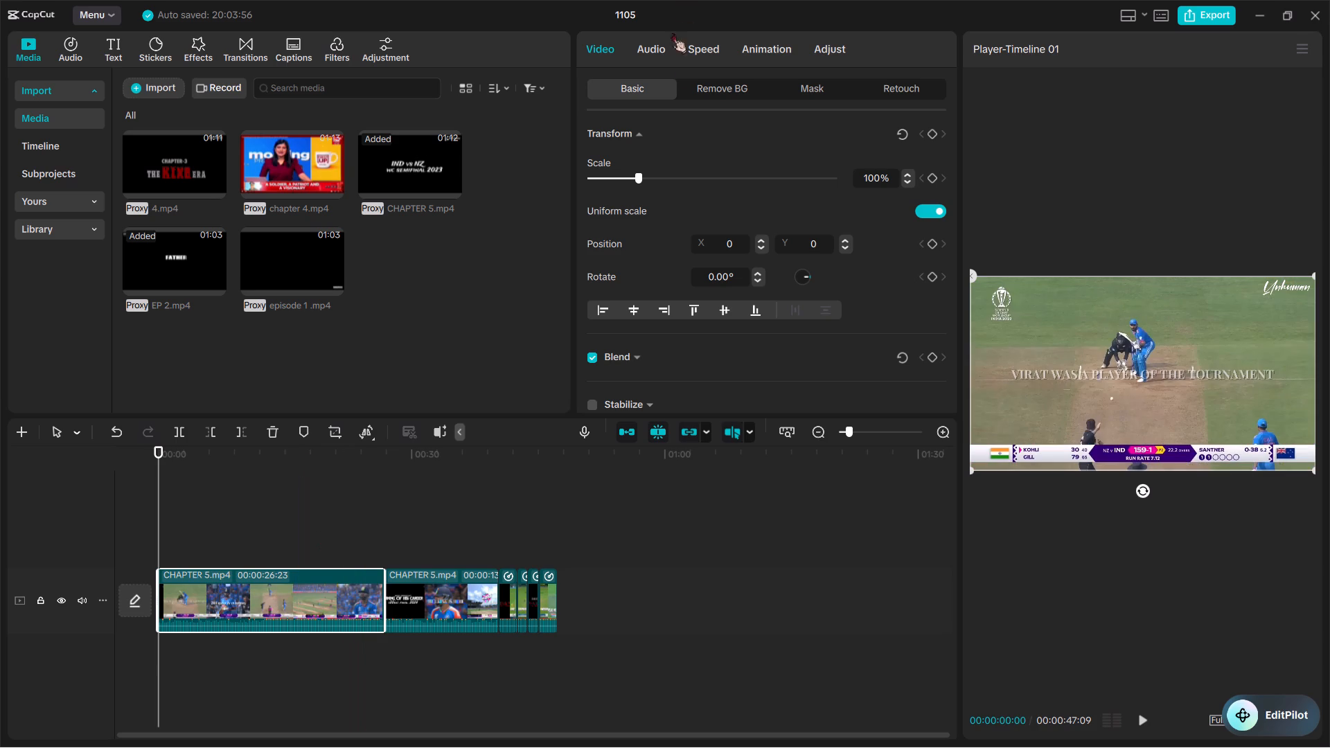
{"action": "left_click", "coordinate": [700, 54]}
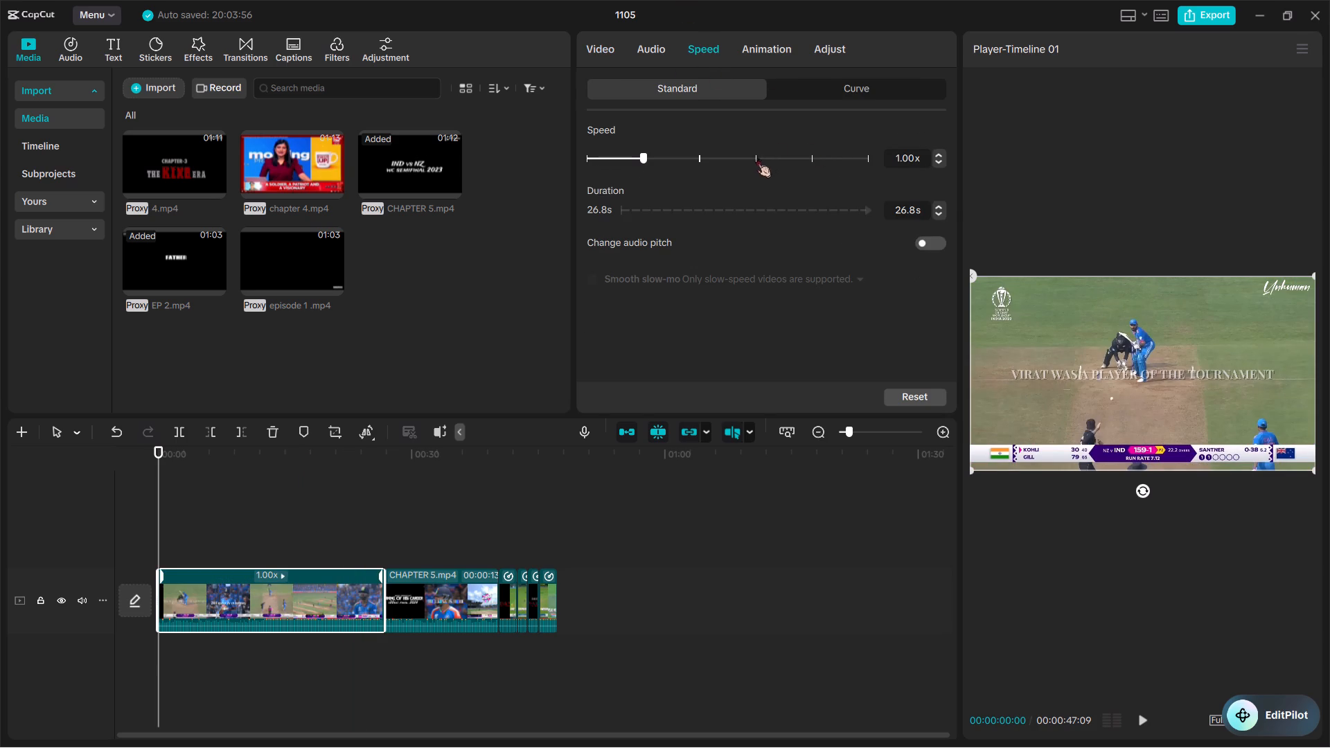
{"action": "left_click", "coordinate": [756, 157]}
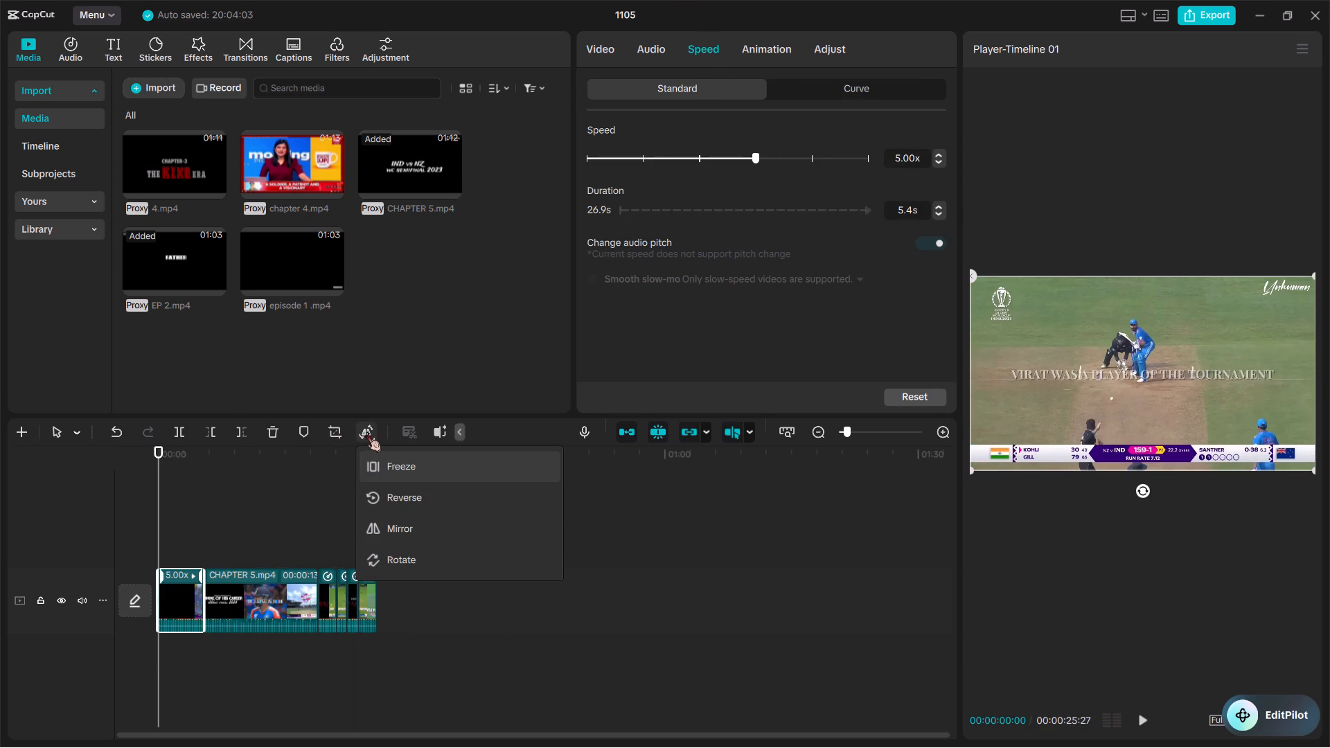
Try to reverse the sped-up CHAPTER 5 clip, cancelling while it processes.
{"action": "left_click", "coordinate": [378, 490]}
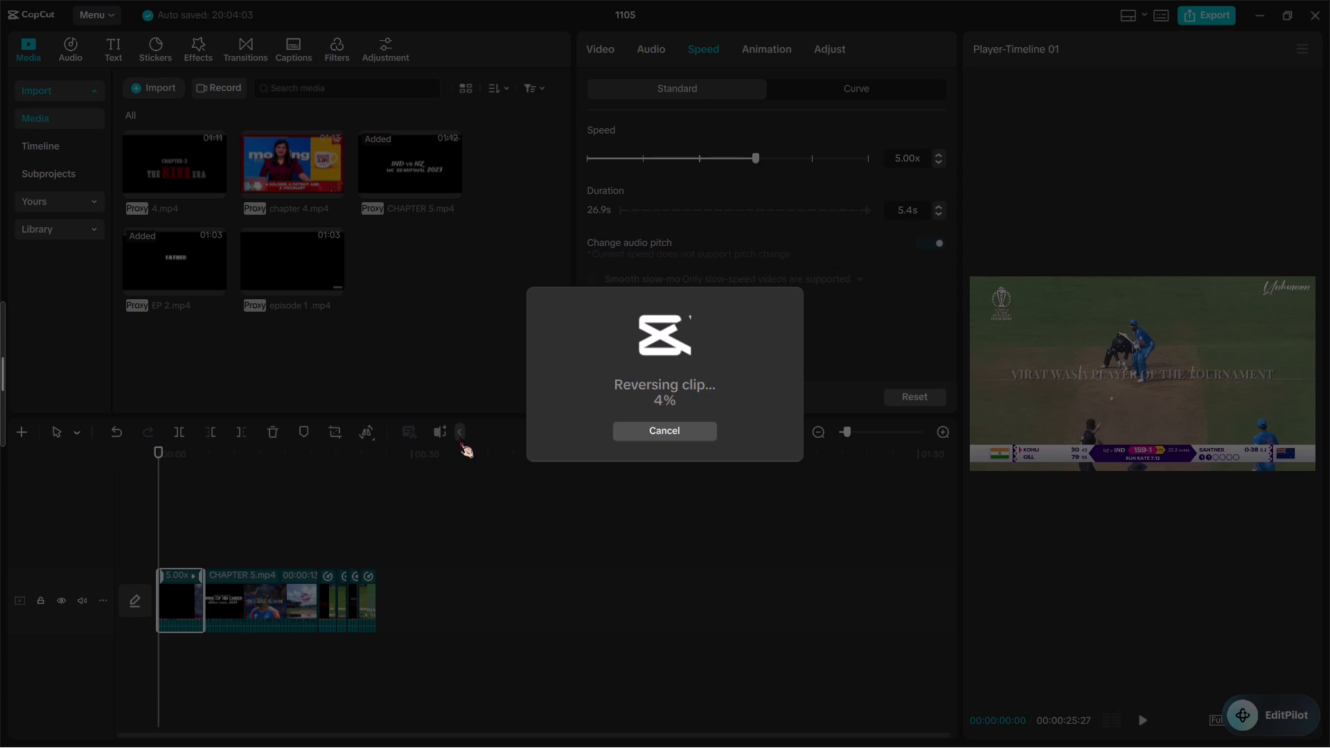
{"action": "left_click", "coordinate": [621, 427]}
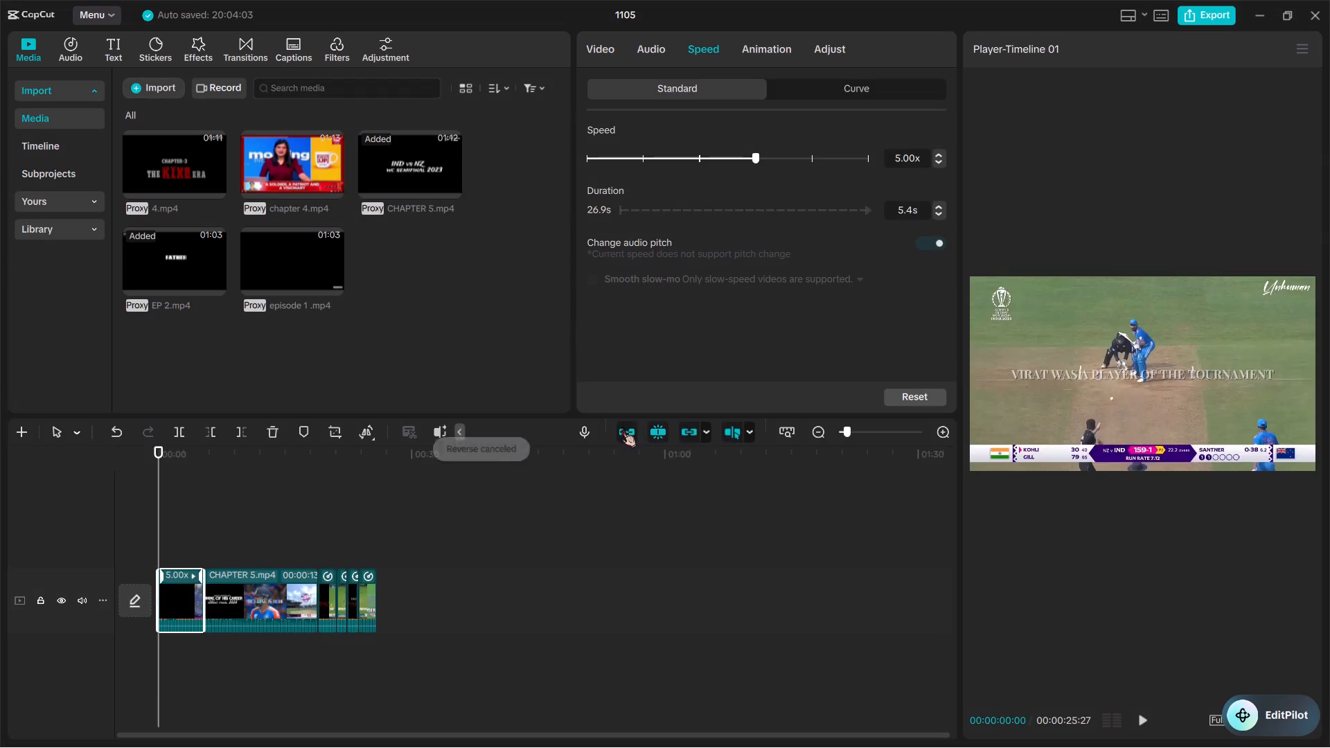
Split the 5.00x CHAPTER 5 clip at about 00:03:02, where the batsman's century celebration starts, and delete the part before it.
{"action": "scroll", "coordinate": [272, 622], "scroll_direction": "up", "scroll_amount": 19, "text": "ctrl"}
{"action": "scroll", "coordinate": [272, 622], "scroll_direction": "up", "scroll_amount": 7, "text": "ctrl"}
{"action": "scroll", "coordinate": [272, 622], "scroll_direction": "right", "scroll_amount": 7}
{"action": "scroll", "coordinate": [272, 622], "scroll_direction": "up", "scroll_amount": 20, "text": "ctrl"}
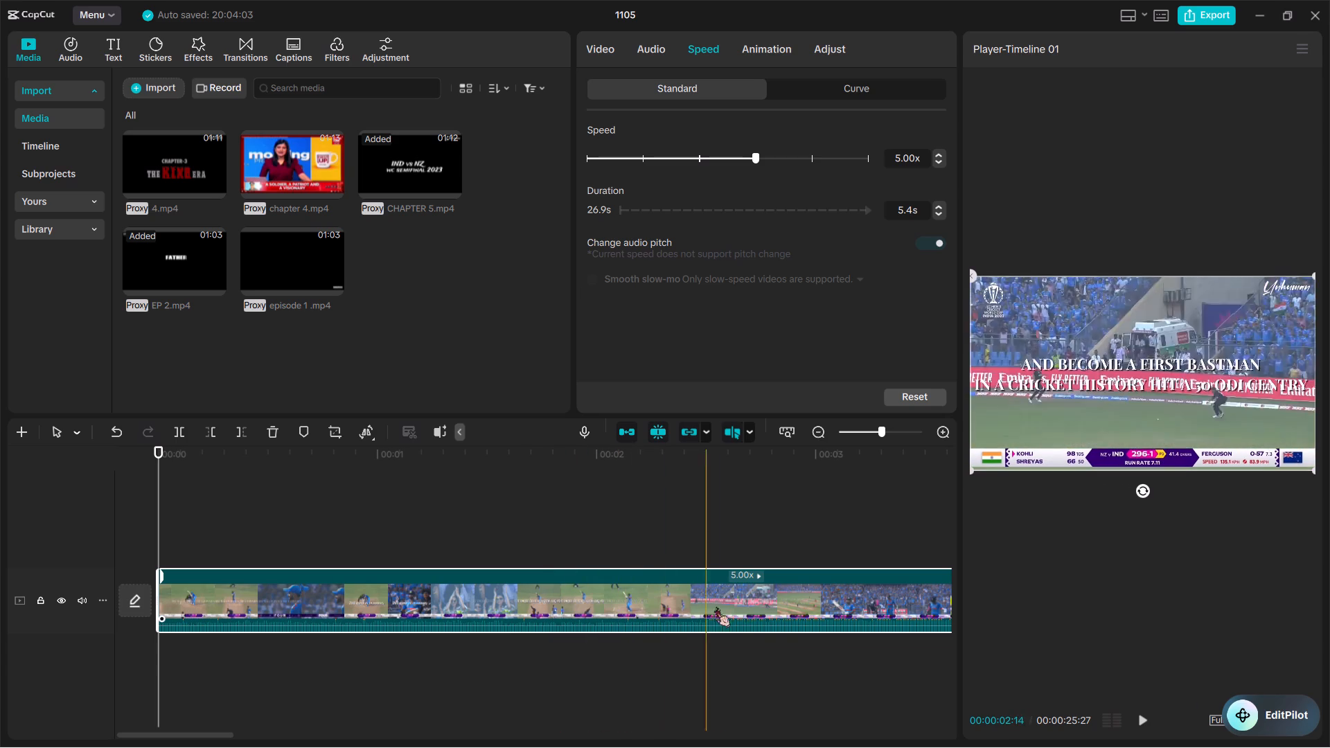
{"action": "scroll", "coordinate": [858, 587], "scroll_direction": "up", "scroll_amount": 3}
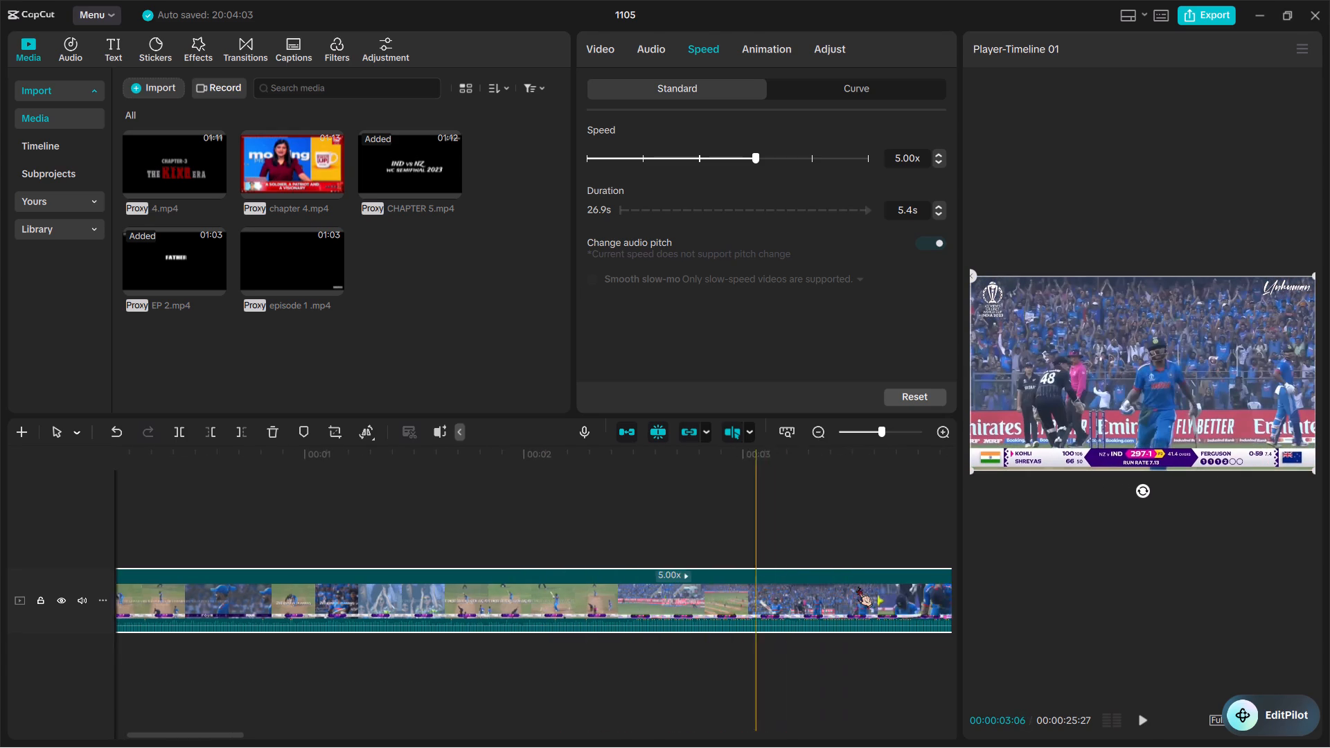
{"action": "scroll", "coordinate": [858, 587], "scroll_direction": "up", "scroll_amount": 7}
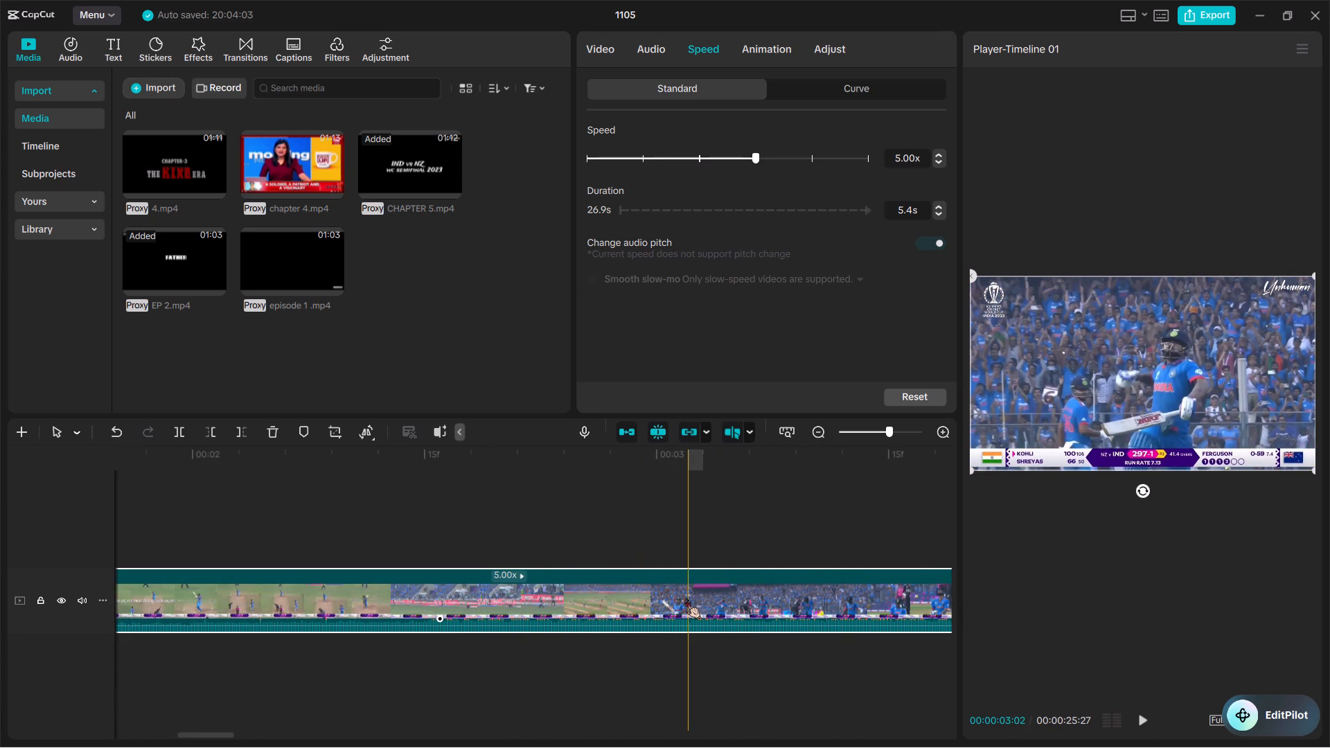
{"action": "key", "text": "ctrl+b"}
{"action": "left_click", "coordinate": [579, 612]}
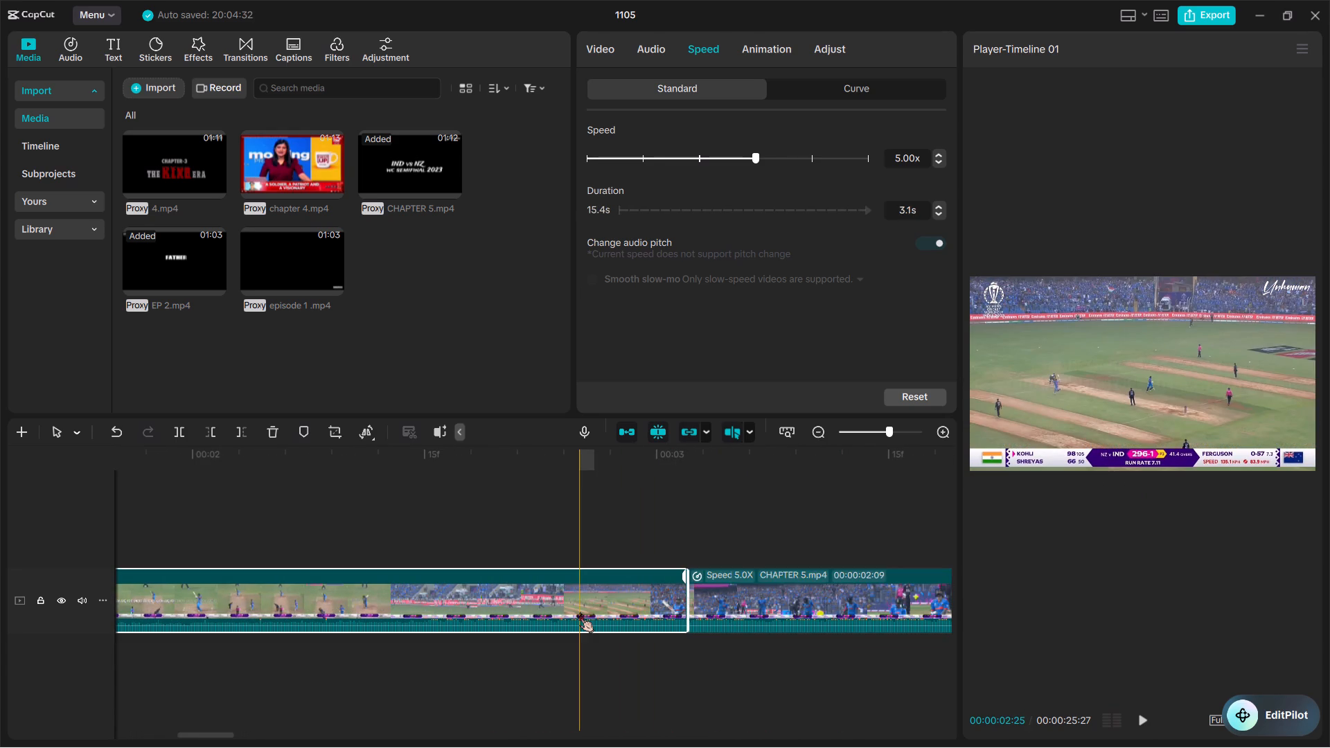
{"action": "key", "text": "BackSpace"}
Delete the unsped 13:17 CHAPTER 5 clip that sits between the sped-up CHAPTER 5 clip and the EP 2 clips.
{"action": "scroll", "coordinate": [579, 612], "scroll_direction": "right", "scroll_amount": 1}
{"action": "scroll", "coordinate": [446, 619], "scroll_direction": "right", "scroll_amount": 1}
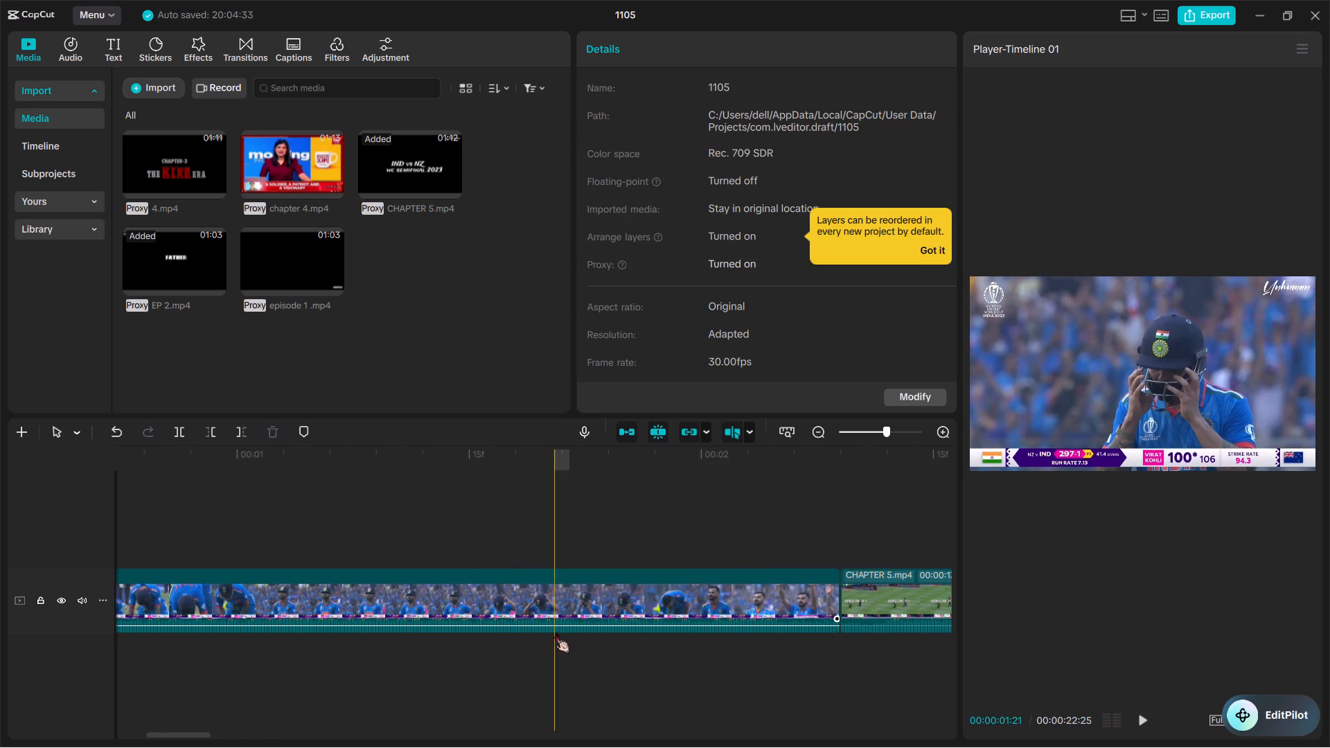
{"action": "scroll", "coordinate": [555, 632], "scroll_direction": "down", "scroll_amount": 2, "text": "ctrl"}
{"action": "scroll", "coordinate": [555, 632], "scroll_direction": "left", "scroll_amount": 1}
{"action": "left_click", "coordinate": [607, 608]}
{"action": "scroll", "coordinate": [607, 608], "scroll_direction": "left", "scroll_amount": 1}
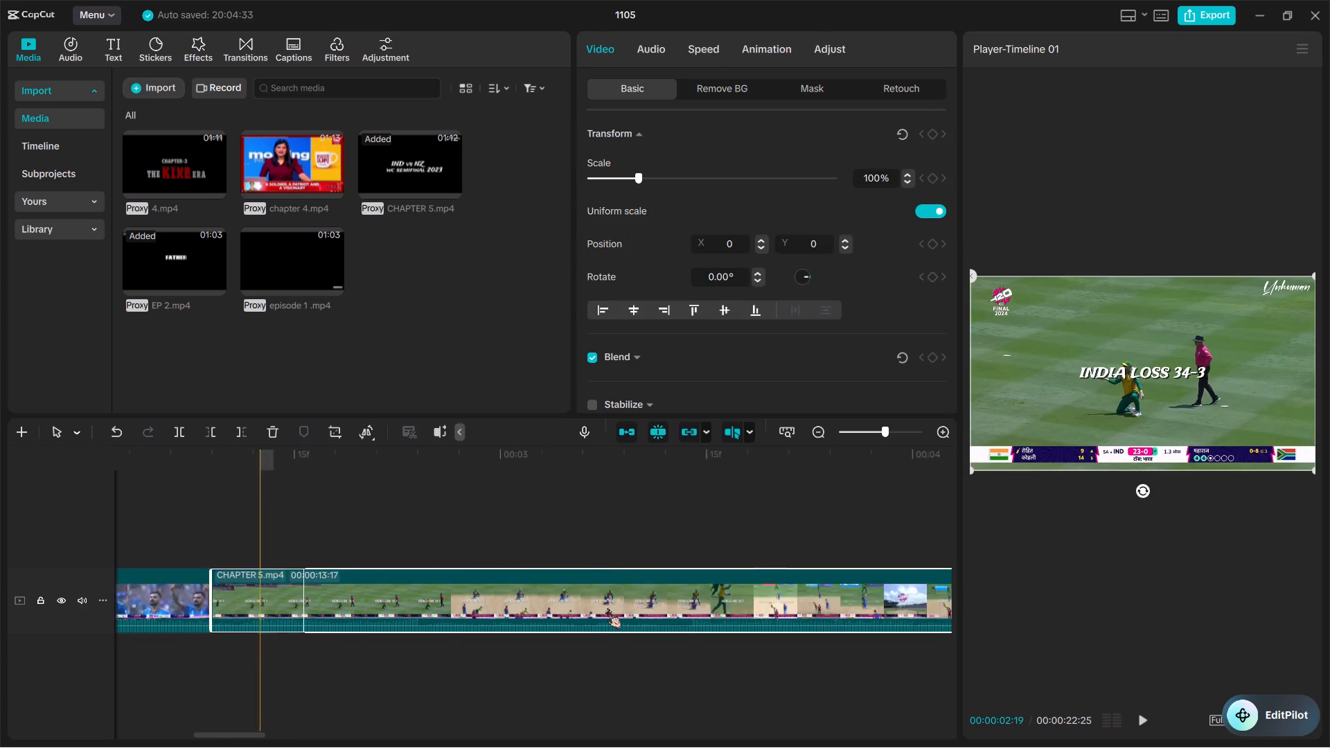
{"action": "scroll", "coordinate": [607, 608], "scroll_direction": "left", "scroll_amount": 1}
{"action": "scroll", "coordinate": [695, 597], "scroll_direction": "down", "scroll_amount": 7, "text": "ctrl"}
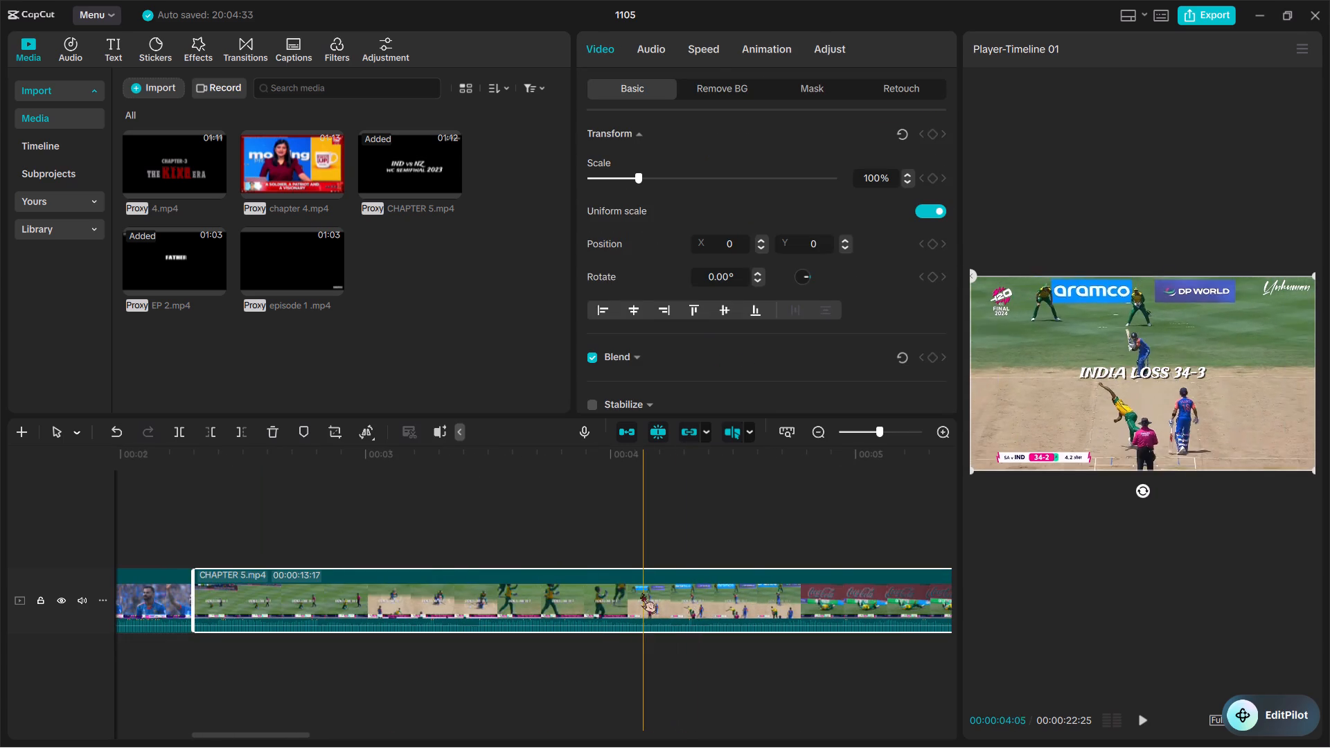
{"action": "key", "text": "BackSpace"}
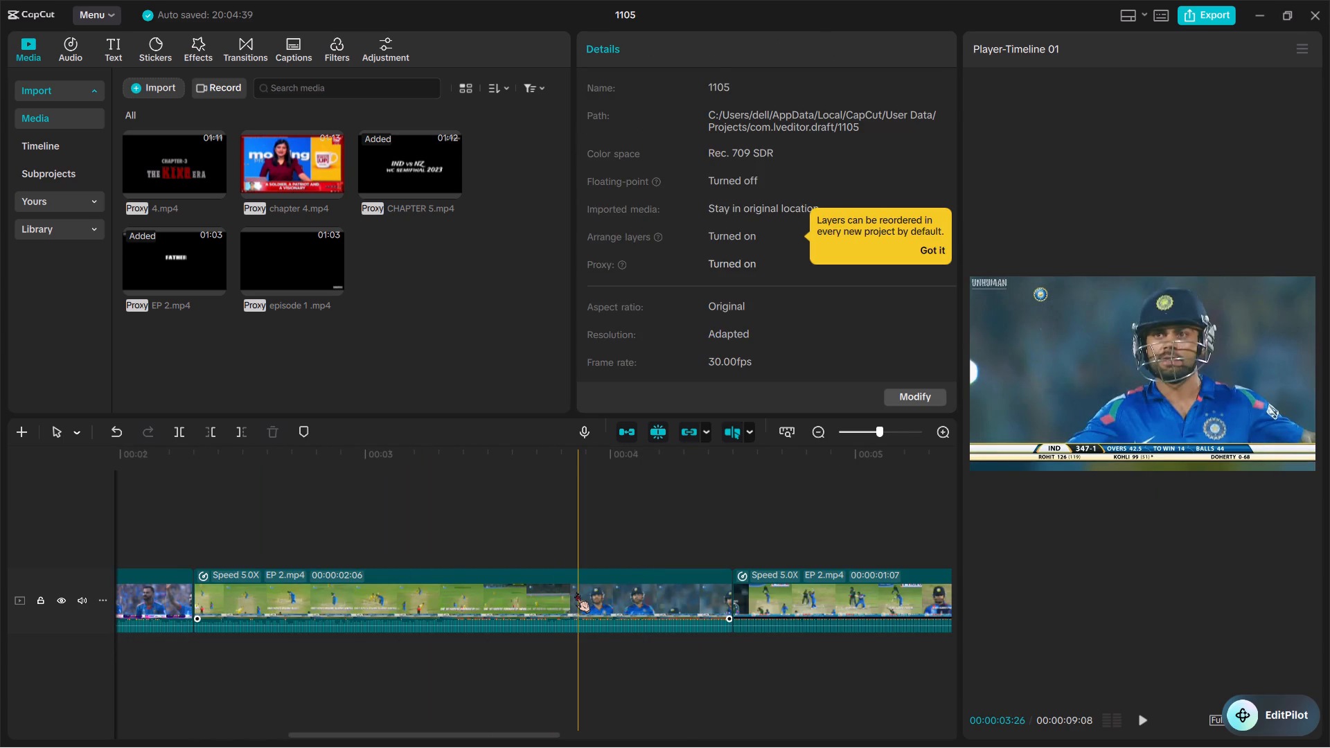
Split the first EP 2 clip just before the helmeted close-ups and delete its opening 00:01:15 of match footage.
{"action": "key", "text": "ctrl+b"}
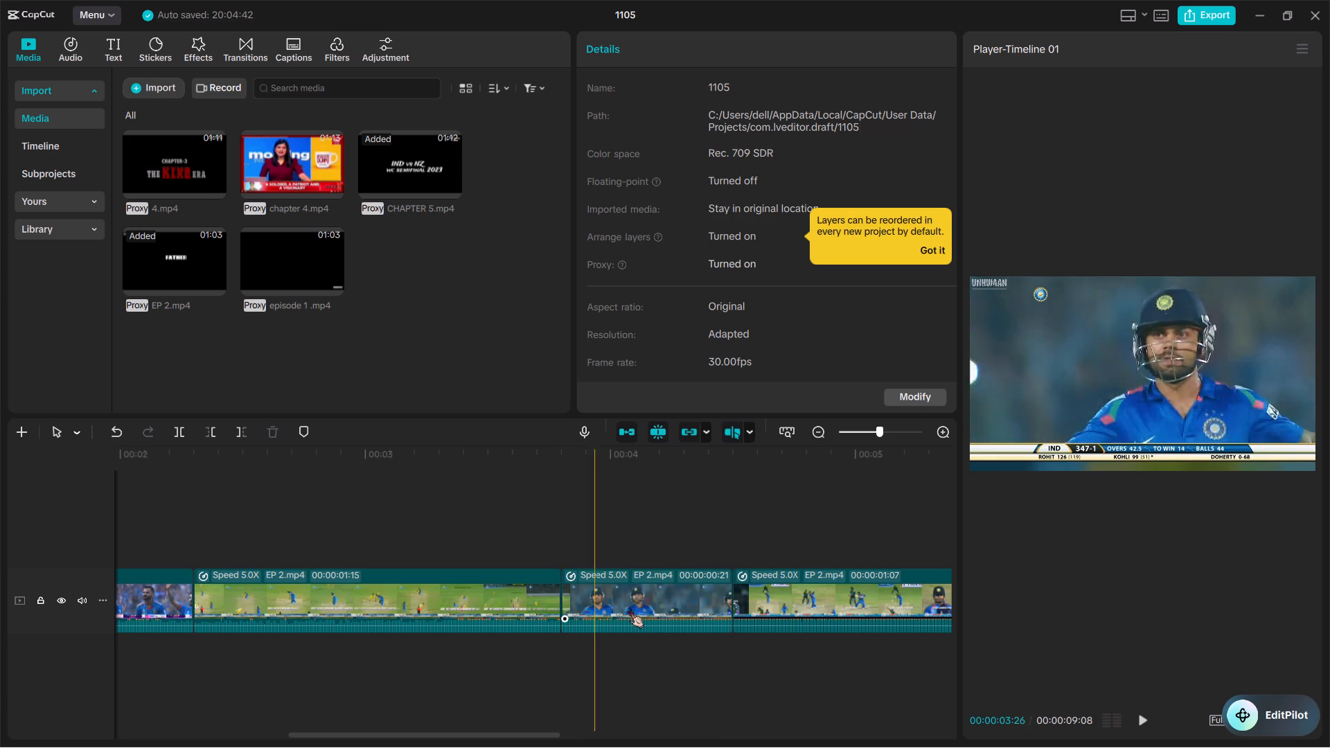
{"action": "left_click", "coordinate": [433, 607]}
{"action": "key", "text": "BackSpace"}
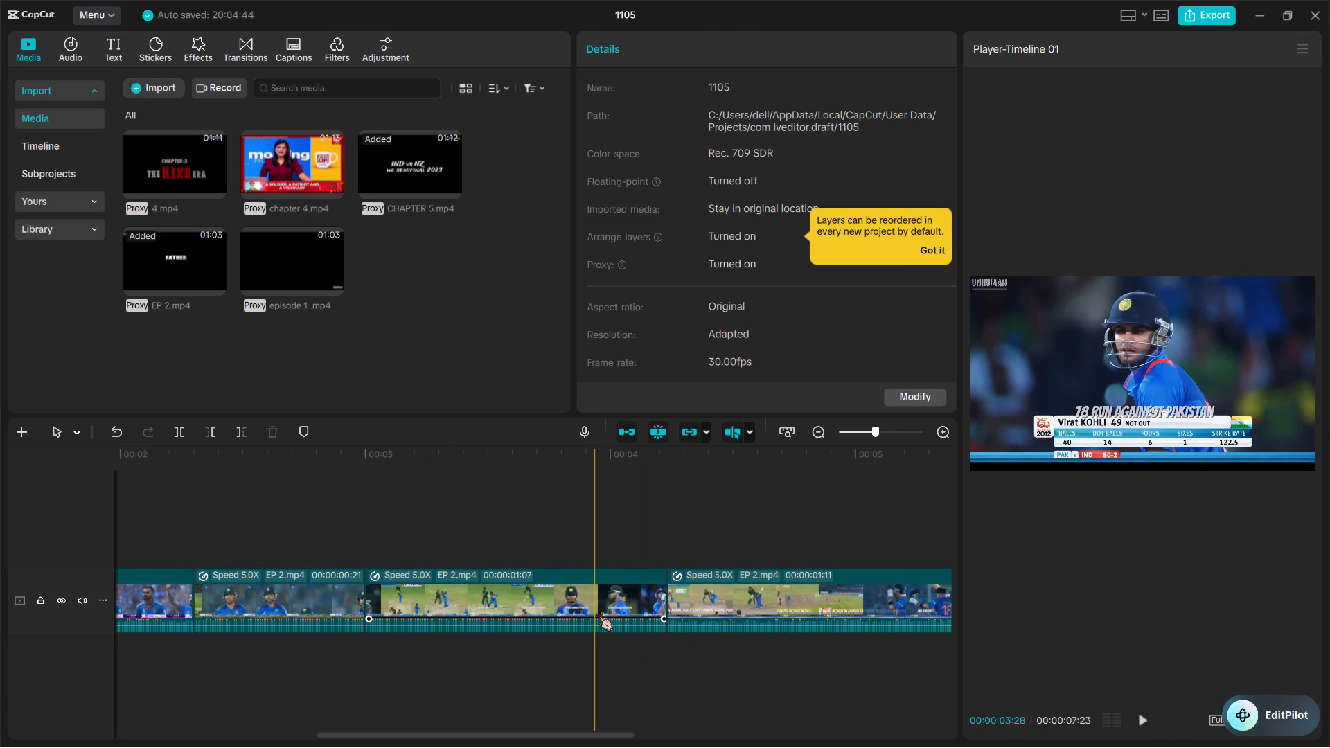
Split the second EP 2 clip at the "78 RUN AGAINST PAKISTAN" close-up, about 00:03:28, and delete the part before it.
{"action": "key", "text": "ctrl+b"}
{"action": "left_click", "coordinate": [497, 605]}
{"action": "key", "text": "BackSpace"}
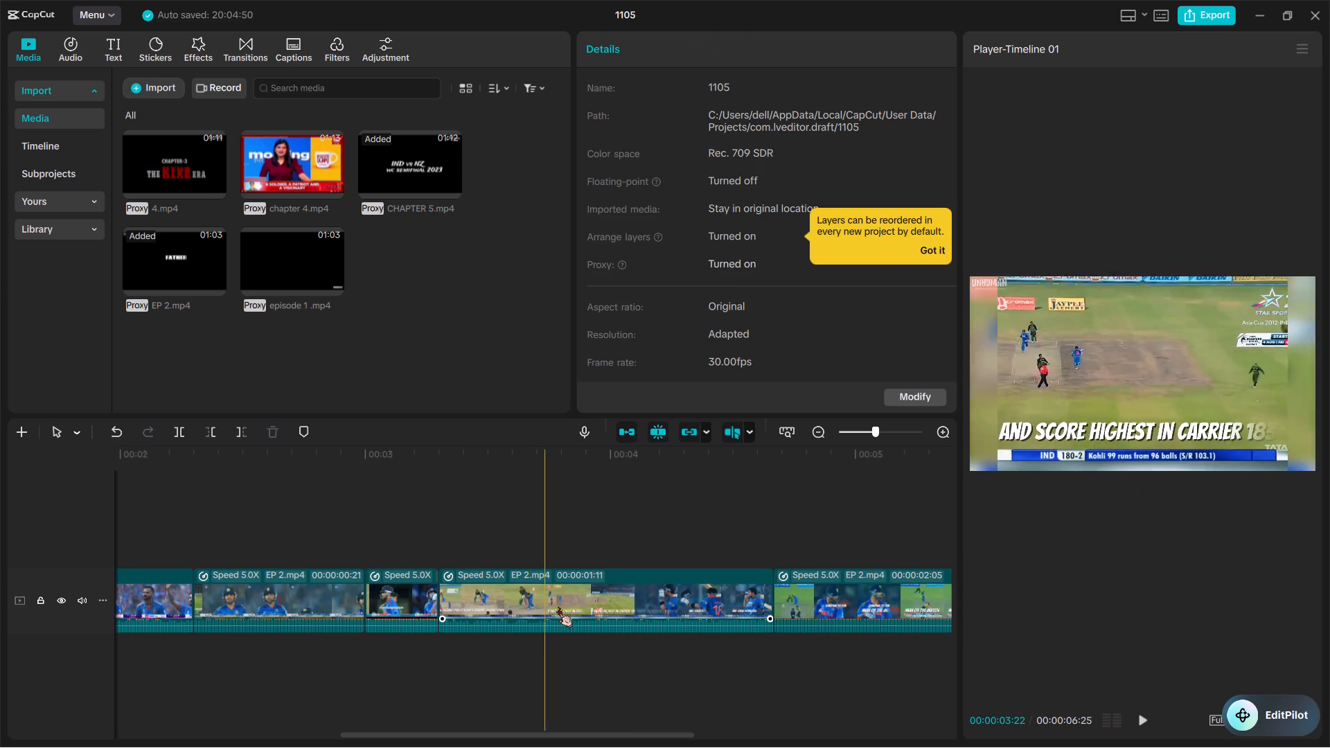
Split the third EP 2 clip where the close-up celebration begins and delete its opening 24 frames of match play.
{"action": "key", "text": "ctrl+b"}
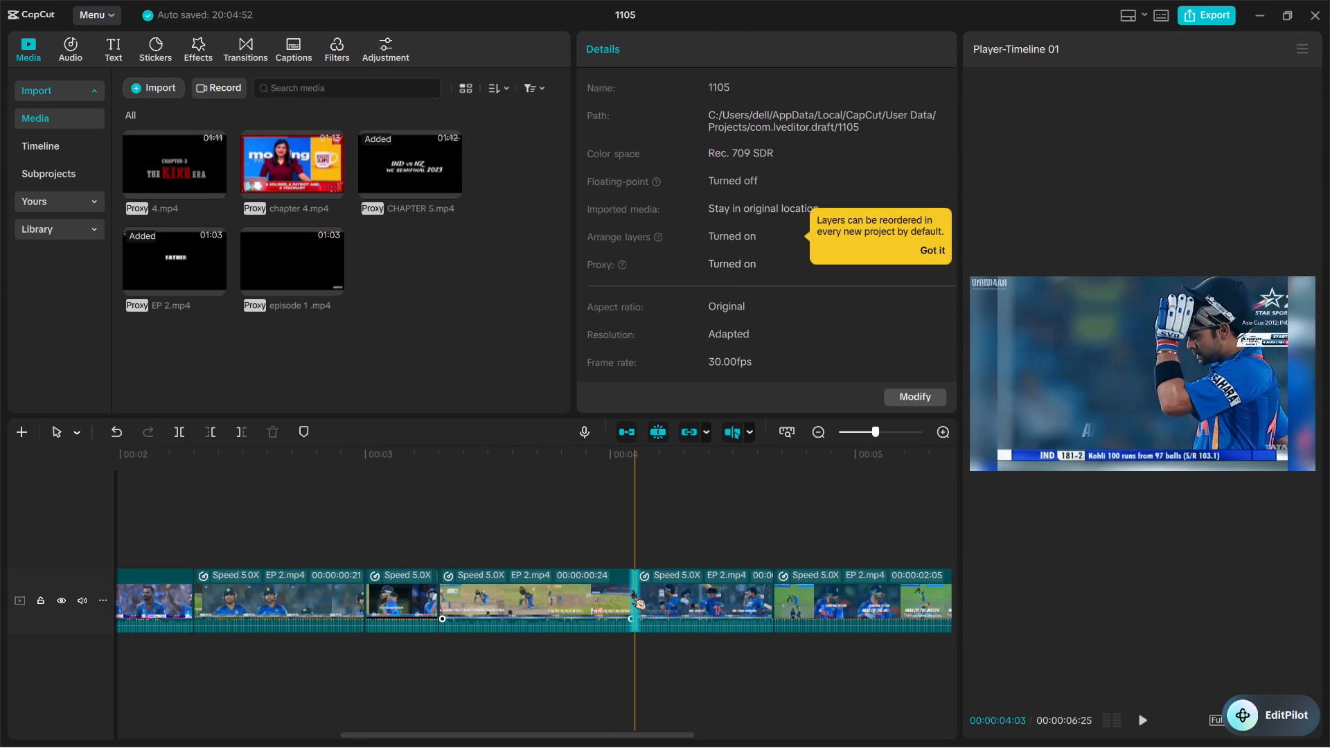
{"action": "left_click", "coordinate": [489, 602]}
{"action": "key", "text": "BackSpace"}
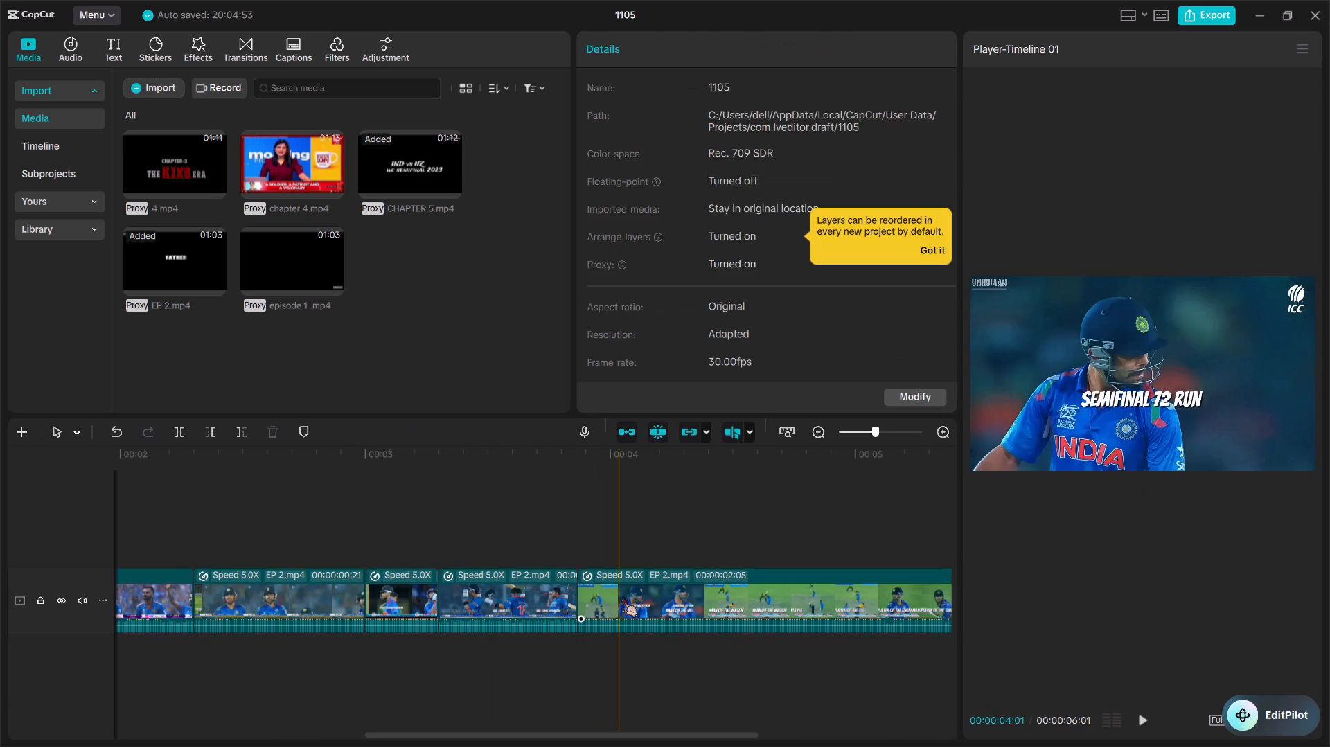
Split the last EP 2 clip at the "PLAYER OF THE TURNAMENT" close-up, about 00:05:05, and delete the part before it.
{"action": "scroll", "coordinate": [794, 614], "scroll_direction": "left", "scroll_amount": 1}
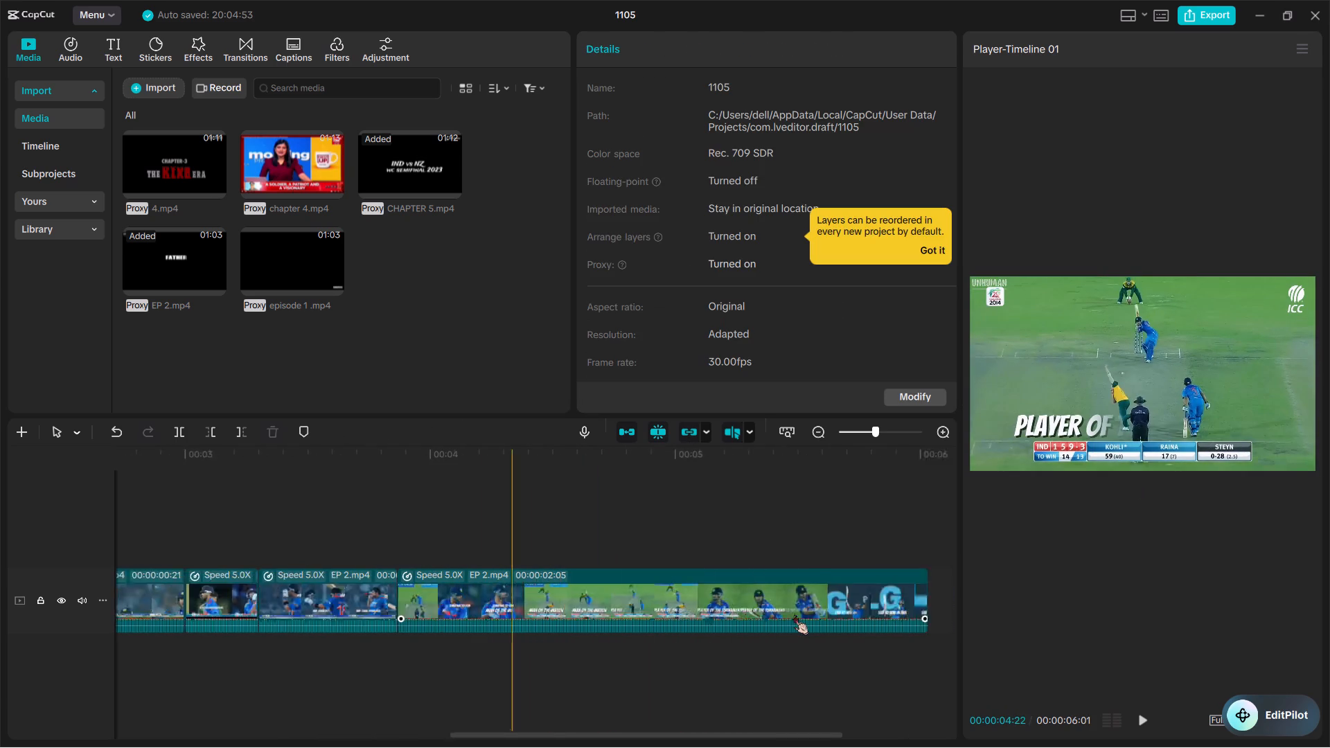
{"action": "scroll", "coordinate": [794, 614], "scroll_direction": "left", "scroll_amount": 1}
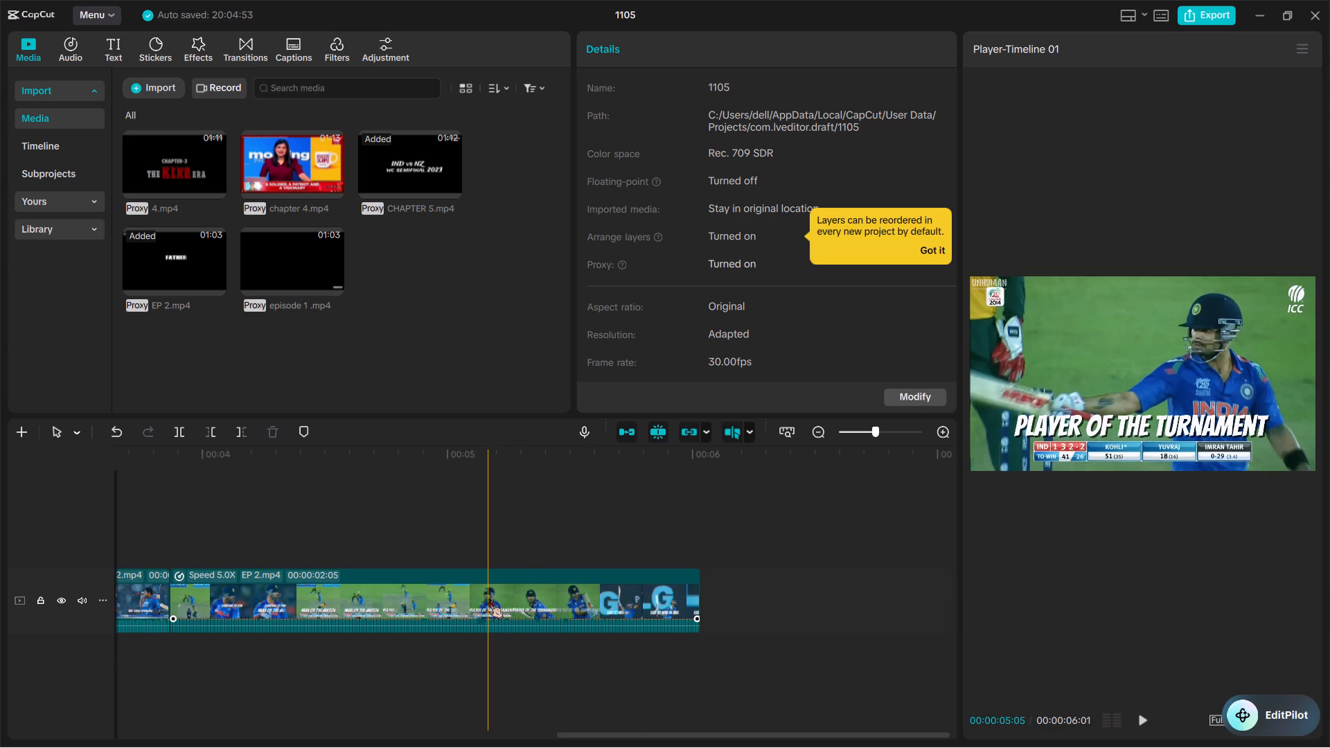
{"action": "key", "text": "ctrl+b"}
{"action": "left_click", "coordinate": [352, 591]}
{"action": "key", "text": "BackSpace"}
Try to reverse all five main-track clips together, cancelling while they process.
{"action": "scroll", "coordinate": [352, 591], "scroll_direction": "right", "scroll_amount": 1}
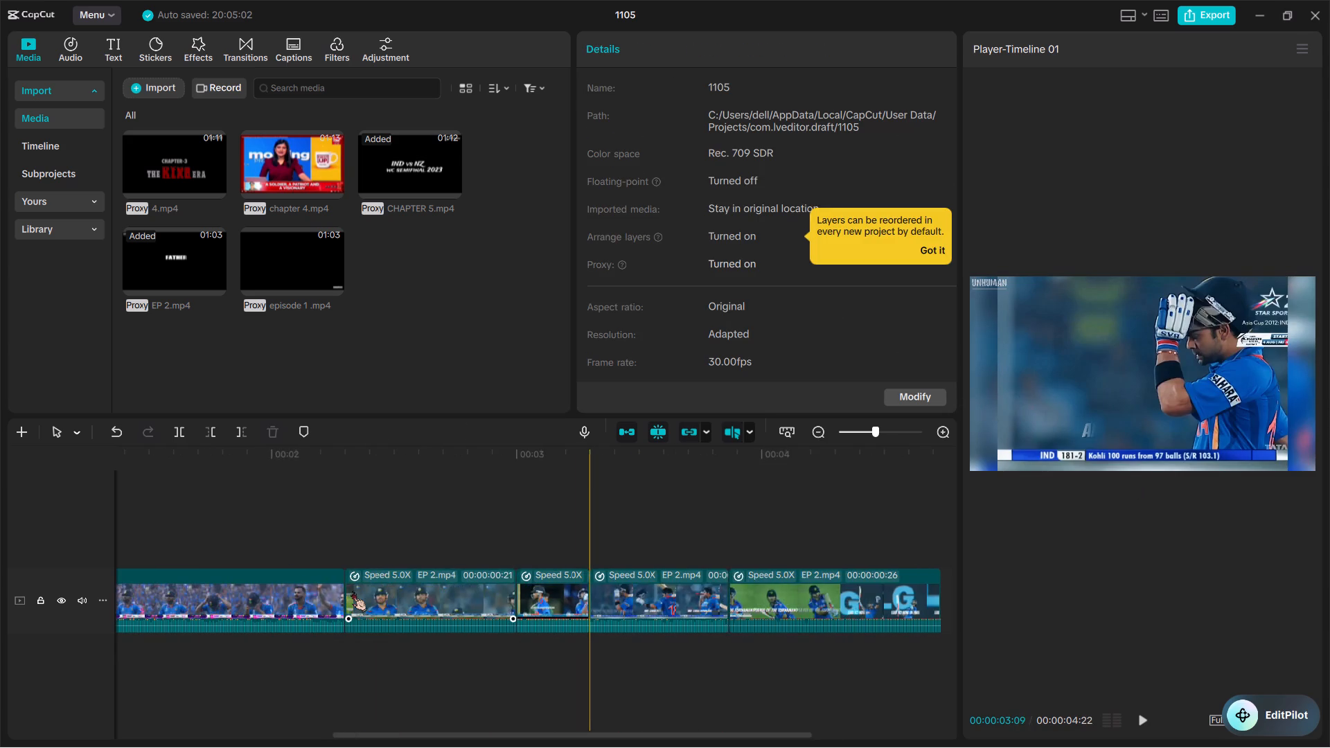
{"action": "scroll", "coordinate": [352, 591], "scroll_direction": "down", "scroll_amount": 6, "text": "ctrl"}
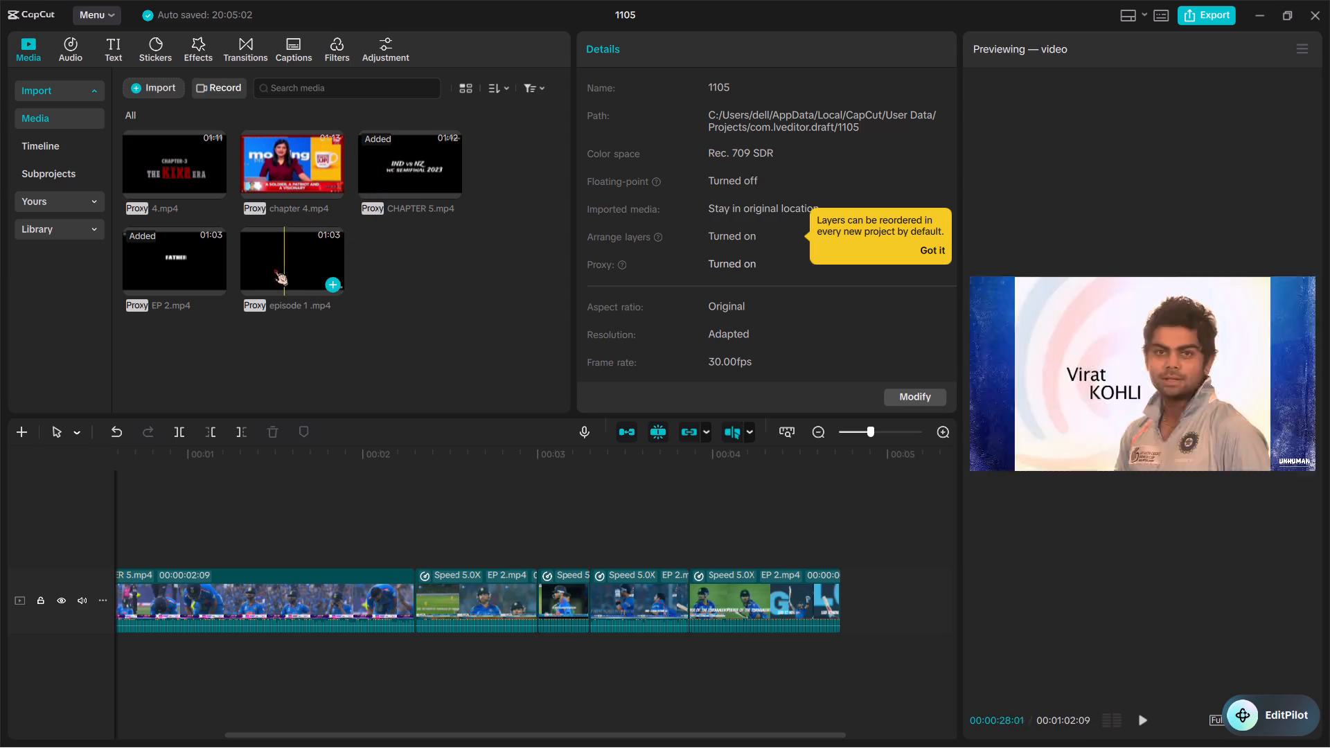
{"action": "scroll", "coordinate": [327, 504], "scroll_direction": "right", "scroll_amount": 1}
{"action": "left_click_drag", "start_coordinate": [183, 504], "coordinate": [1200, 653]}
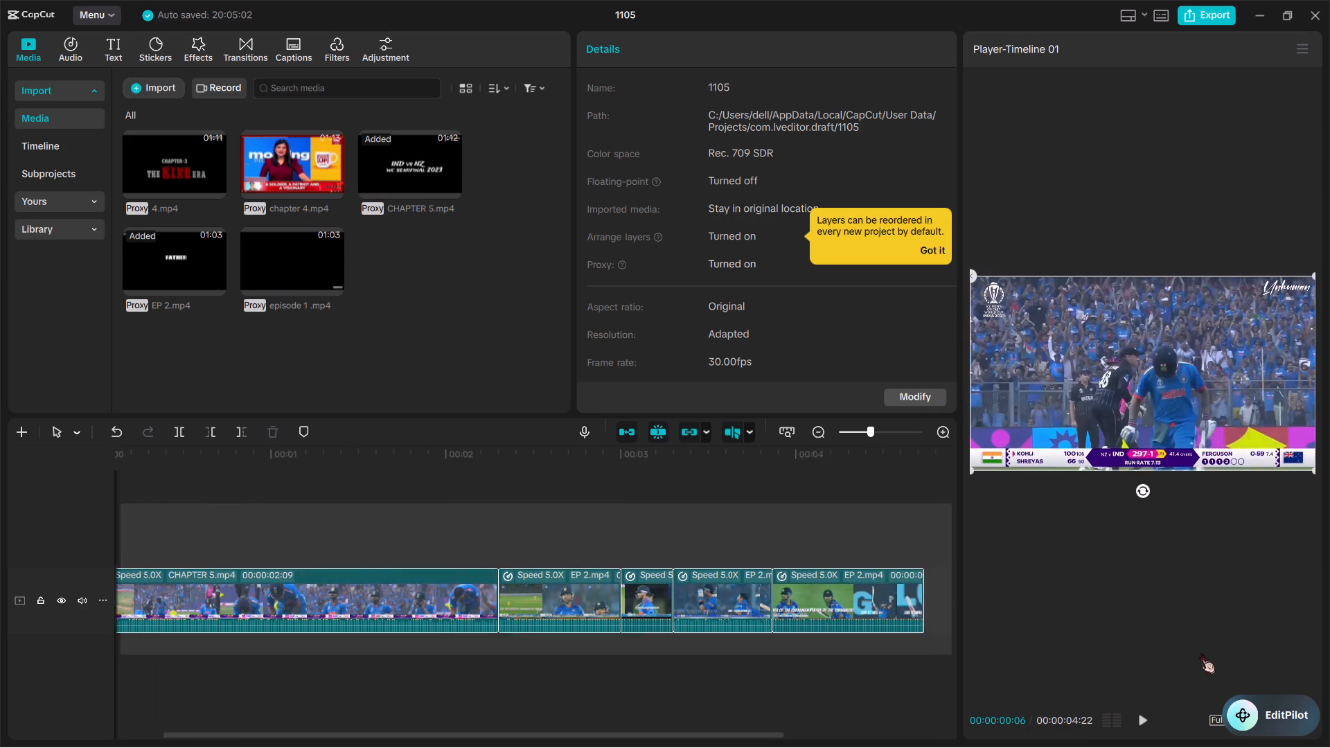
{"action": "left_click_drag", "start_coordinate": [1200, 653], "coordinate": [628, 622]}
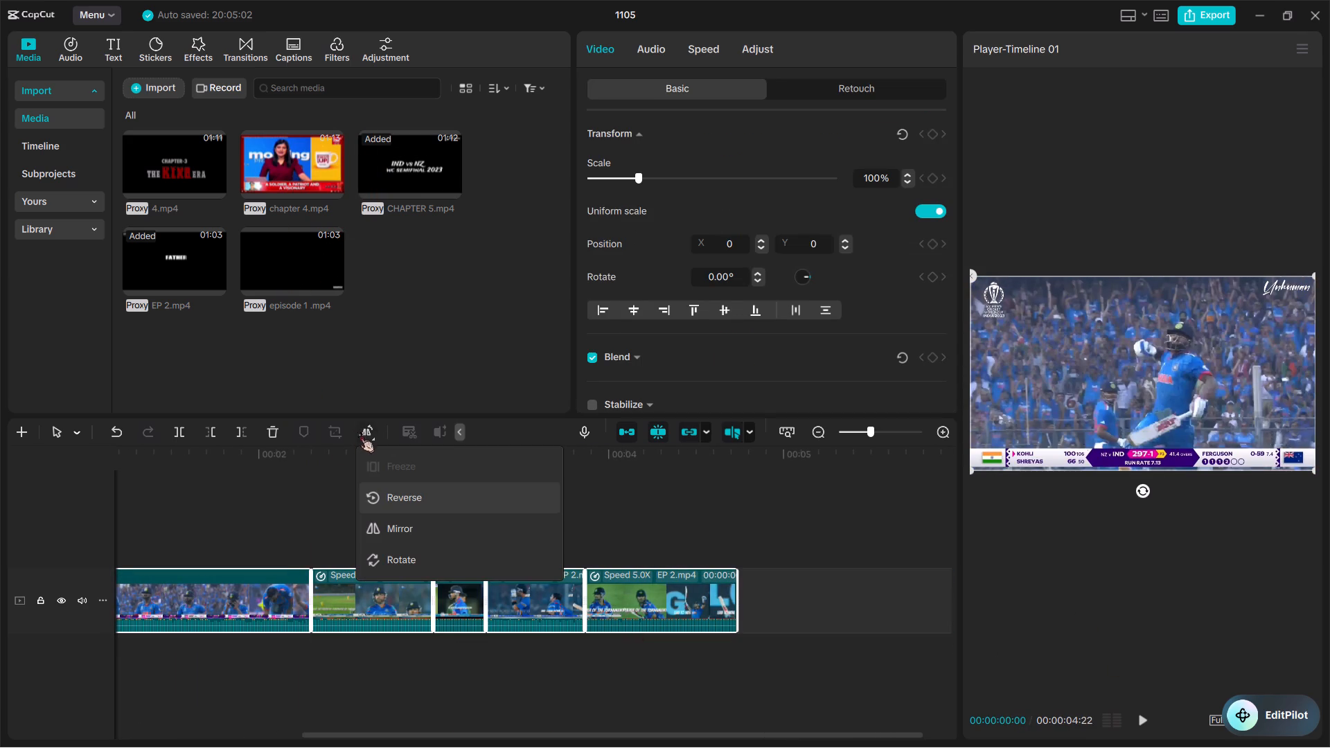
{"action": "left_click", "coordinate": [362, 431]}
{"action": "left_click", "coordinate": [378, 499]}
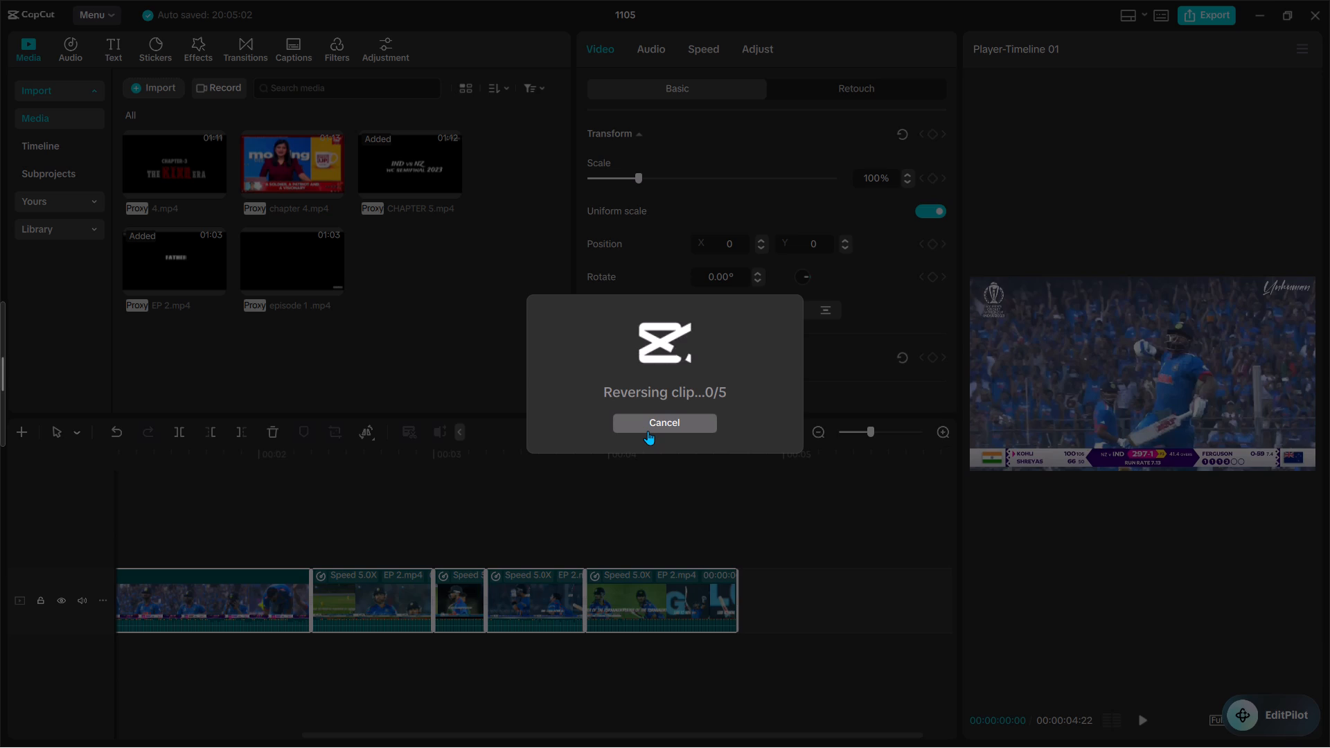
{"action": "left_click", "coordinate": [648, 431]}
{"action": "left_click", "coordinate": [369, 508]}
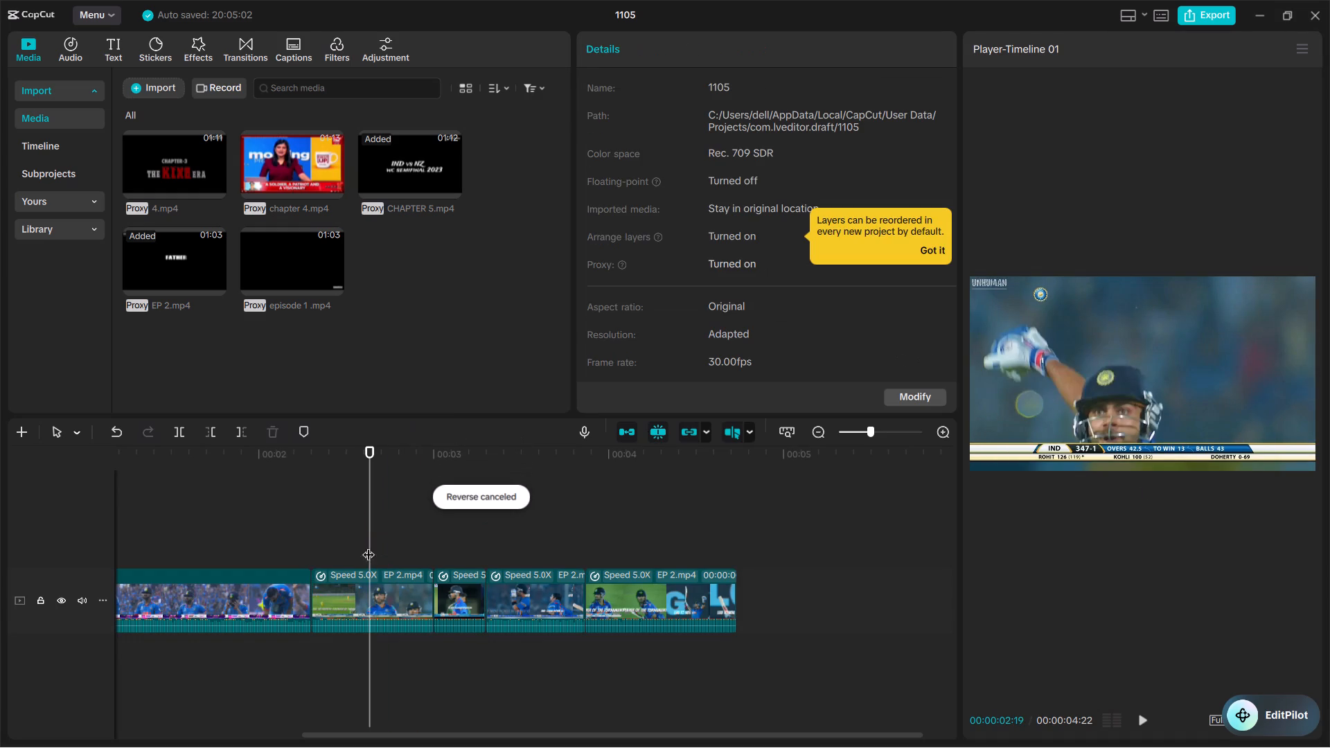
Reverse only the trimmed CHAPTER 5 clip at the start of the main track.
{"action": "left_click", "coordinate": [269, 603]}
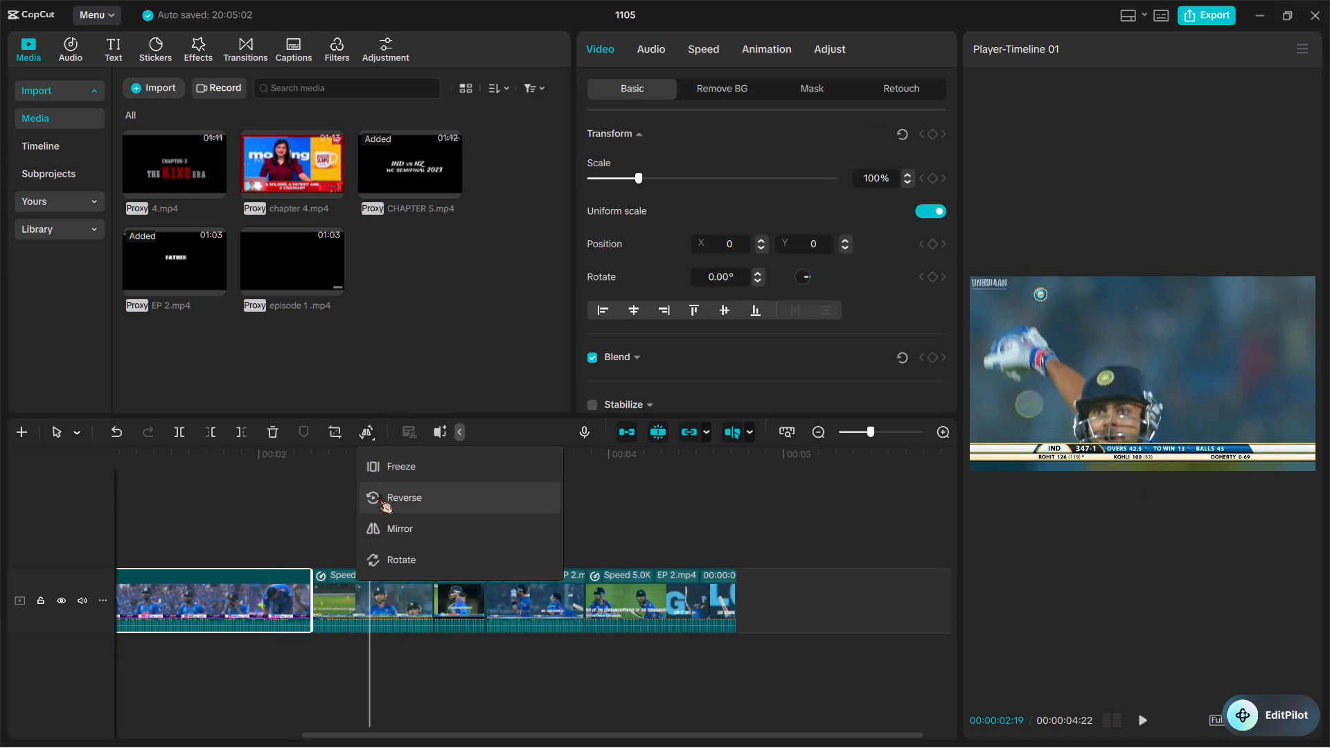
{"action": "left_click", "coordinate": [379, 497]}
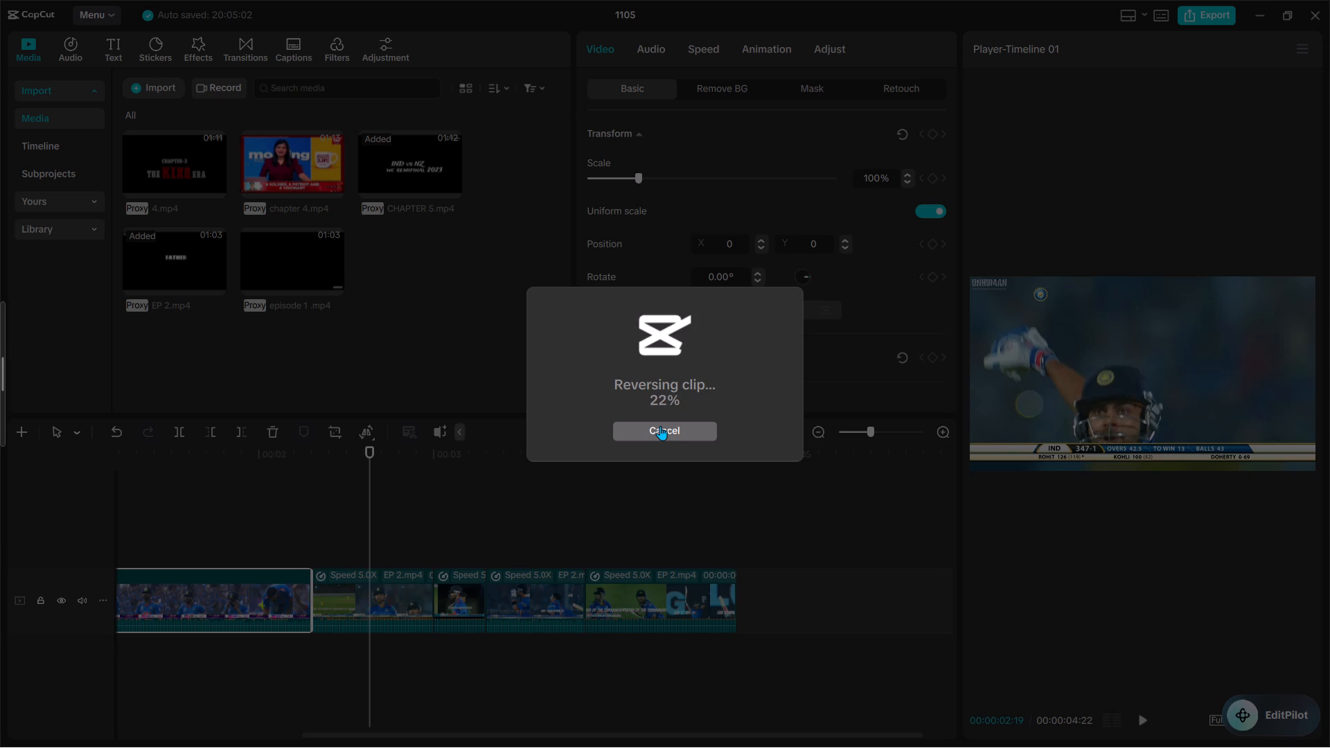
{"action": "scroll", "coordinate": [595, 630], "scroll_direction": "right", "scroll_amount": 3}
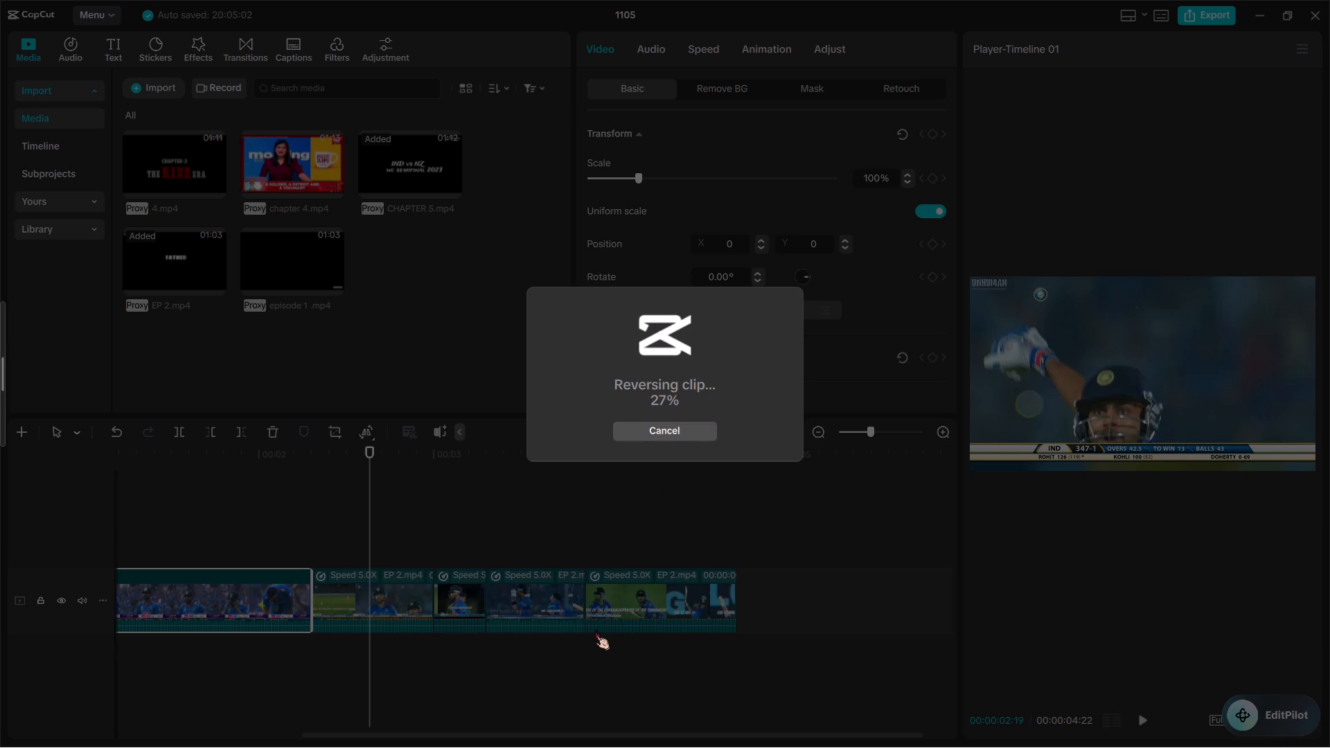
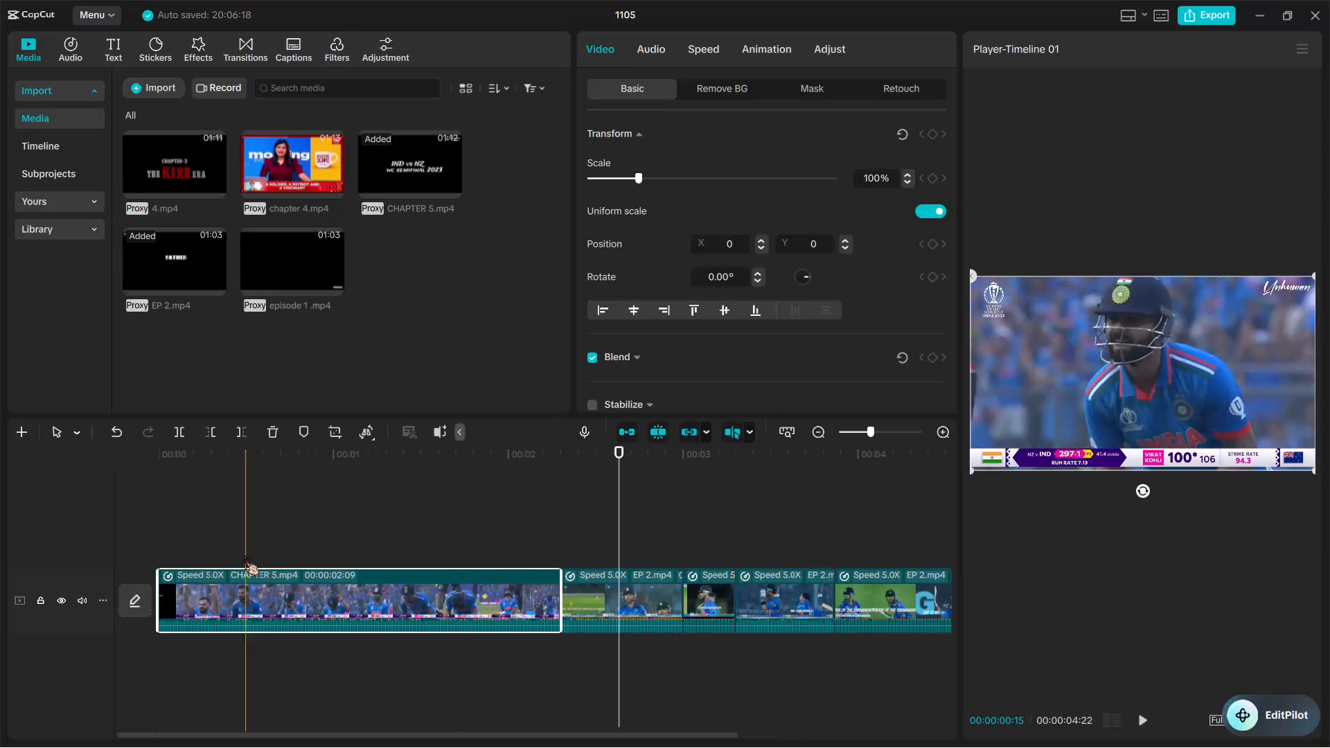
Play back the start of the recap to check the reversed CHAPTER 5 clip and its cut into EP 2.
{"action": "key", "text": "space"}
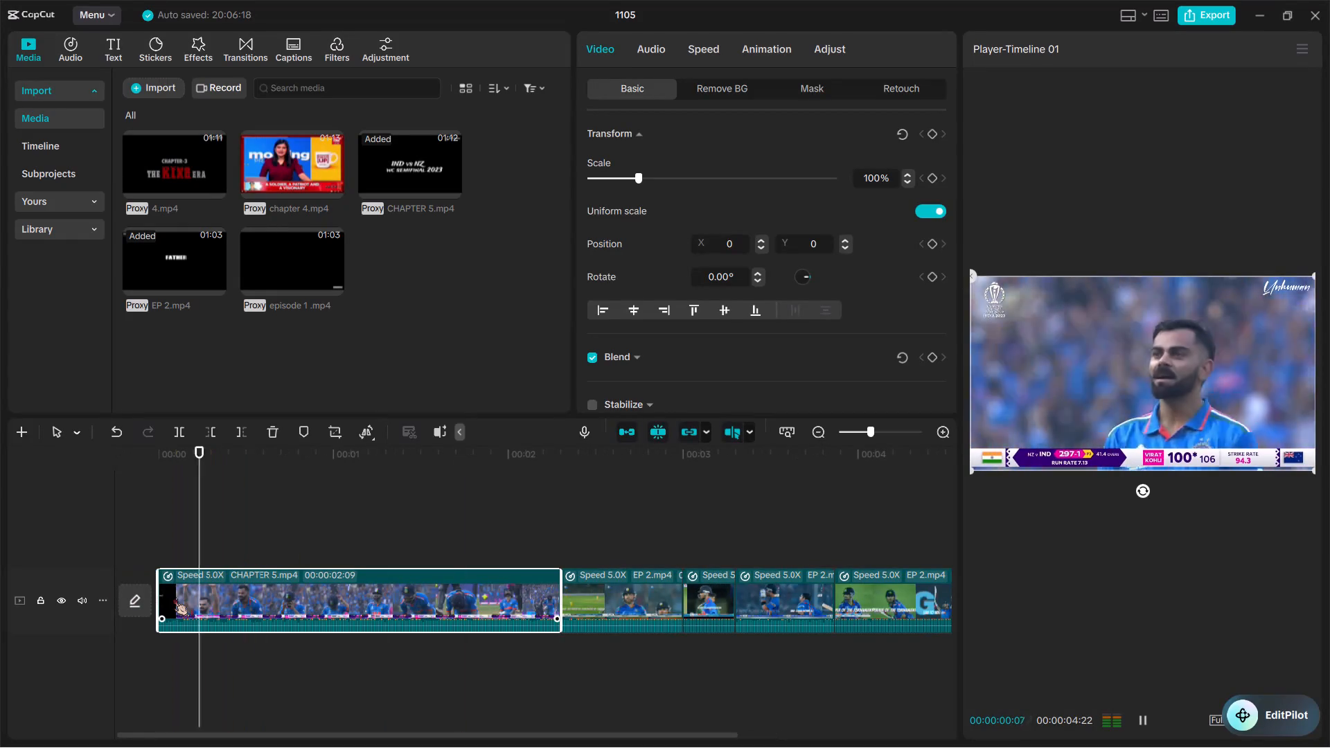
{"action": "key", "text": "space"}
{"action": "key", "text": "space"}
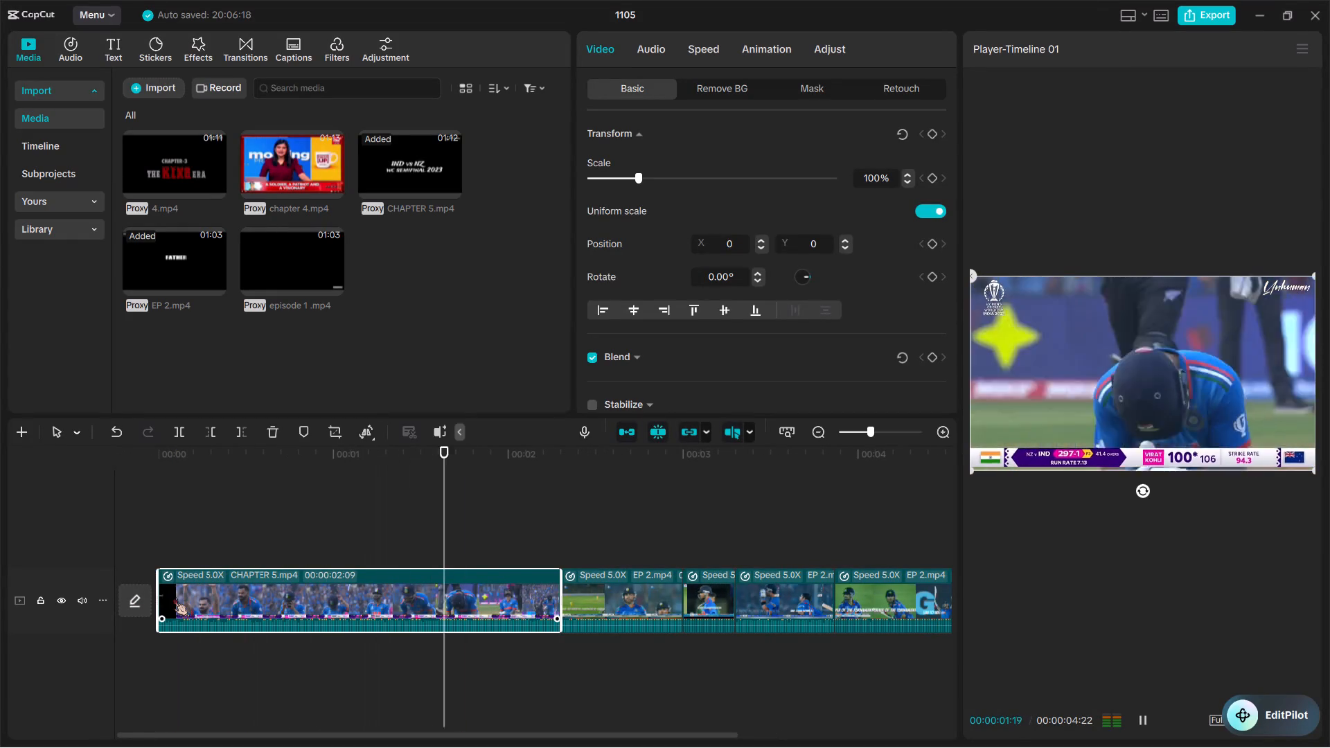
{"action": "key", "text": "space"}
{"action": "key", "text": "space"}
{"action": "key", "text": "space"}
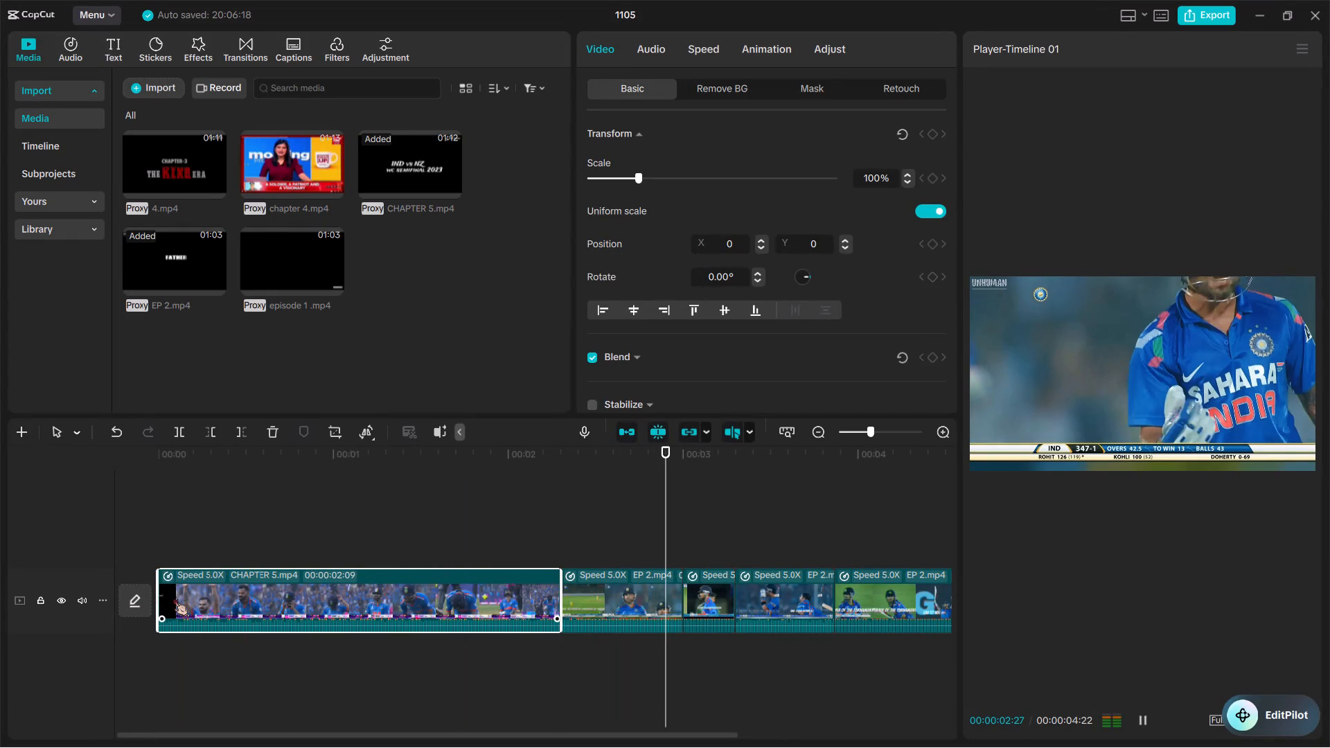
Reverse the first EP 2 clip, directly after the CHAPTER 5 clip on the main track.
{"action": "scroll", "coordinate": [173, 596], "scroll_direction": "down", "scroll_amount": 6, "text": "ctrl"}
{"action": "left_click", "coordinate": [477, 594]}
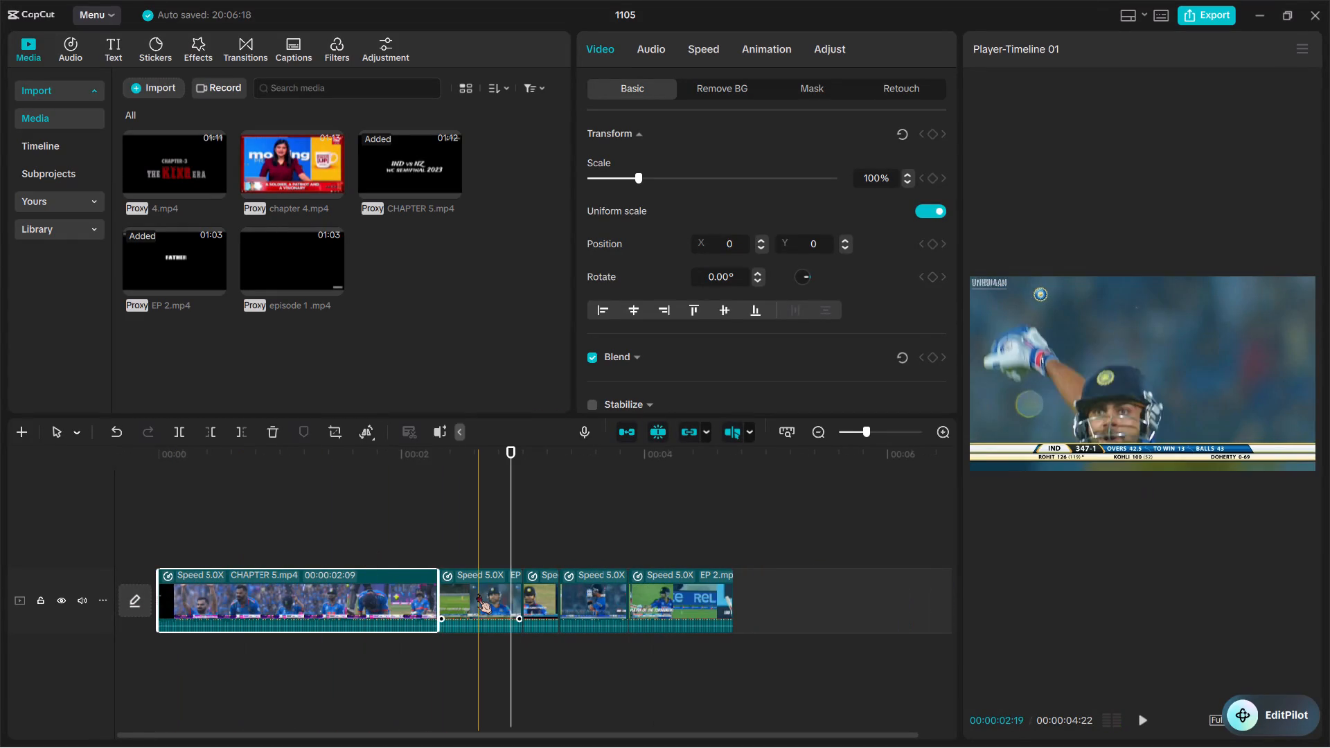
{"action": "scroll", "coordinate": [477, 594], "scroll_direction": "down", "scroll_amount": 2}
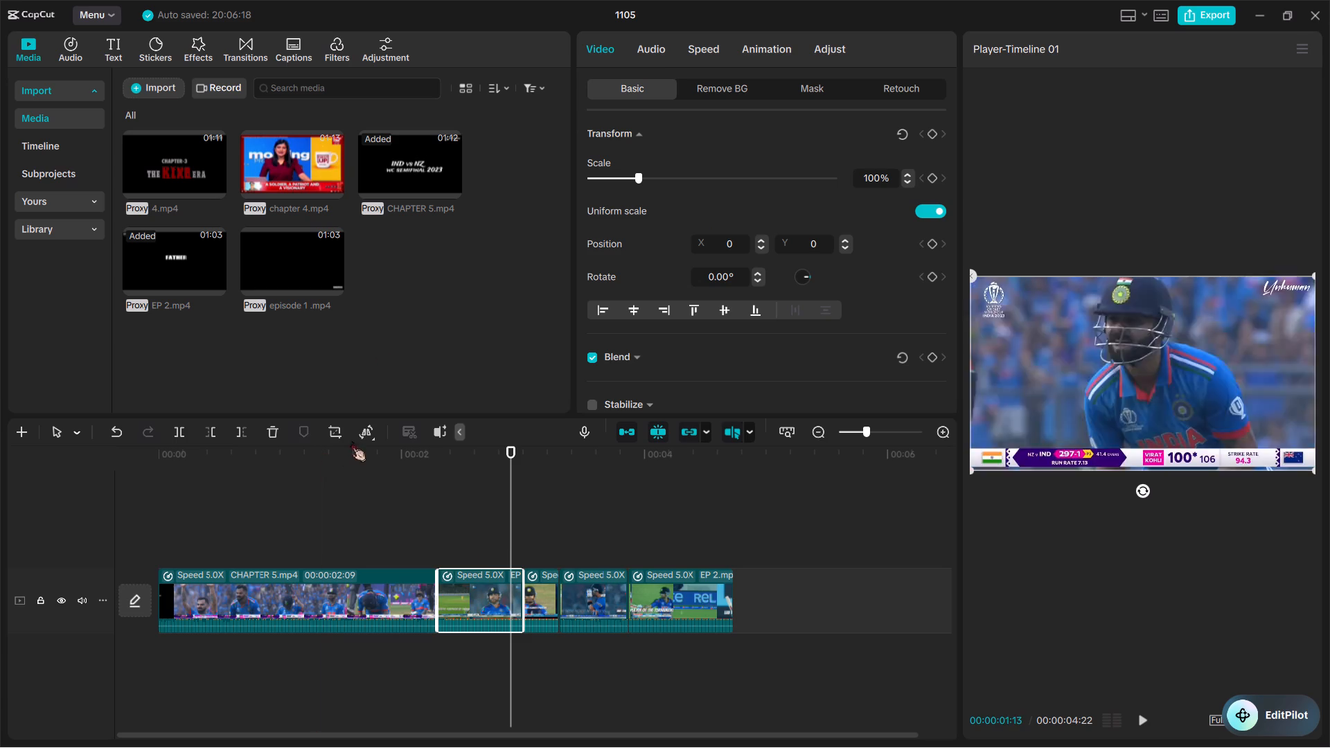
{"action": "left_click", "coordinate": [363, 432]}
{"action": "left_click", "coordinate": [371, 499]}
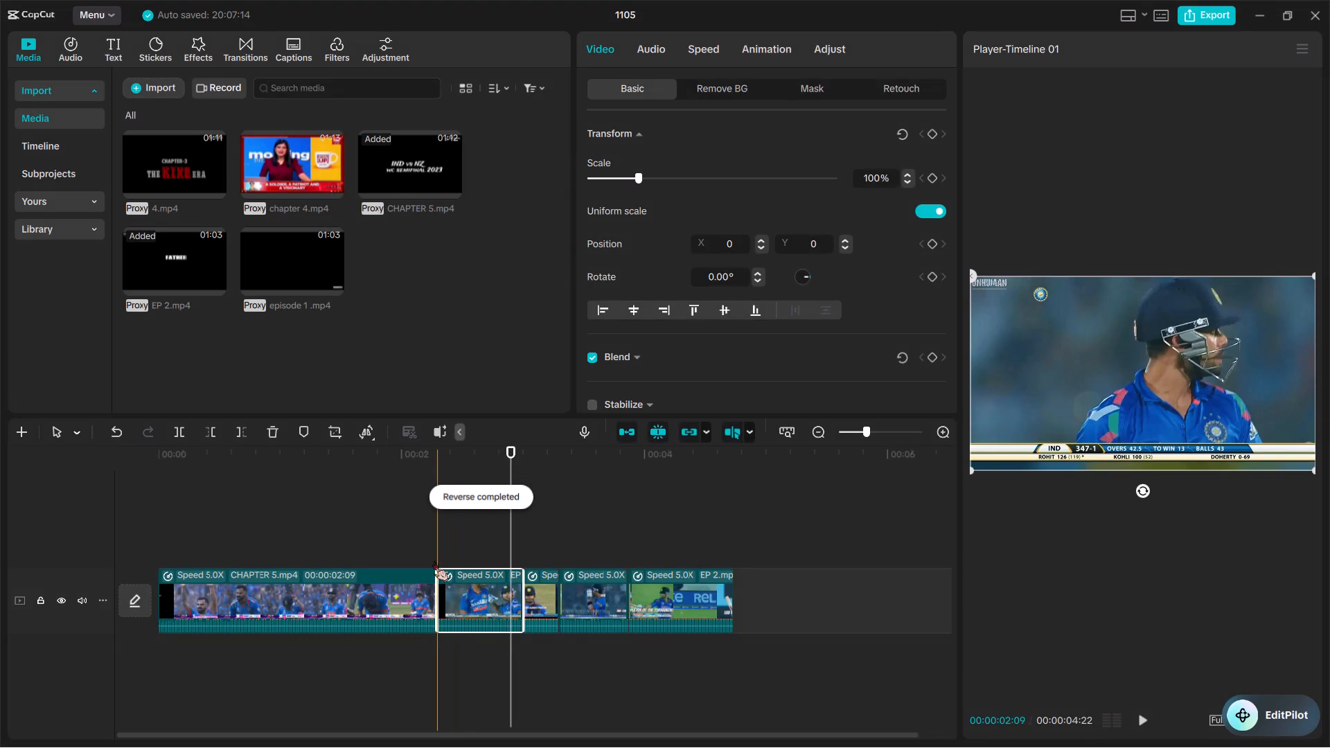
Play back the recap to review the reversed CHAPTER 5 and first EP 2 clips and the clips that follow.
{"action": "key", "text": "space"}
{"action": "key", "text": "space"}
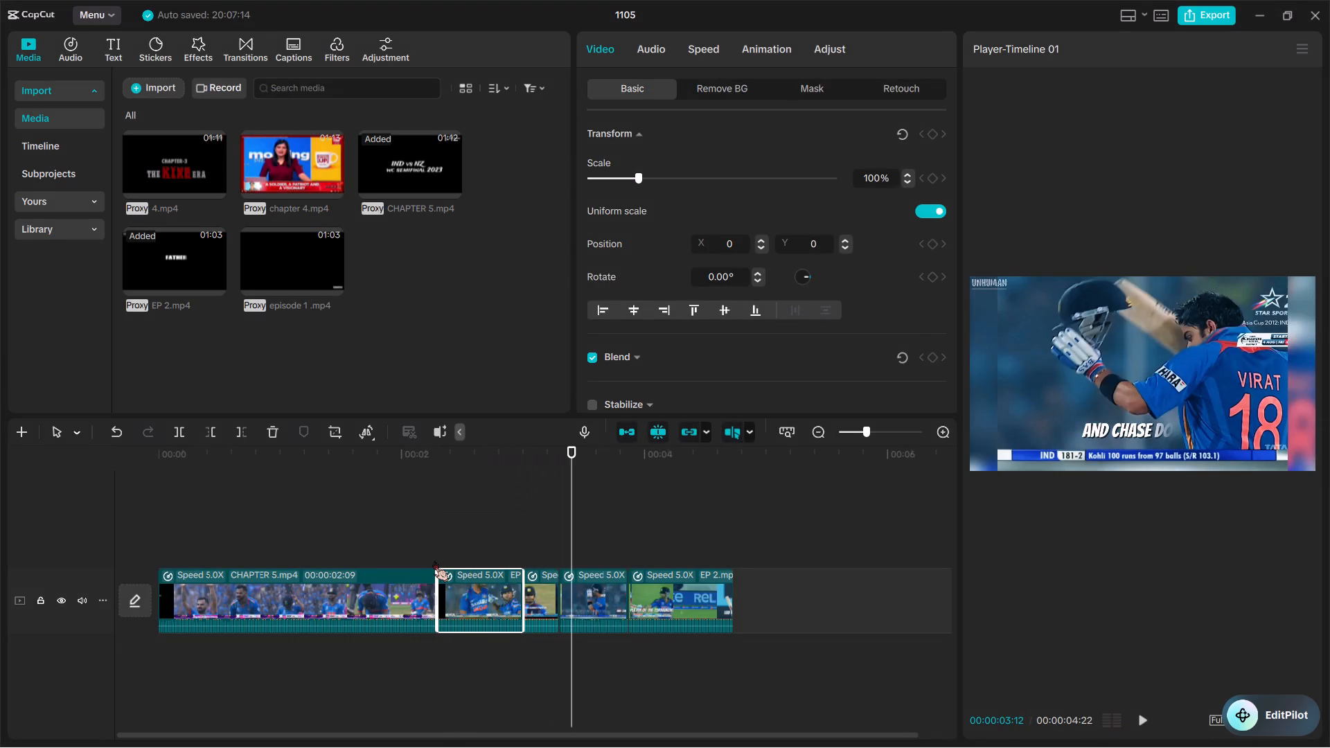
{"action": "key", "text": "space"}
{"action": "key", "text": "space"}
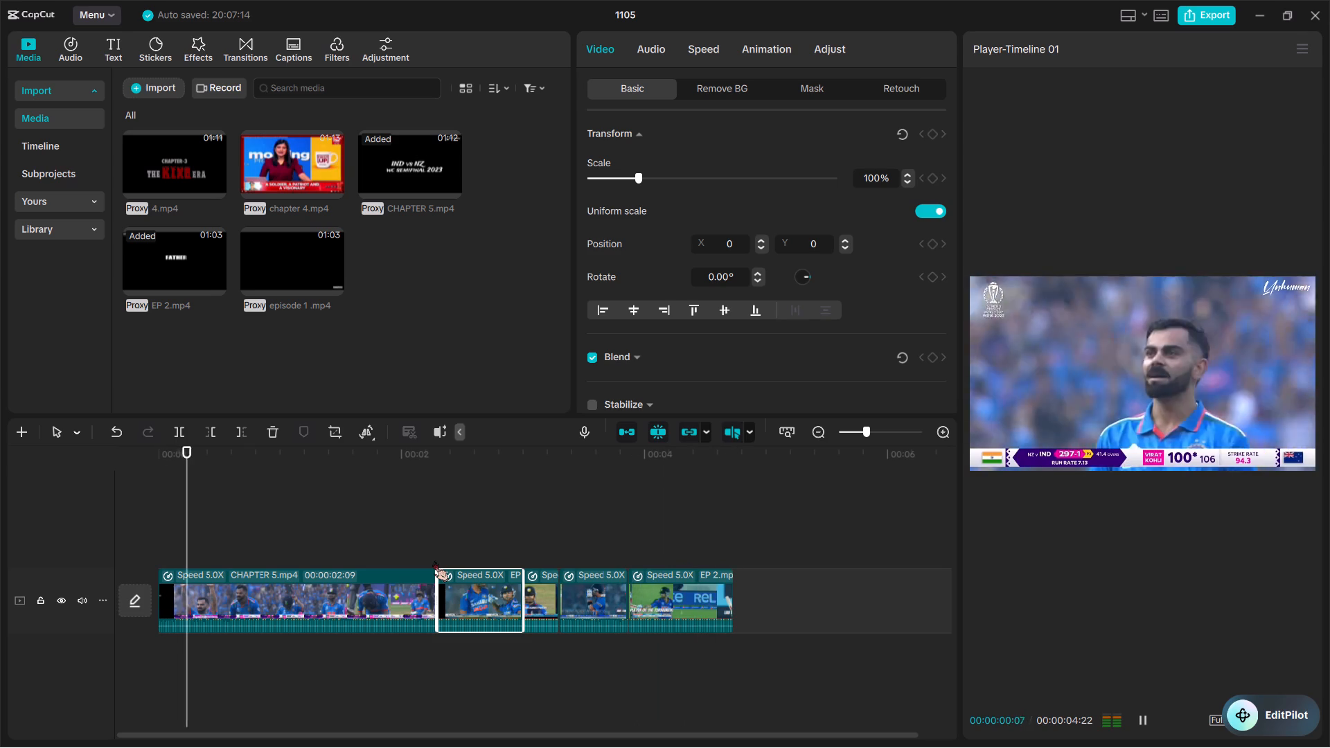
{"action": "key", "text": "space"}
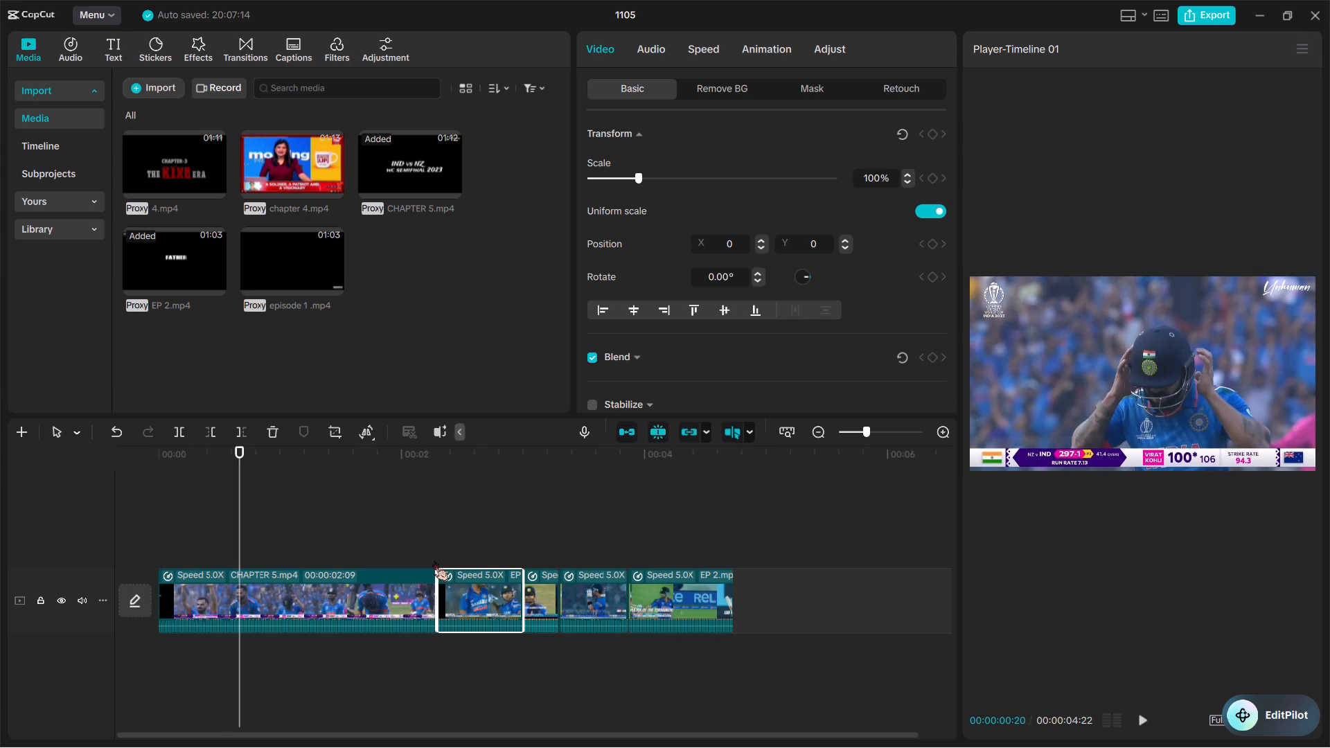
{"action": "scroll", "coordinate": [662, 640], "scroll_direction": "down", "scroll_amount": 4, "text": "ctrl"}
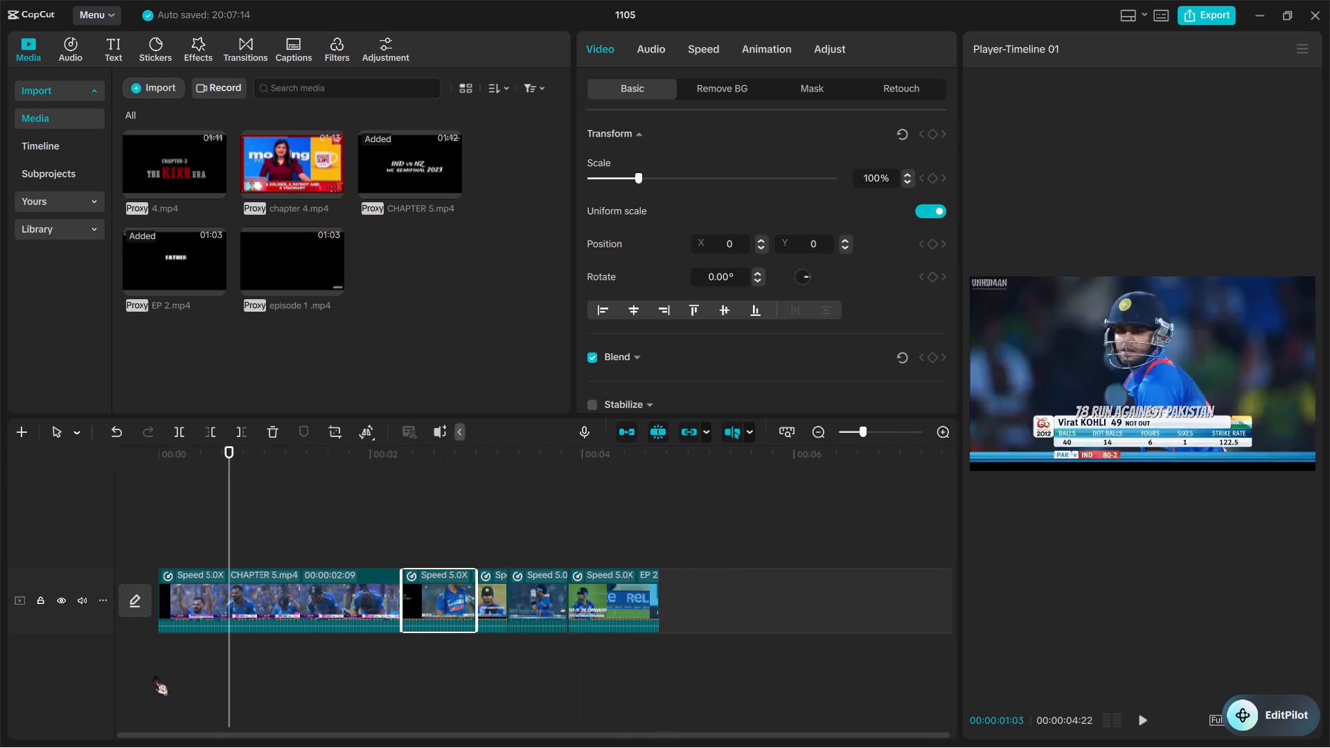
{"action": "key", "text": "space"}
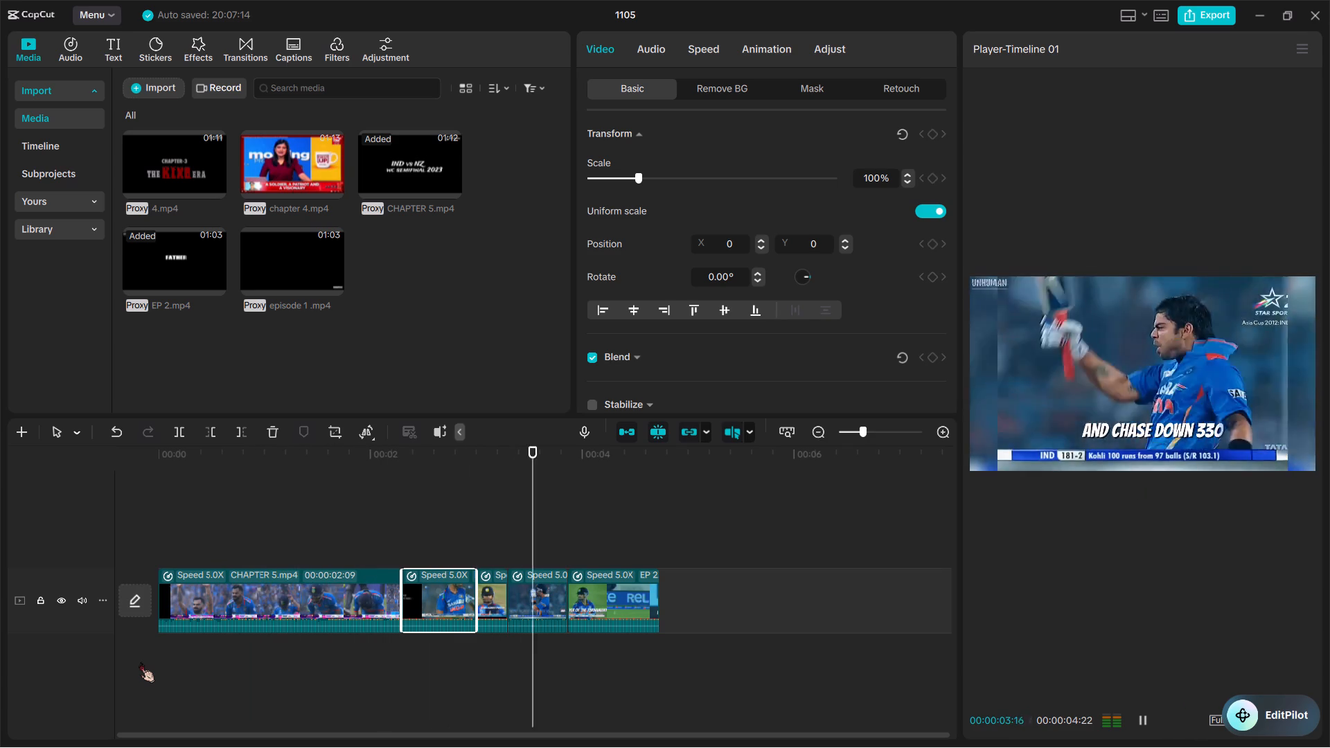
{"action": "key", "text": "space"}
{"action": "key", "text": "space"}
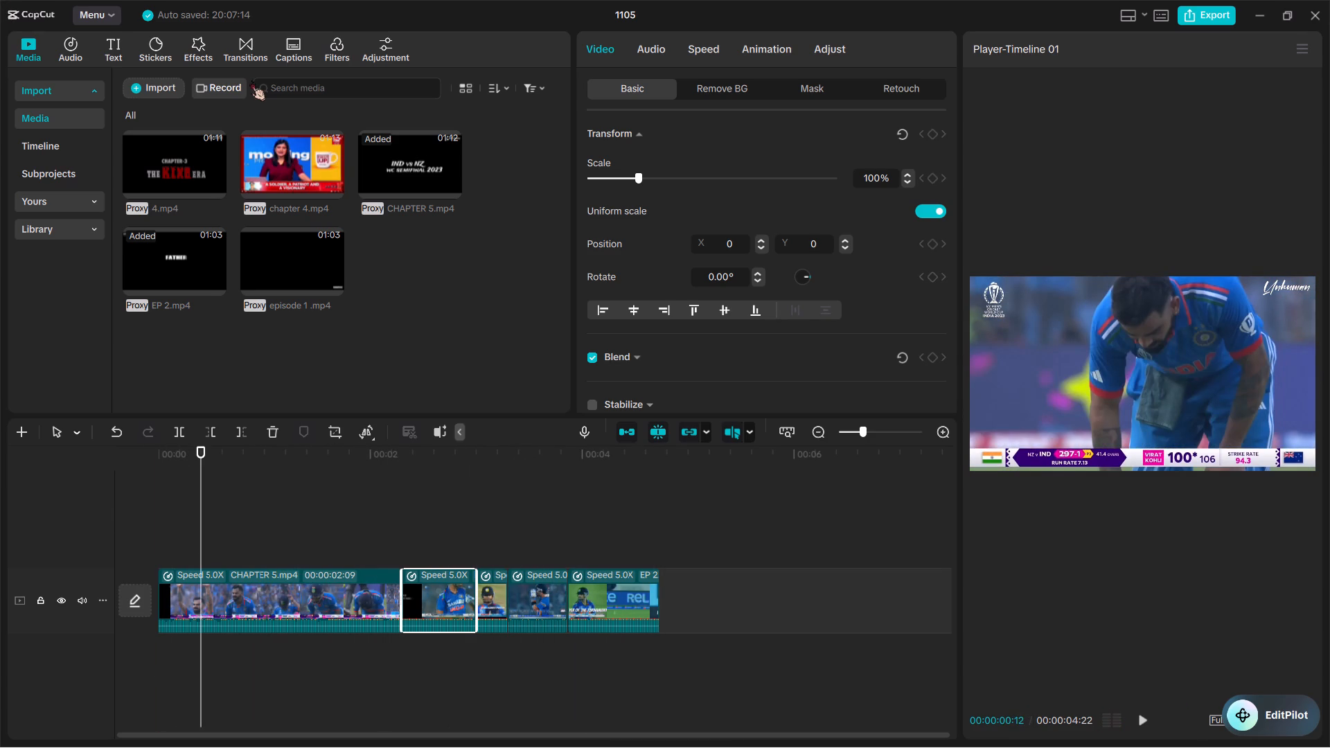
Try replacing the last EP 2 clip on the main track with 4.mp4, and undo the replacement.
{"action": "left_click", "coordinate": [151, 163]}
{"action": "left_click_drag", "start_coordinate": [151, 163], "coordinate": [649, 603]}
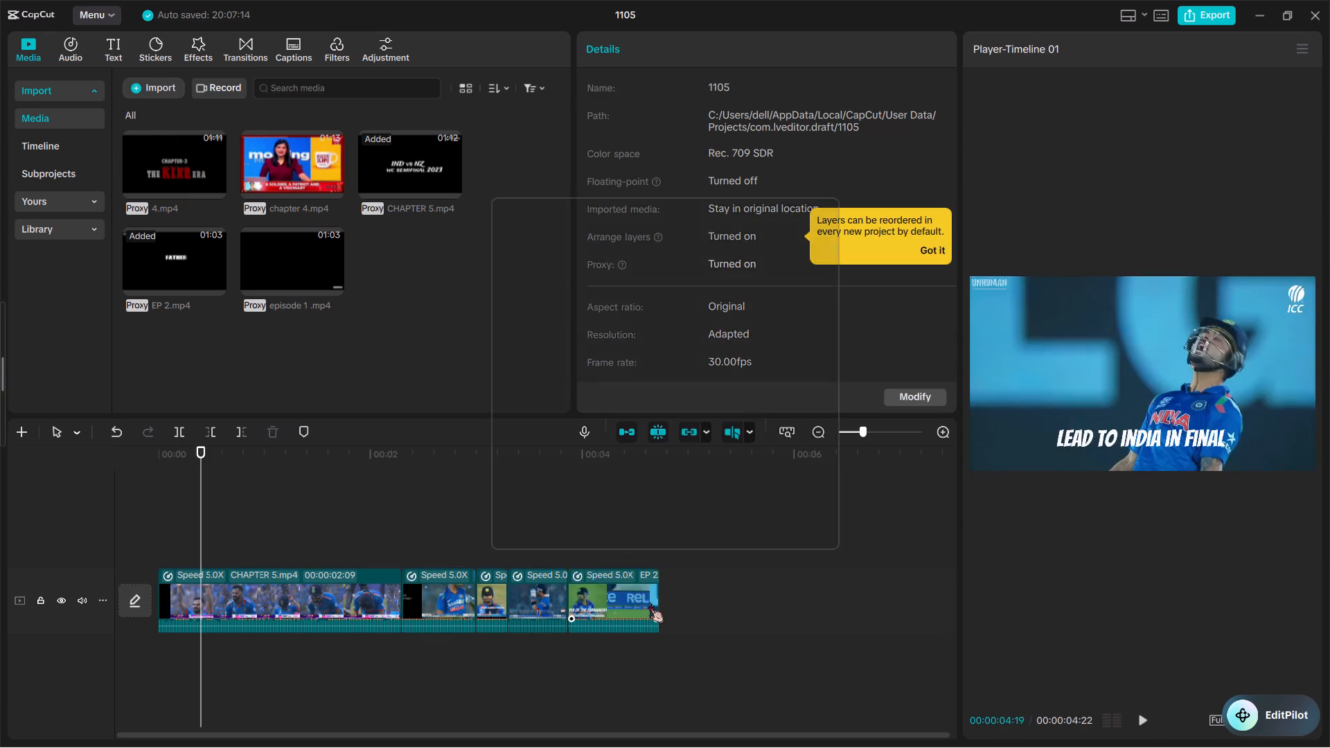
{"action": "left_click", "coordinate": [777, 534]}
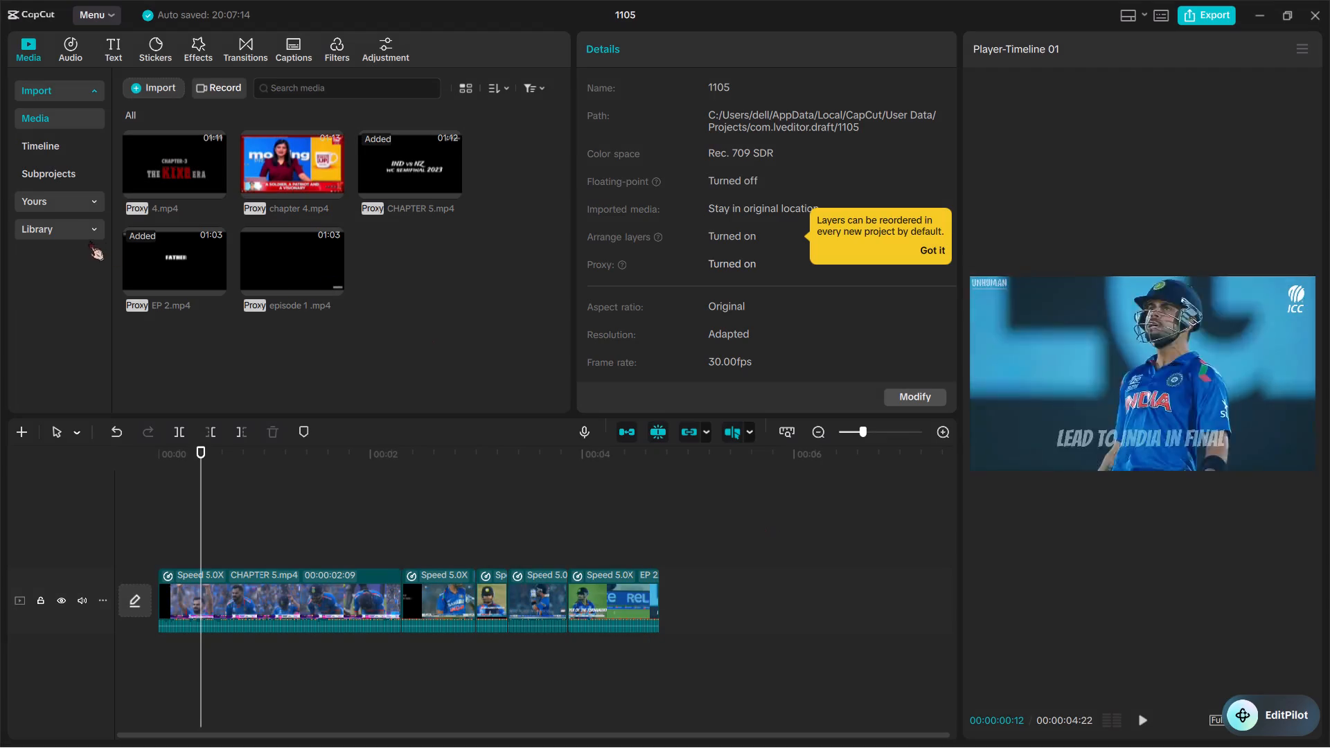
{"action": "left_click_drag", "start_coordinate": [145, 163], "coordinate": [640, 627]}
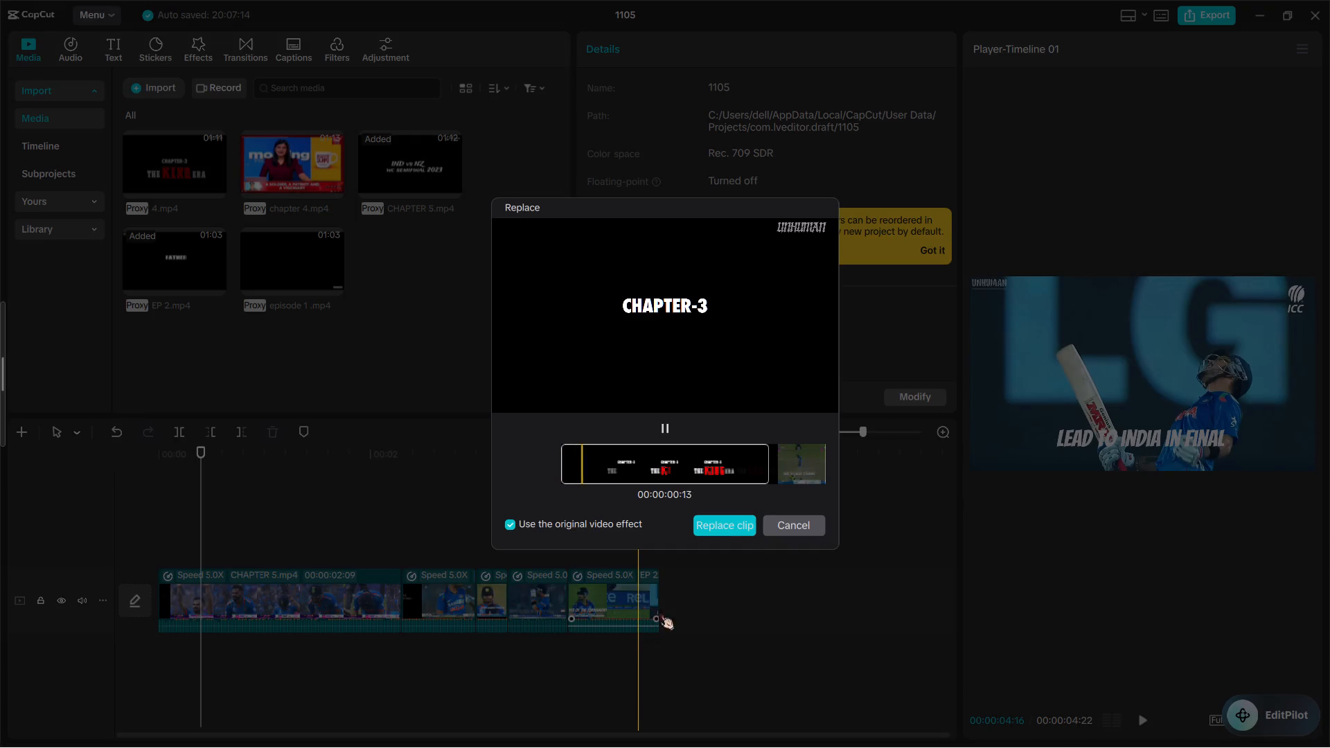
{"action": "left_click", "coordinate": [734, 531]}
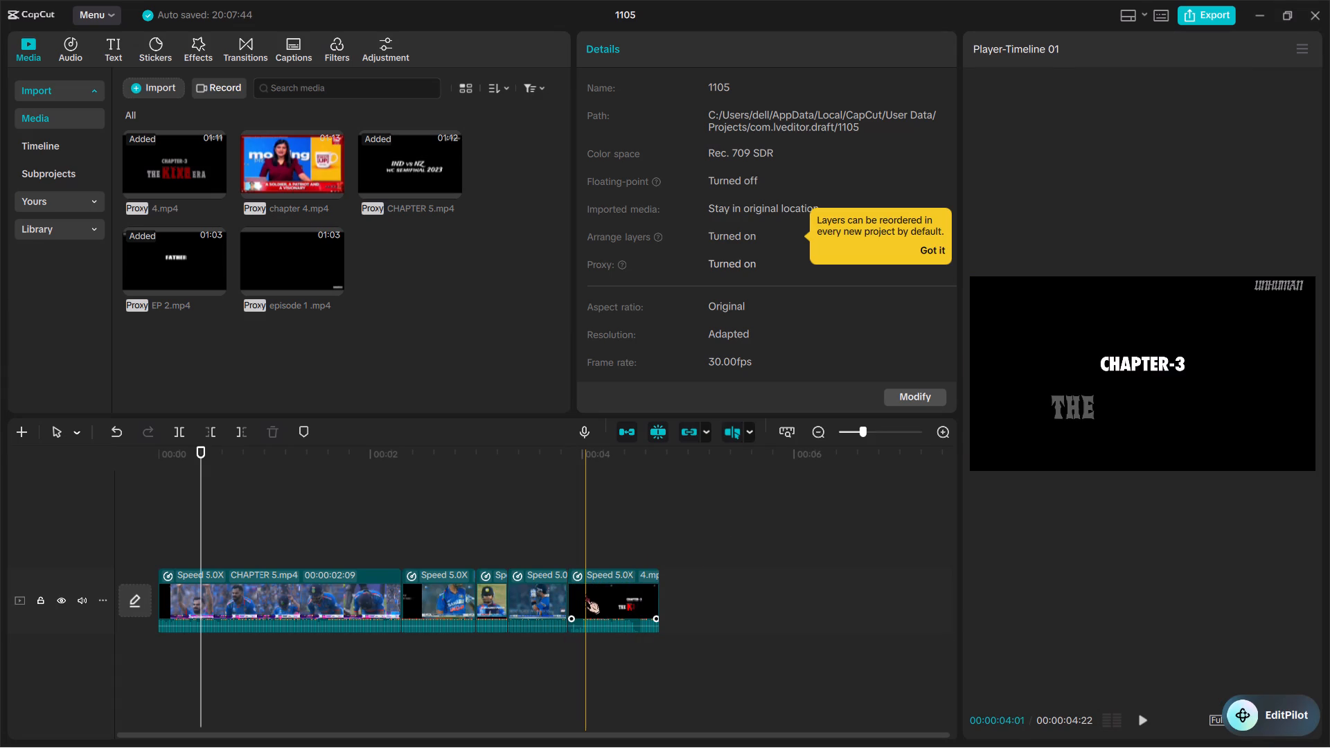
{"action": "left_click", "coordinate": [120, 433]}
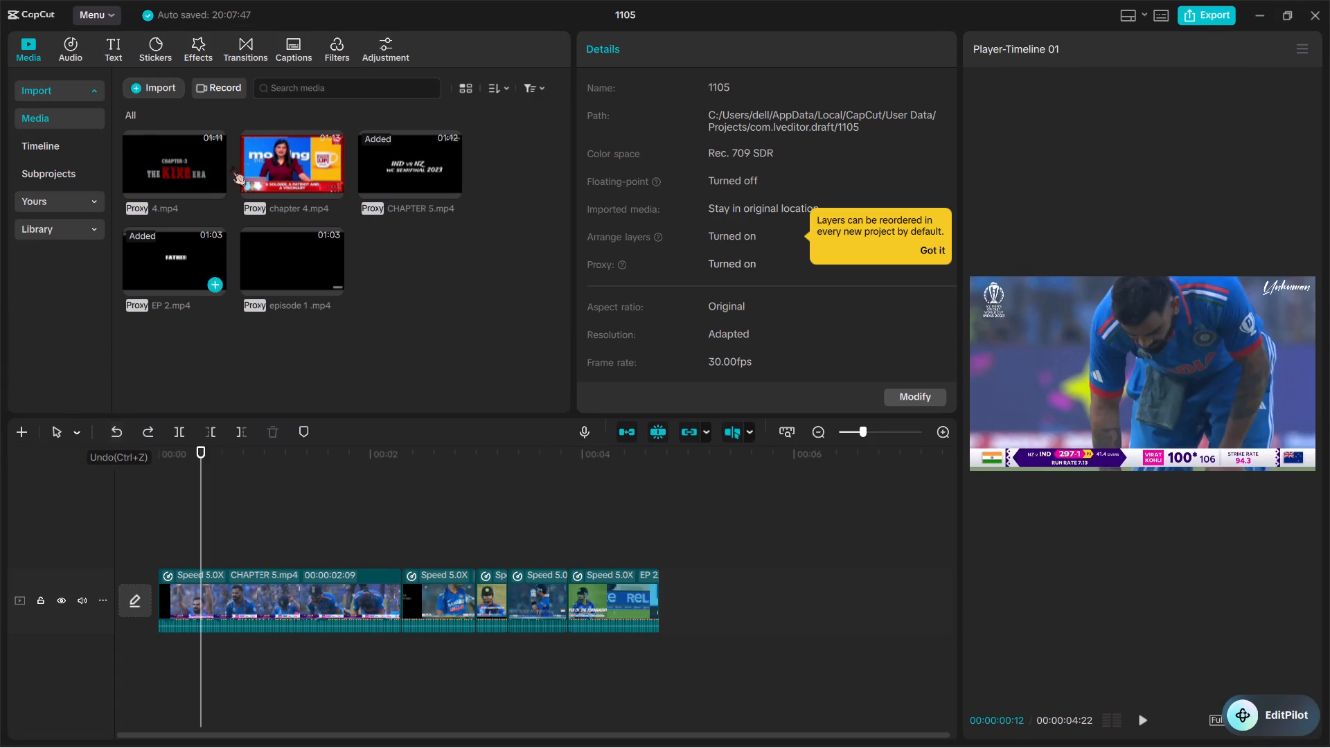
Add 4.mp4 to the end of the main track, after the last EP 2 clip.
{"action": "left_click_drag", "start_coordinate": [146, 141], "coordinate": [712, 608]}
Split 4.mp4 at about 00:00:18:11 and again where the first celebration close-up ends, isolating a 00:00:02:09 clip.
{"action": "scroll", "coordinate": [712, 608], "scroll_direction": "left", "scroll_amount": 2}
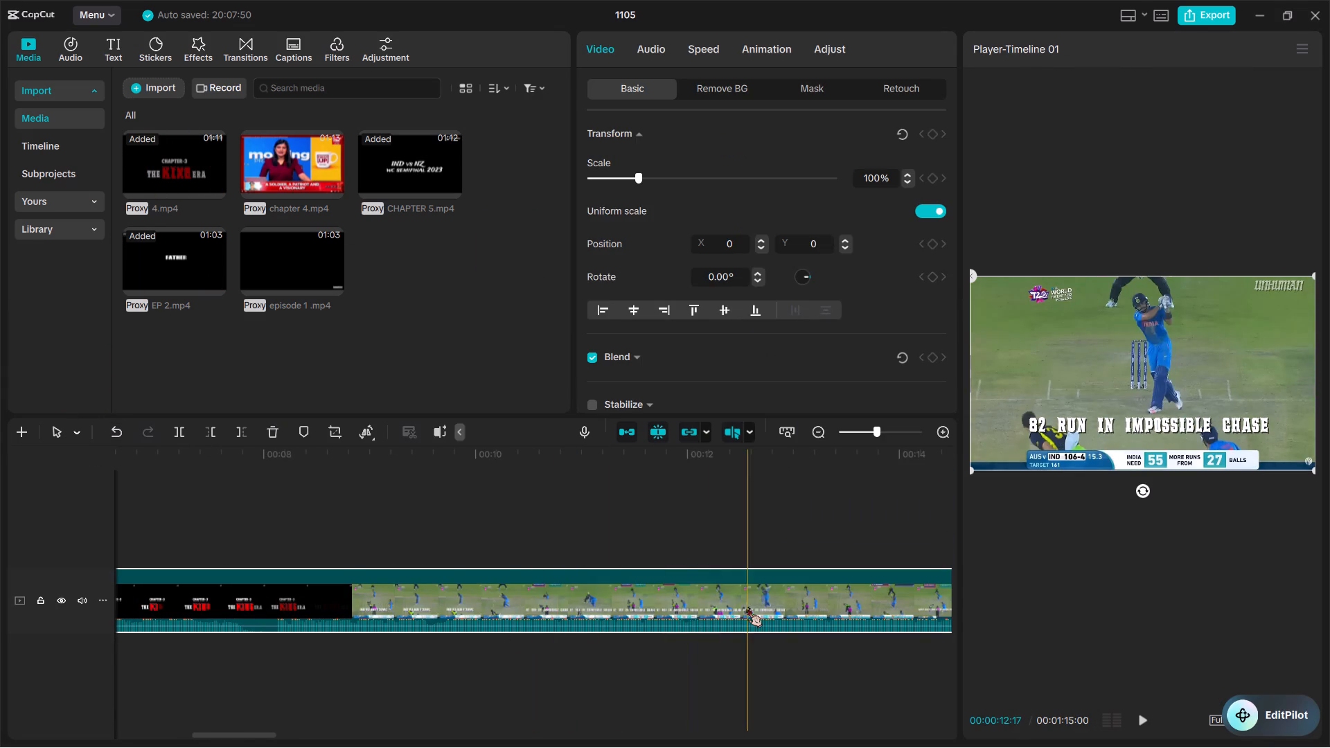
{"action": "scroll", "coordinate": [747, 607], "scroll_direction": "left", "scroll_amount": 2}
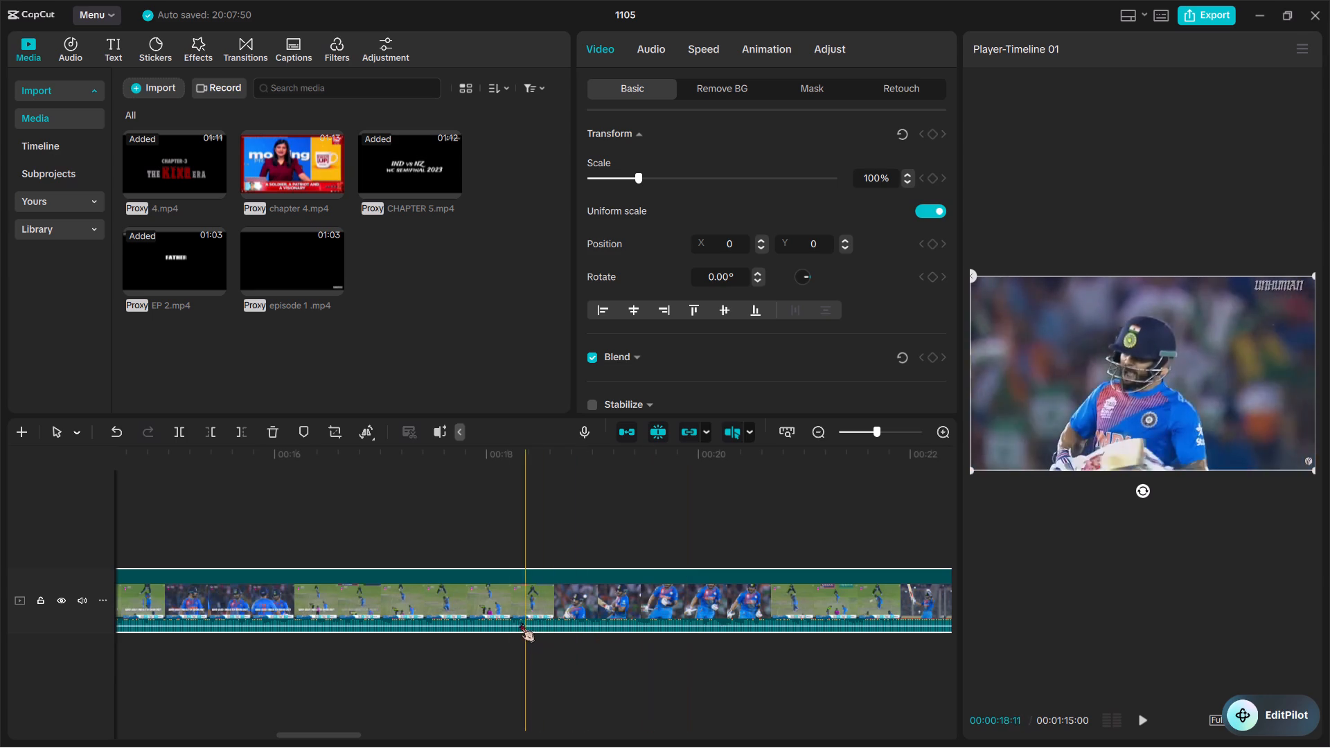
{"action": "scroll", "coordinate": [765, 606], "scroll_direction": "left", "scroll_amount": 1}
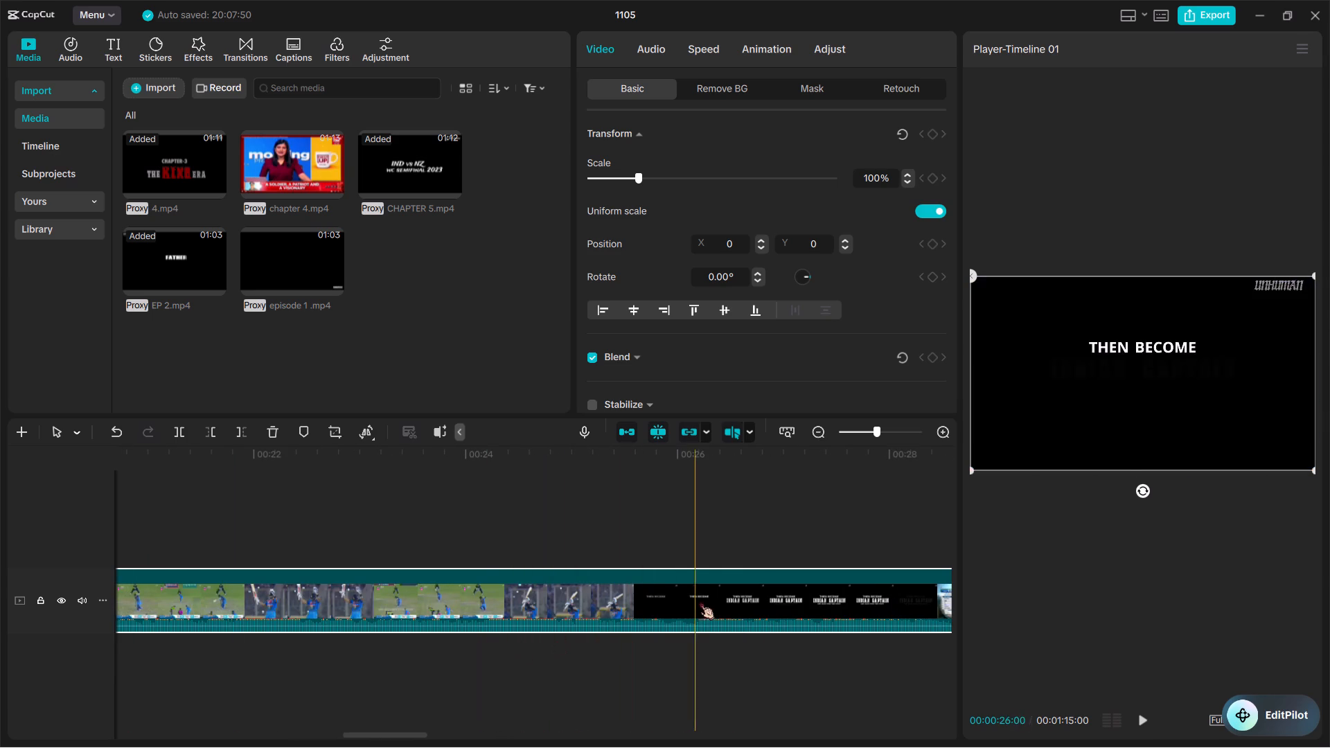
{"action": "scroll", "coordinate": [469, 630], "scroll_direction": "down", "scroll_amount": 5}
{"action": "scroll", "coordinate": [364, 628], "scroll_direction": "right", "scroll_amount": 1}
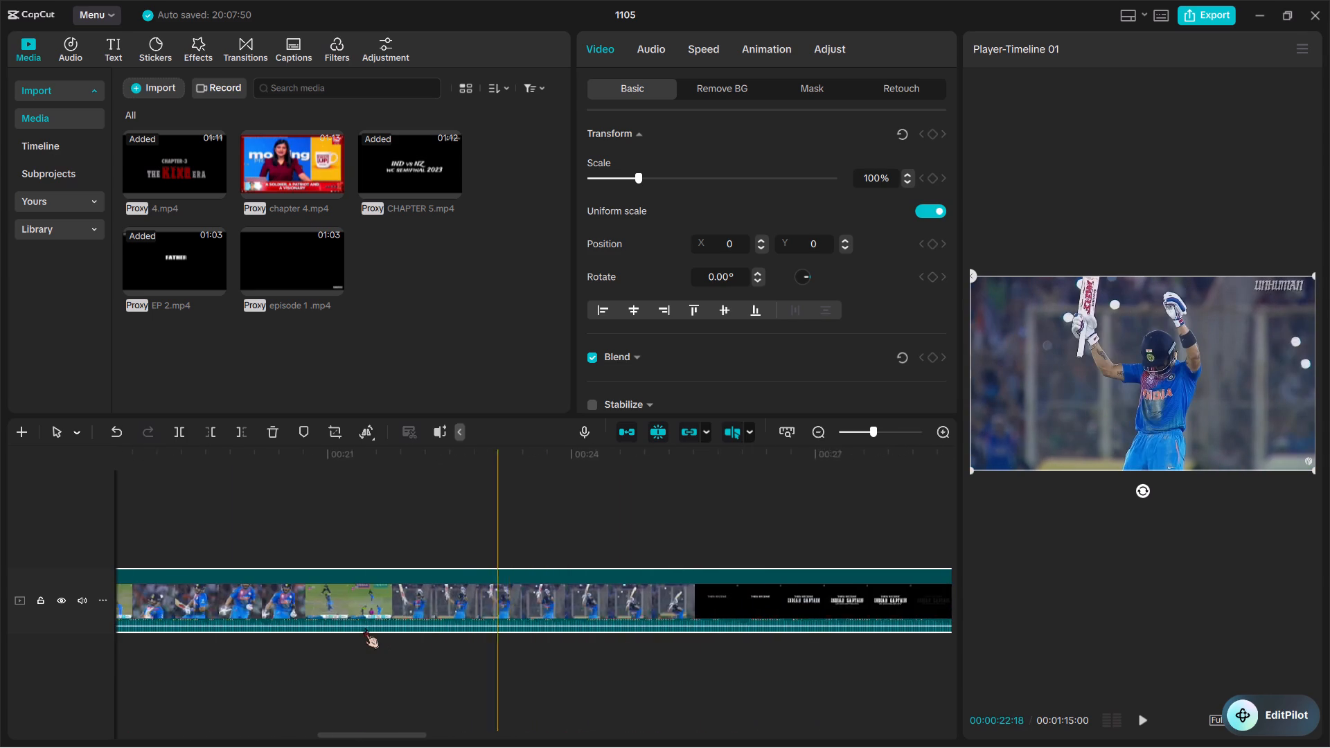
{"action": "scroll", "coordinate": [364, 628], "scroll_direction": "right", "scroll_amount": 1}
{"action": "scroll", "coordinate": [364, 628], "scroll_direction": "up", "scroll_amount": 10, "text": "ctrl"}
{"action": "scroll", "coordinate": [364, 628], "scroll_direction": "right", "scroll_amount": 1}
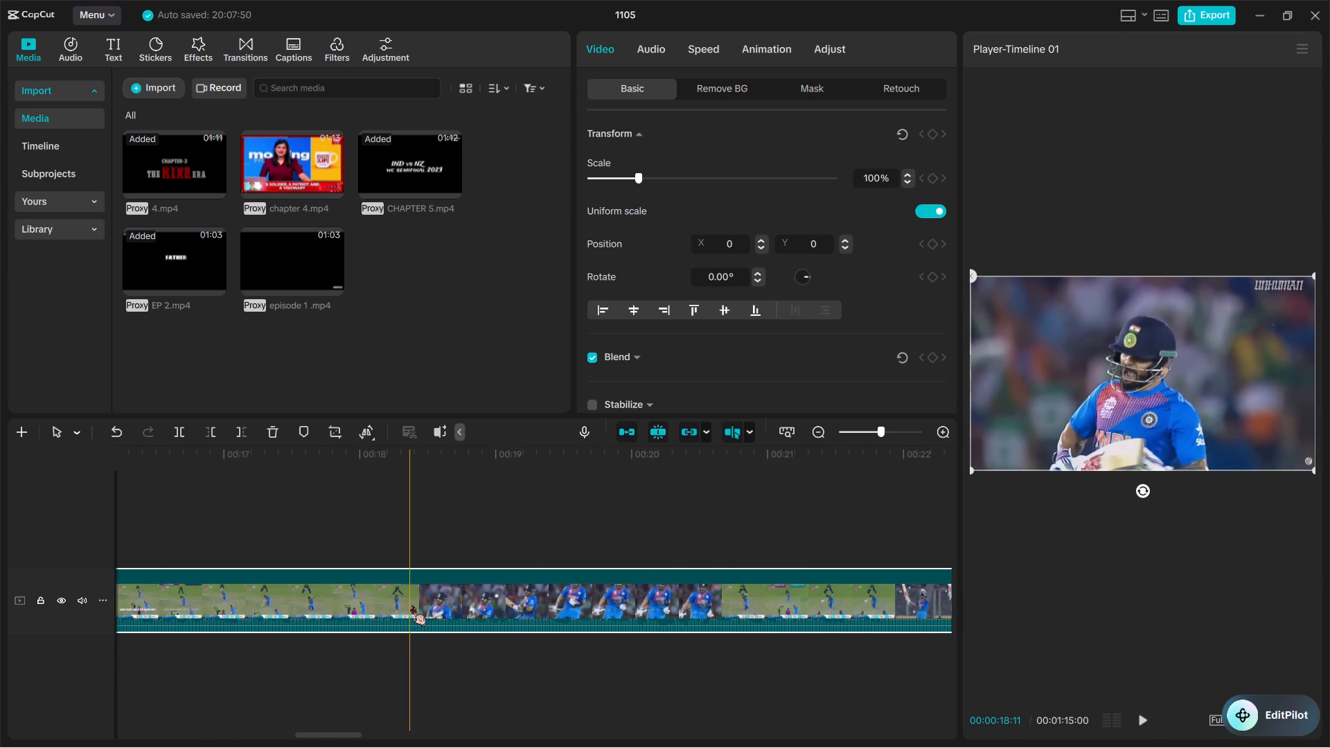
{"action": "key", "text": "ctrl+b"}
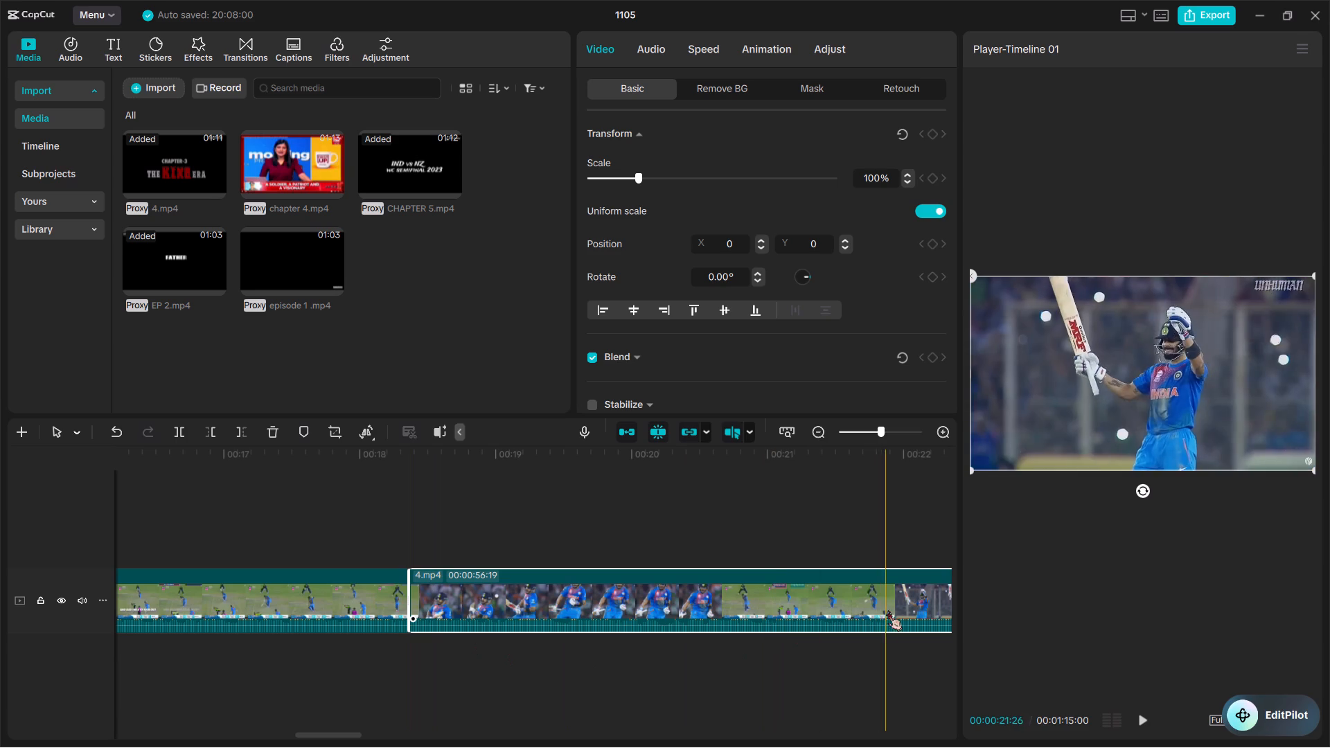
{"action": "key", "text": "ctrl+b"}
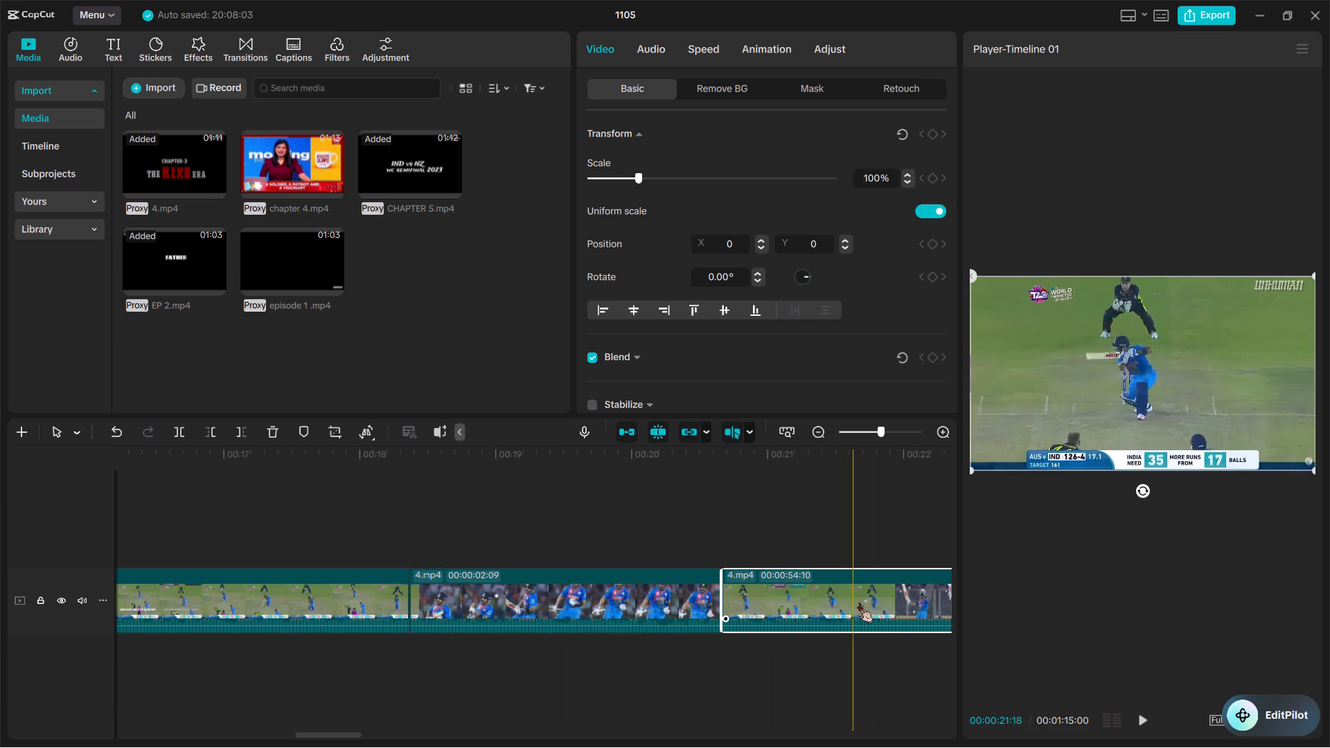
Split 4.mp4 where the raised-bat celebration begins, about 00:00:21:26, and delete the 00:00:01:07 of match play before it.
{"action": "key", "text": "ctrl+b"}
{"action": "left_click", "coordinate": [827, 600]}
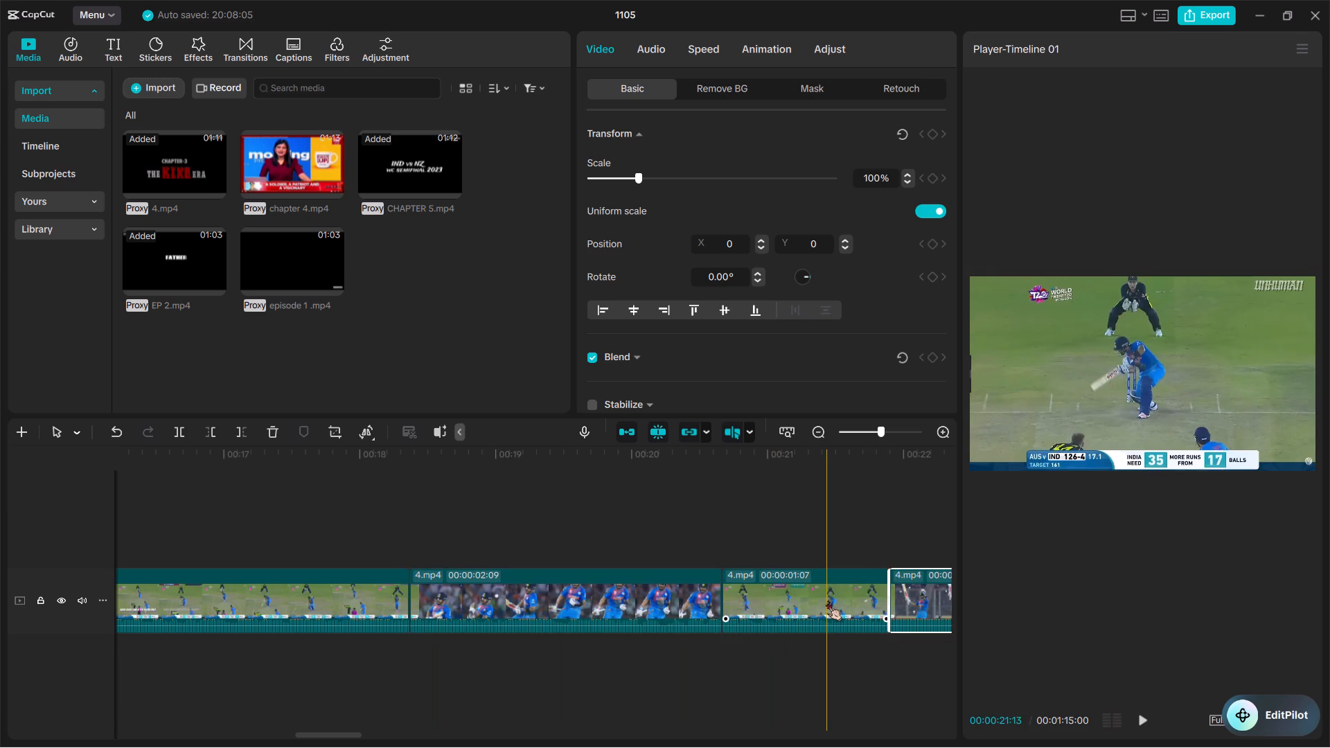
{"action": "key", "text": "BackSpace"}
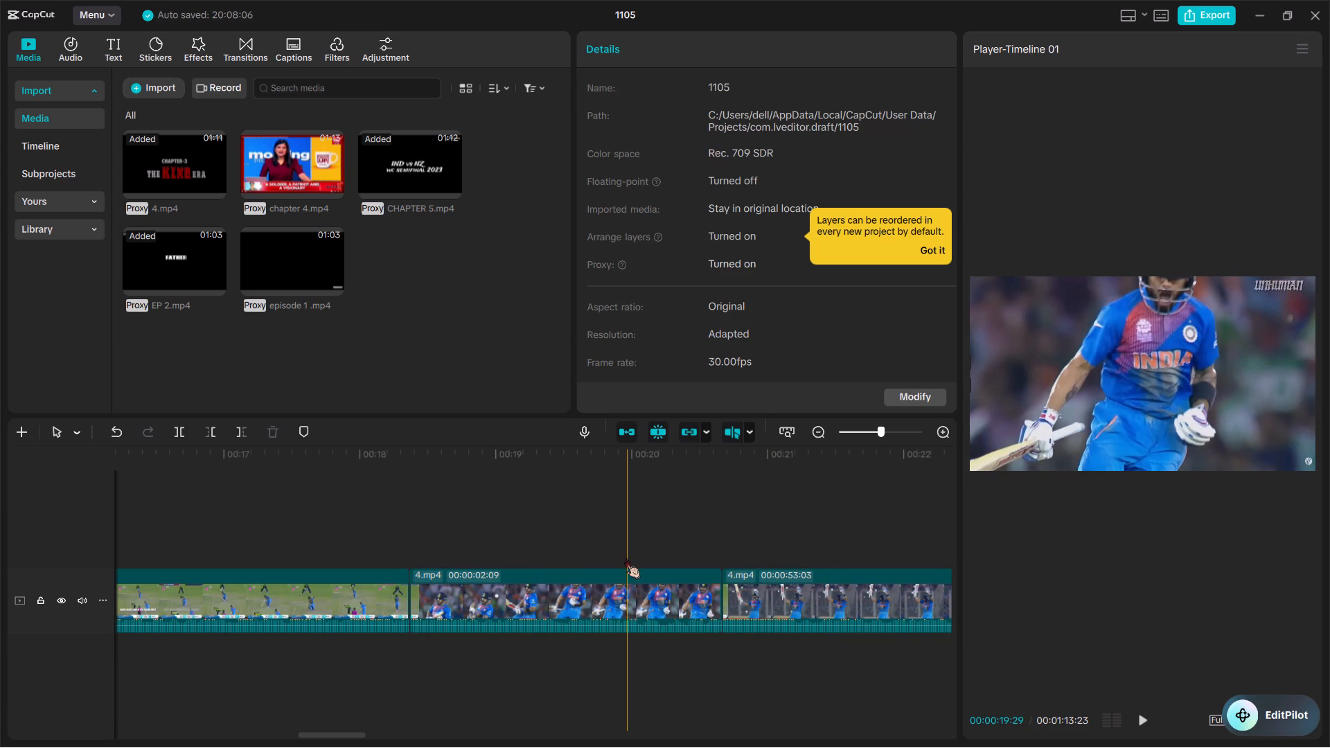
Split 4.mp4 at about 00:00:24:01, just before the black "THEN BECOME" title, isolating the 00:00:03:11 raised-bat celebration.
{"action": "scroll", "coordinate": [626, 558], "scroll_direction": "left", "scroll_amount": 1}
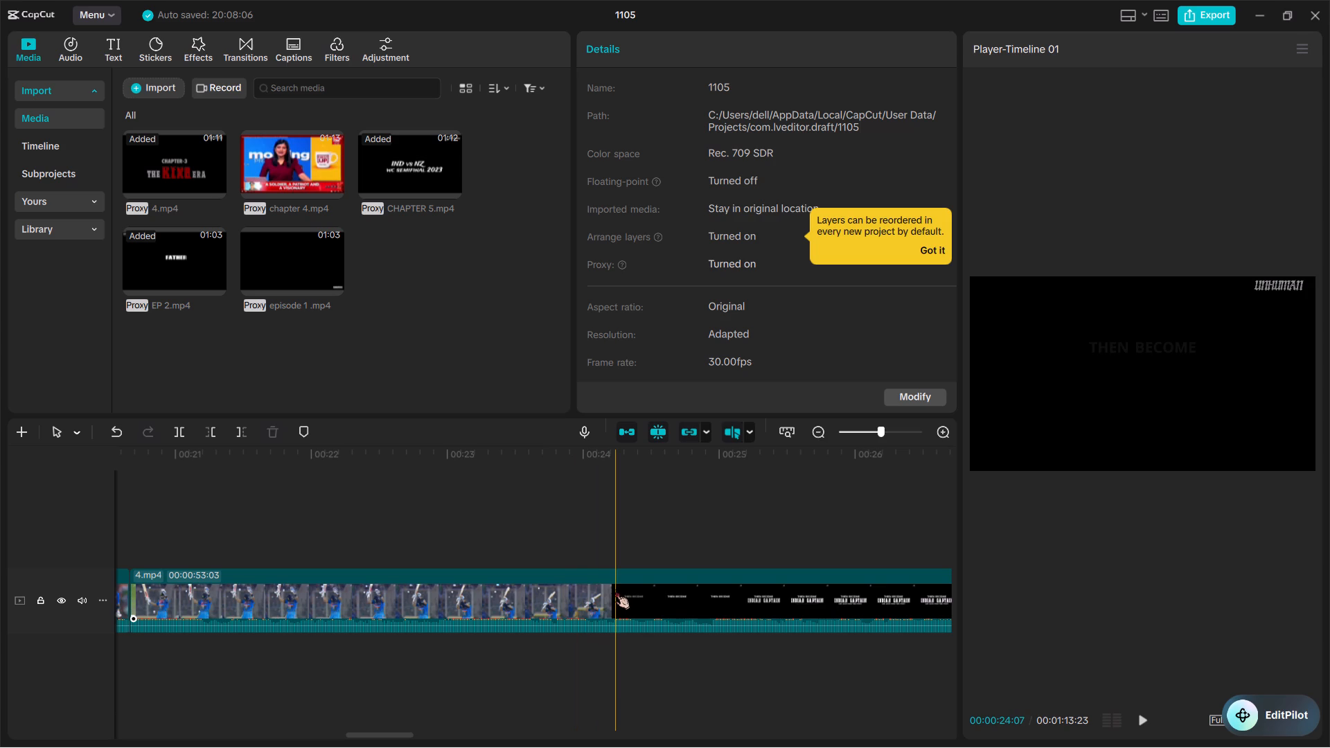
{"action": "key", "text": "ctrl+b"}
{"action": "scroll", "coordinate": [588, 598], "scroll_direction": "down", "scroll_amount": 2}
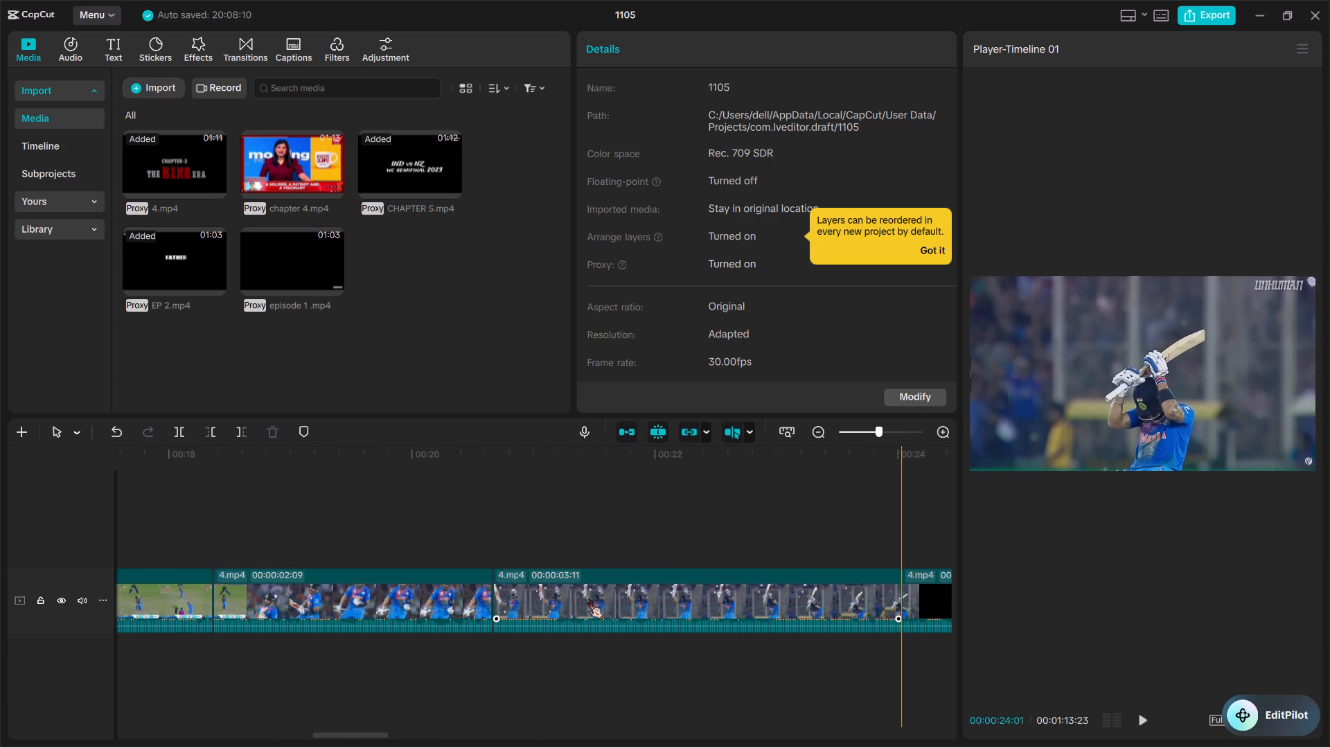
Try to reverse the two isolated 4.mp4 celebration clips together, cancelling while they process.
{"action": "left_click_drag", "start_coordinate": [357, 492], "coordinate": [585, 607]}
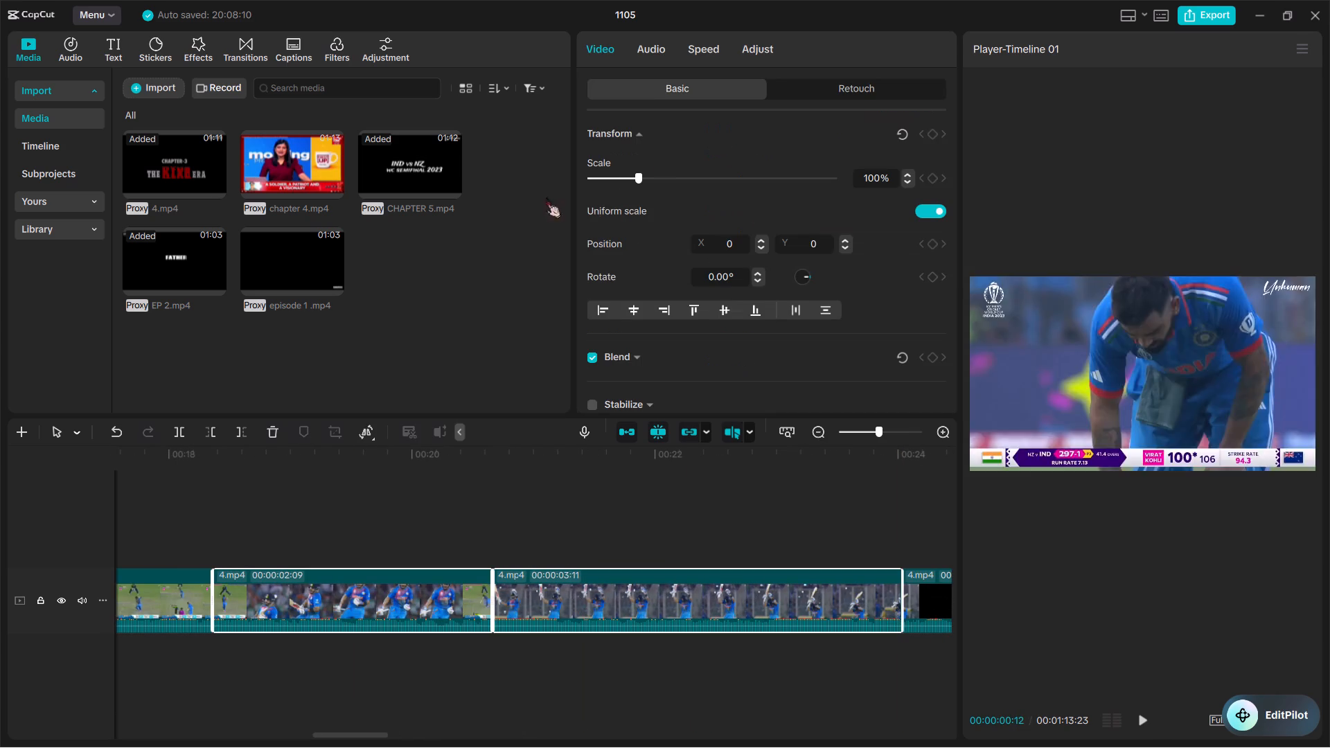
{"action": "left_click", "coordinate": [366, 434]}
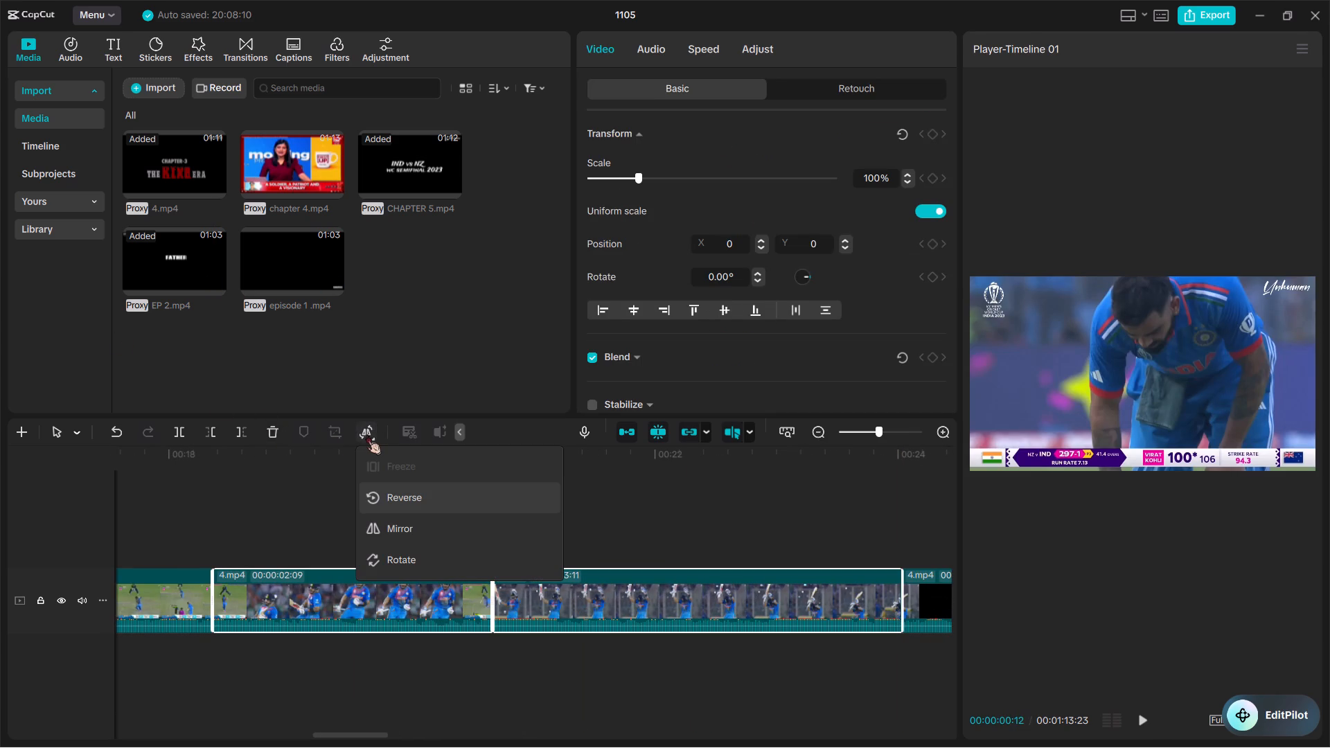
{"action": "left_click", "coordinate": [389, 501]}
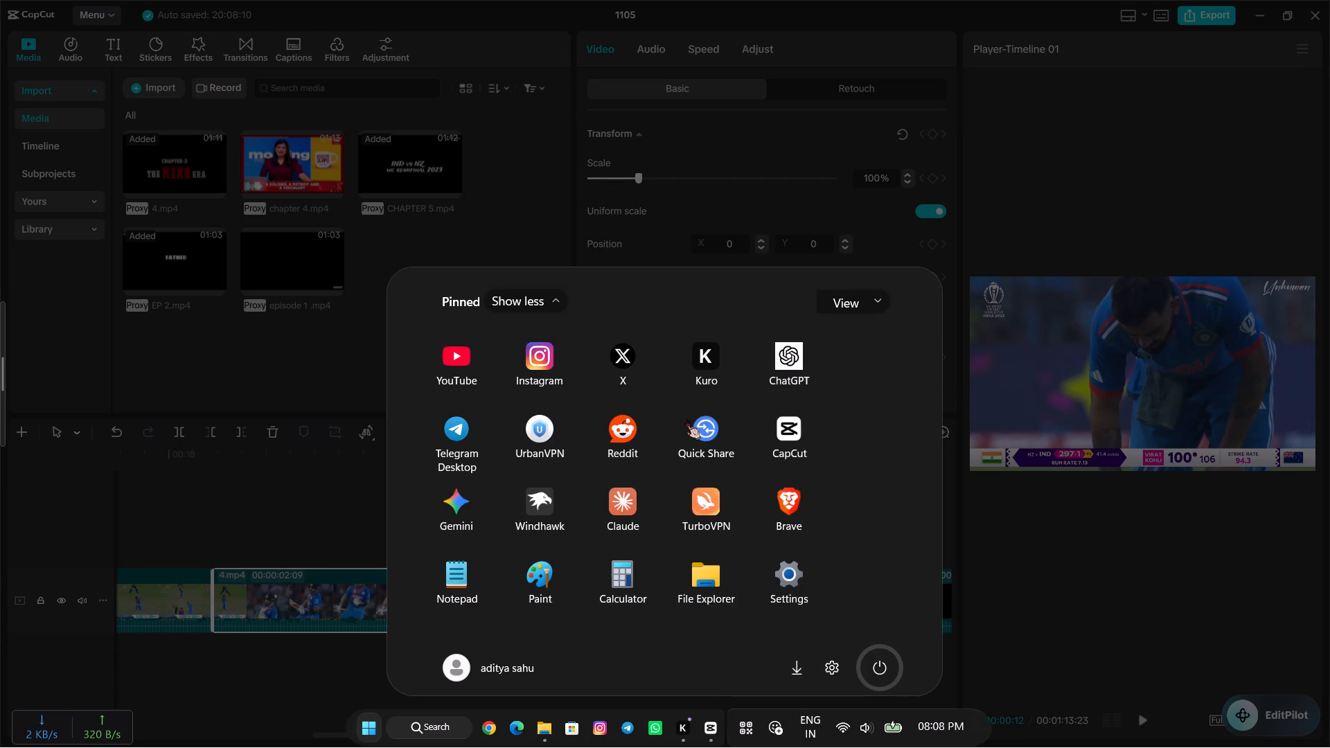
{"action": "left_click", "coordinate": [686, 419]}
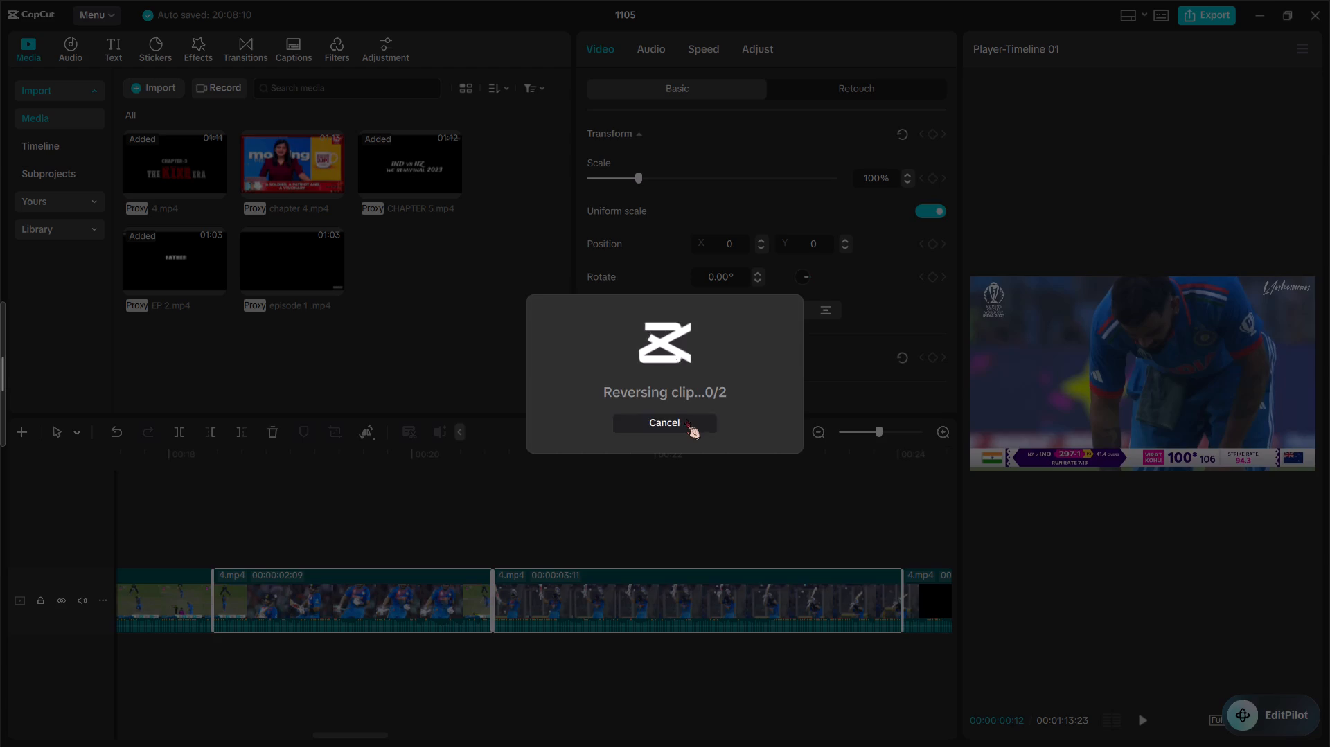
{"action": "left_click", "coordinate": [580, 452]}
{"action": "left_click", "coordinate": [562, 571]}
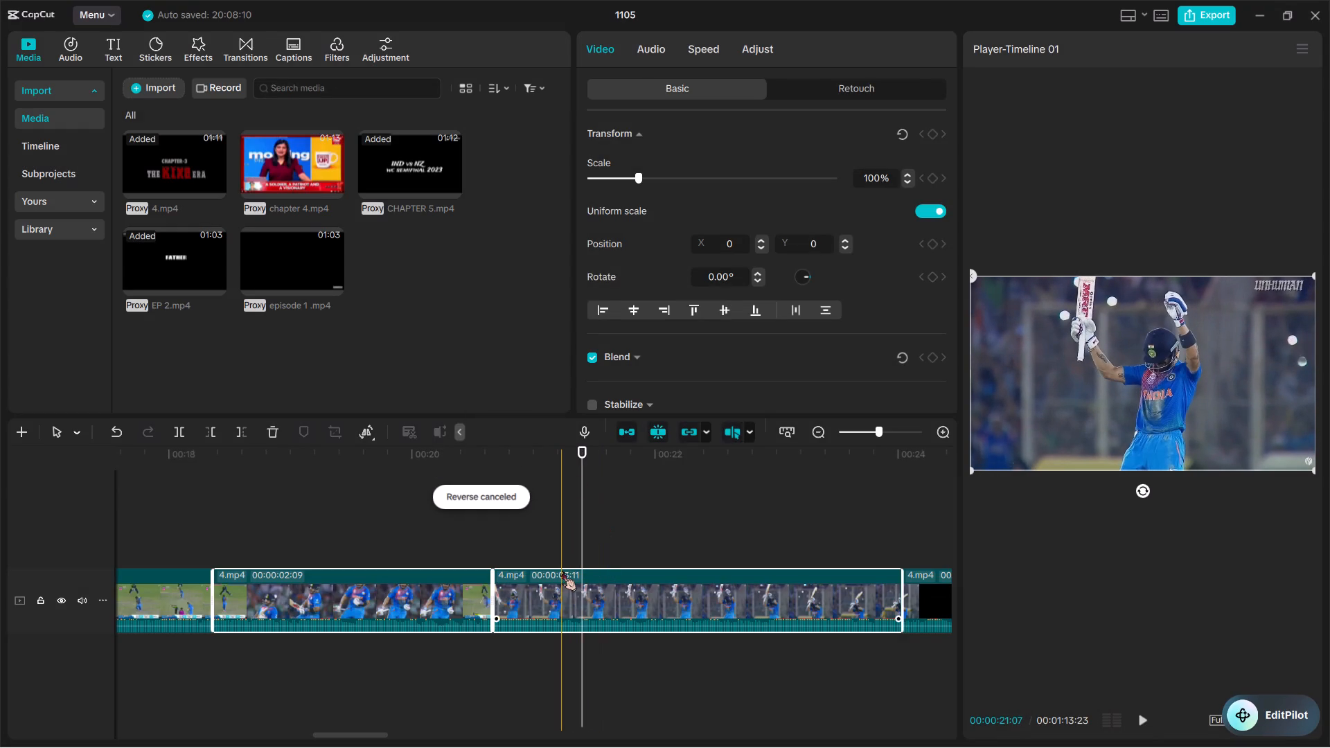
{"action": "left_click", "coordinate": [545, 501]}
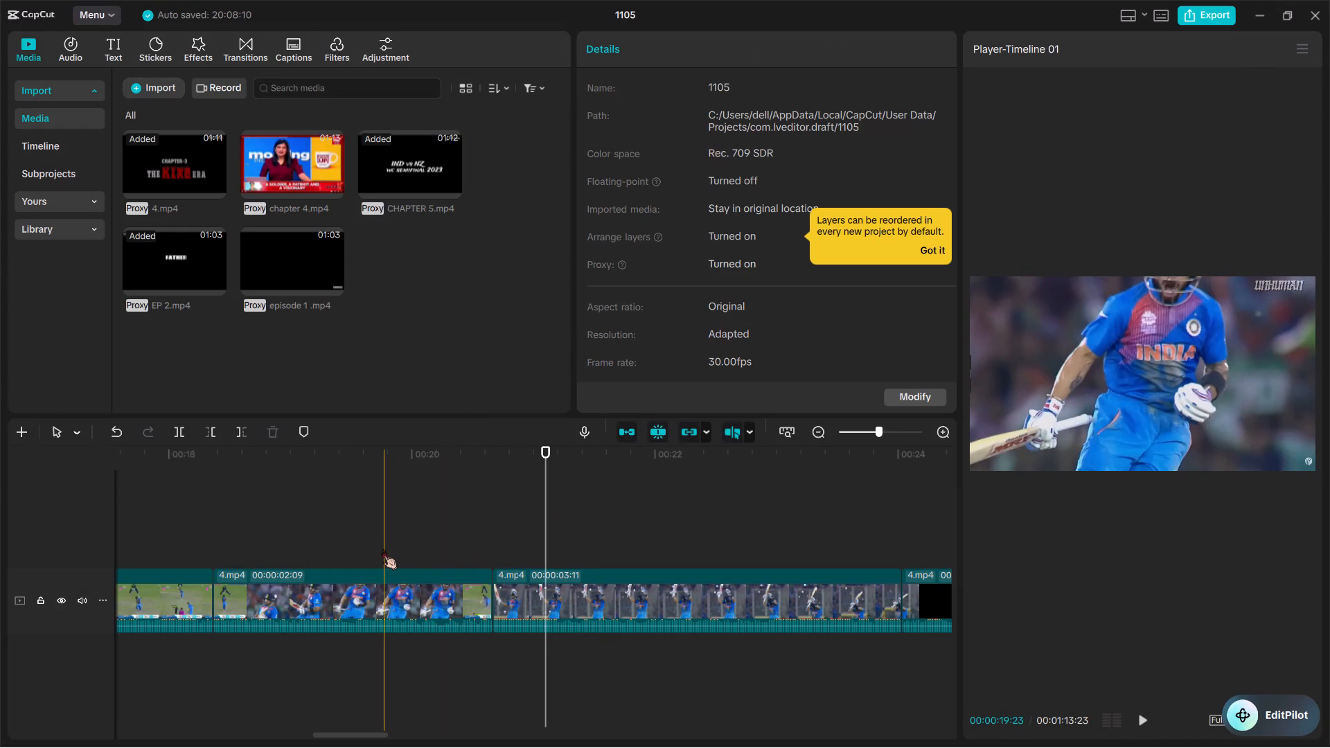
Set the speed of the two isolated 4.mp4 celebration clips together to 5.00x.
{"action": "left_click_drag", "start_coordinate": [382, 549], "coordinate": [563, 639]}
{"action": "left_click", "coordinate": [700, 48]}
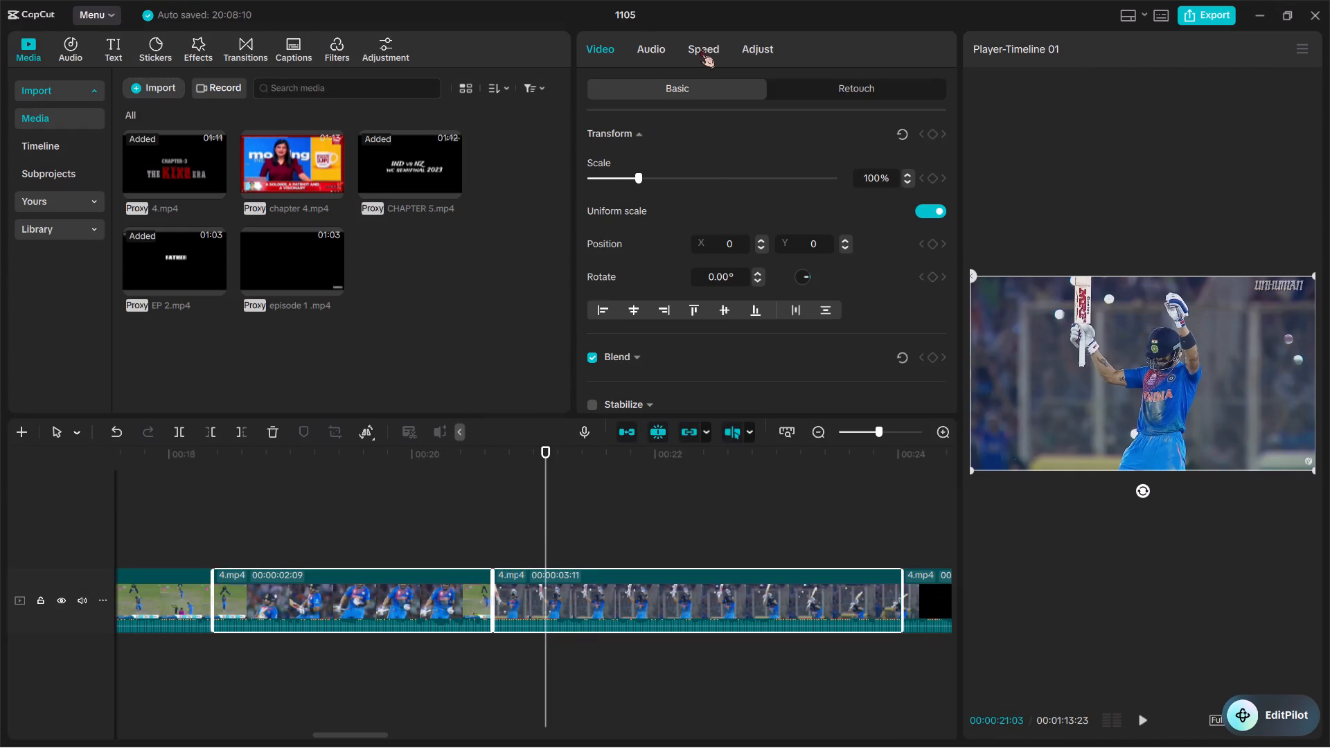
{"action": "left_click", "coordinate": [758, 161]}
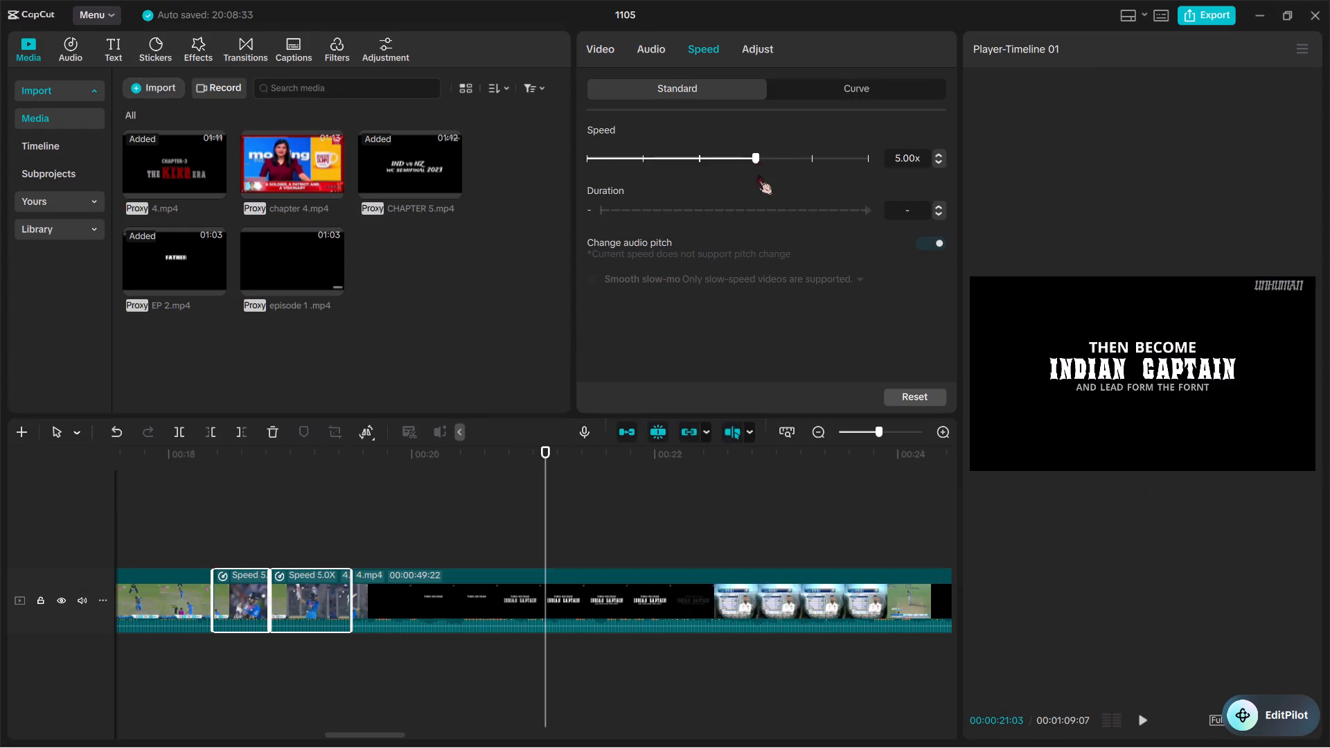
Delete the stretch of 4.mp4 match footage just before the two sped-up celebration clips.
{"action": "scroll", "coordinate": [670, 482], "scroll_direction": "right", "scroll_amount": 1}
{"action": "scroll", "coordinate": [332, 558], "scroll_direction": "right", "scroll_amount": 1}
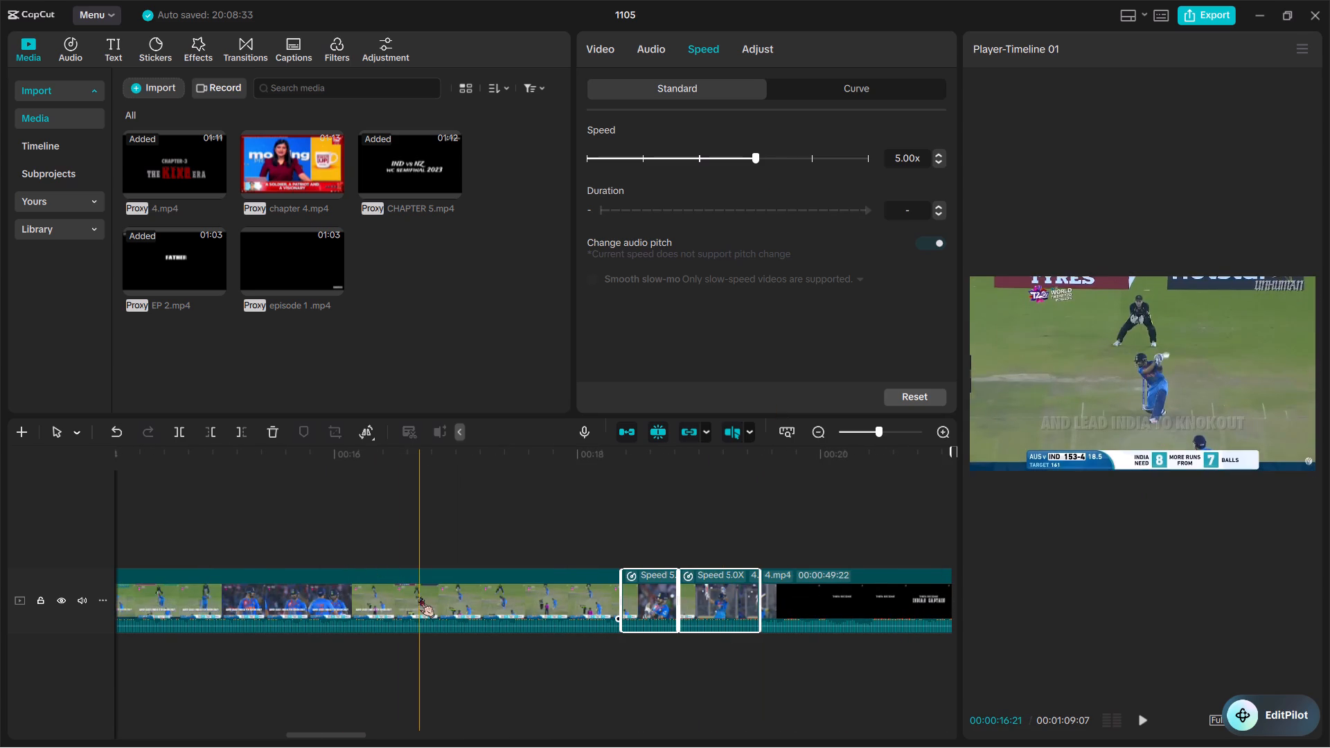
{"action": "left_click", "coordinate": [420, 597]}
{"action": "key", "text": "BackSpace"}
Split 4.mp4 at about 00:00:36:07, where the "149 IN ENGLAND" raised-bat Test celebration begins.
{"action": "scroll", "coordinate": [420, 597], "scroll_direction": "right", "scroll_amount": 1}
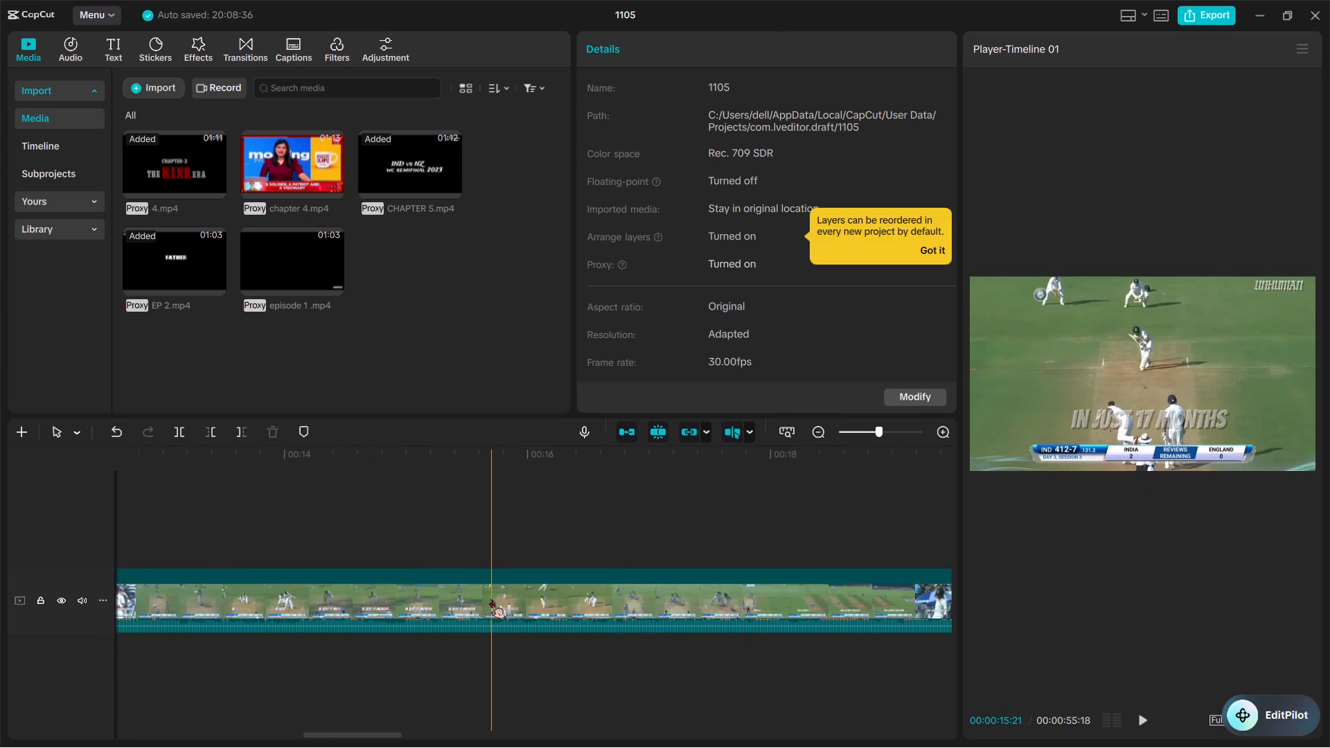
{"action": "scroll", "coordinate": [490, 599], "scroll_direction": "down", "scroll_amount": 2, "text": "ctrl"}
{"action": "scroll", "coordinate": [801, 618], "scroll_direction": "left", "scroll_amount": 2}
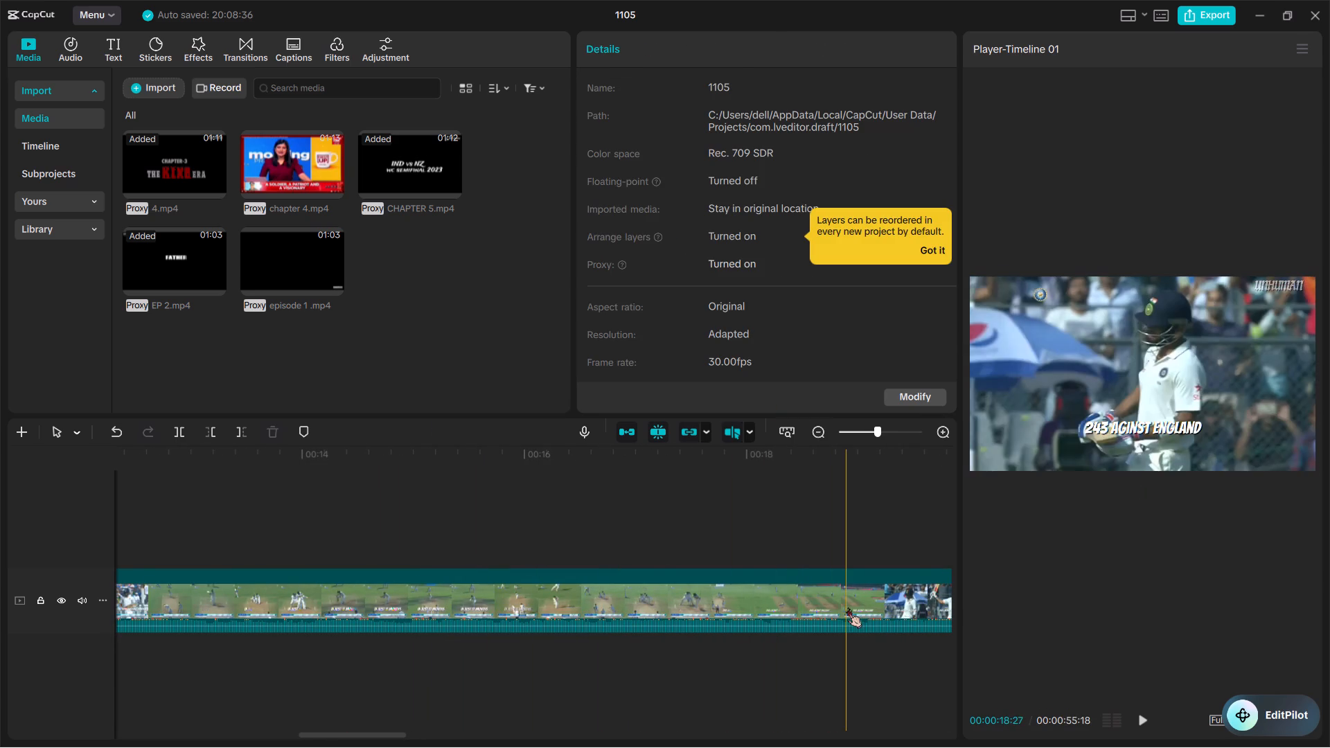
{"action": "scroll", "coordinate": [863, 597], "scroll_direction": "left", "scroll_amount": 2}
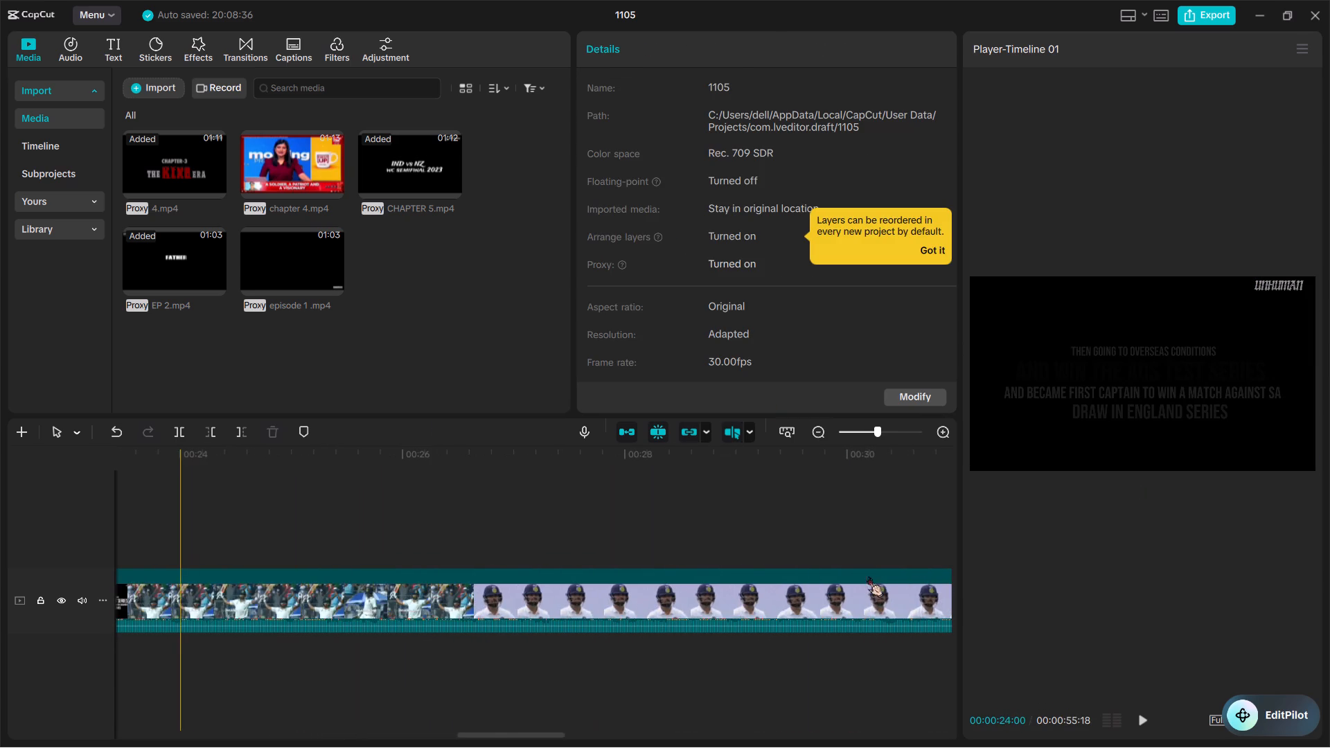
{"action": "scroll", "coordinate": [796, 601], "scroll_direction": "left", "scroll_amount": 3}
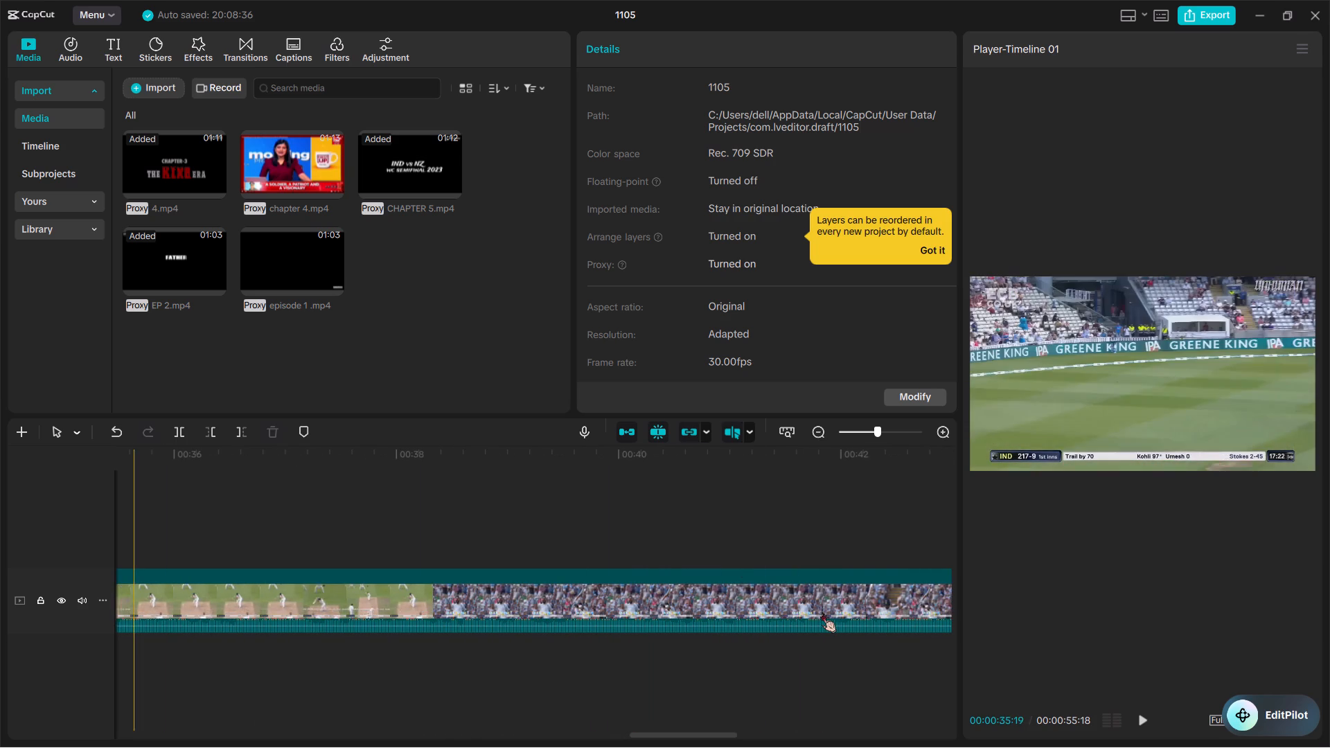
{"action": "scroll", "coordinate": [695, 587], "scroll_direction": "left", "scroll_amount": 1}
{"action": "scroll", "coordinate": [695, 587], "scroll_direction": "right", "scroll_amount": 1}
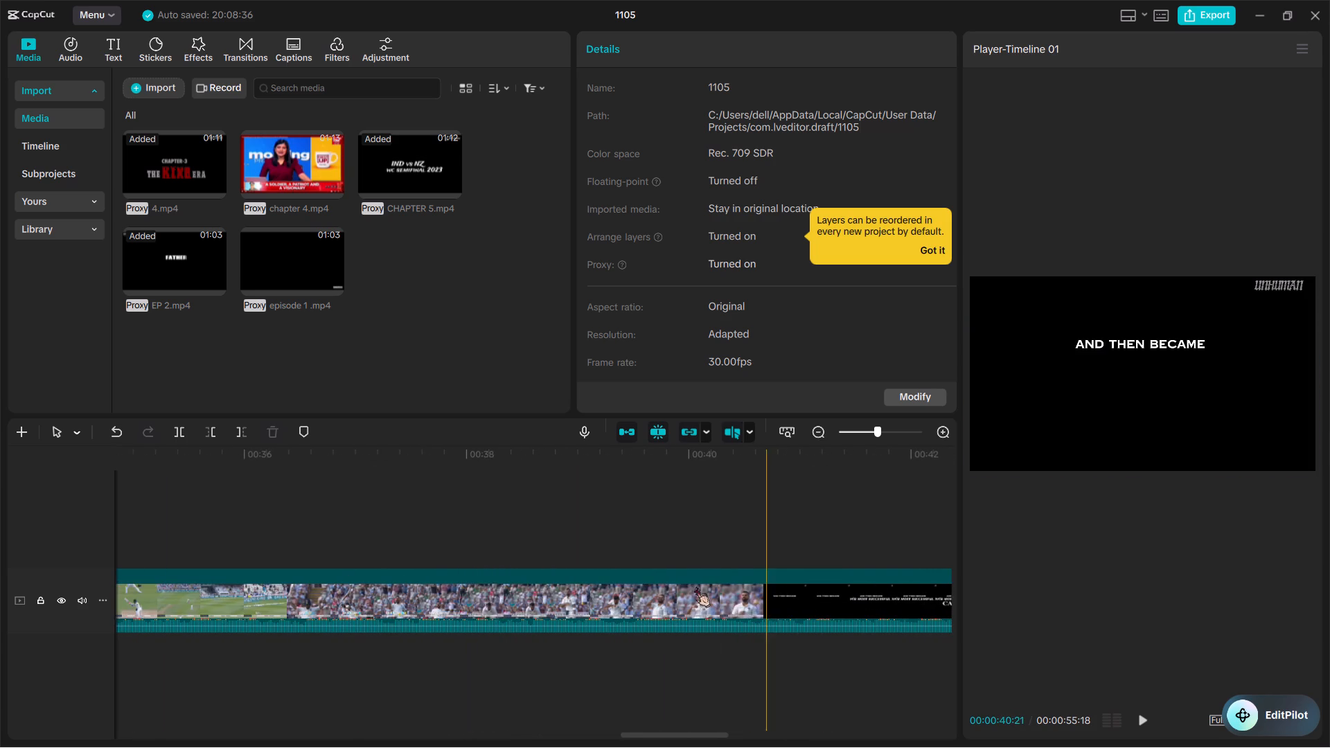
{"action": "scroll", "coordinate": [247, 580], "scroll_direction": "right", "scroll_amount": 1}
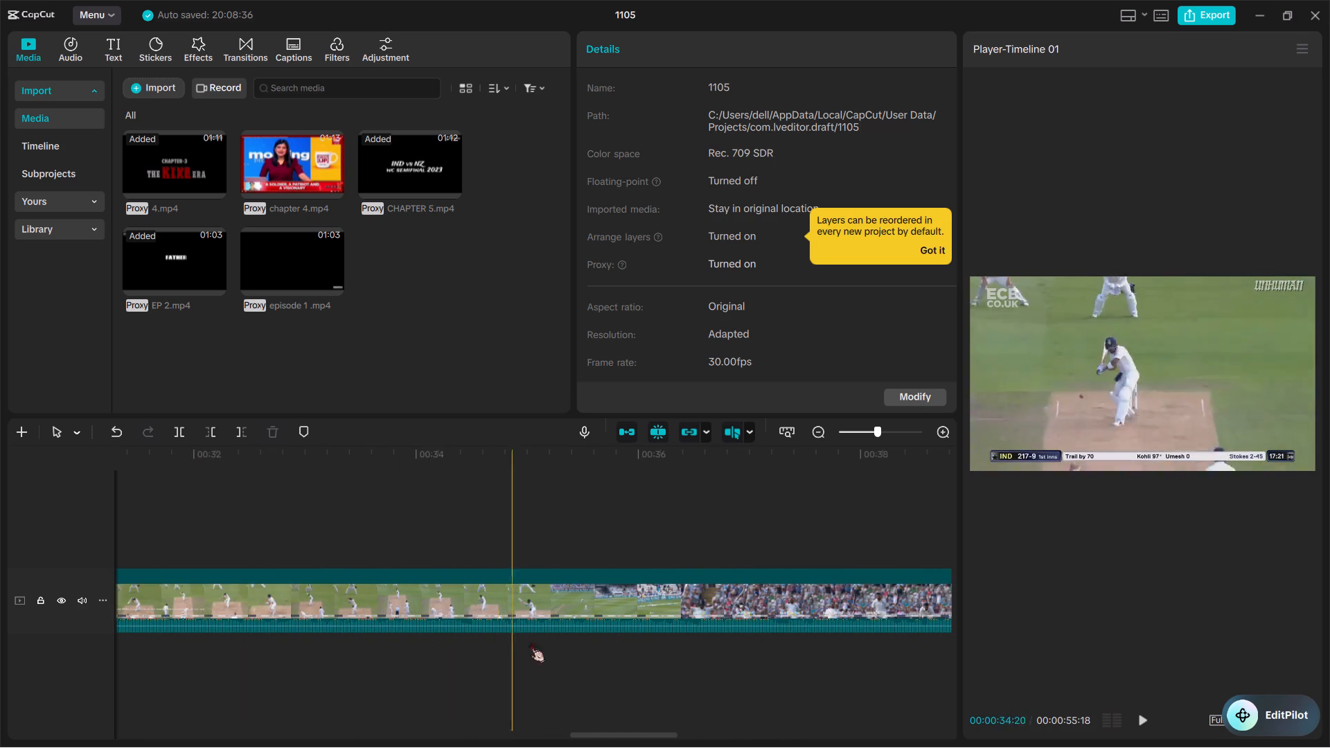
{"action": "scroll", "coordinate": [572, 647], "scroll_direction": "left", "scroll_amount": 1}
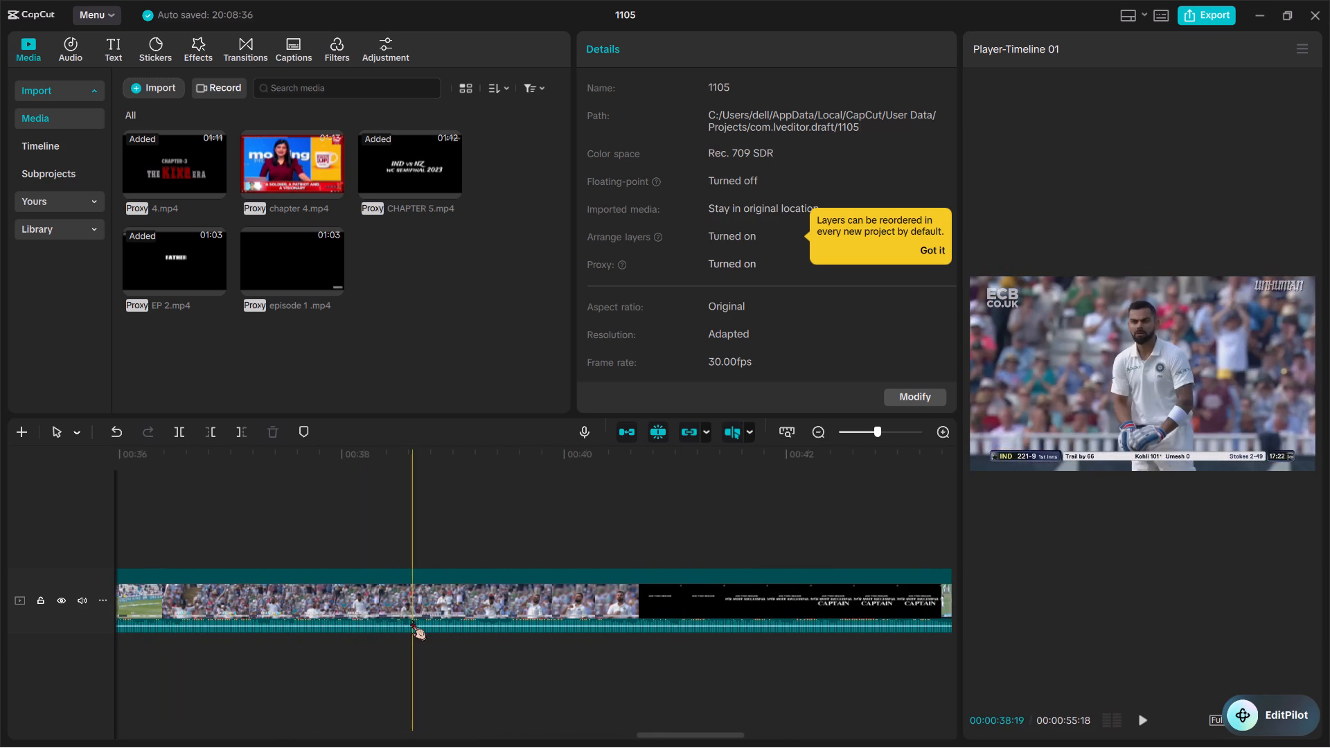
{"action": "scroll", "coordinate": [411, 620], "scroll_direction": "right", "scroll_amount": 1}
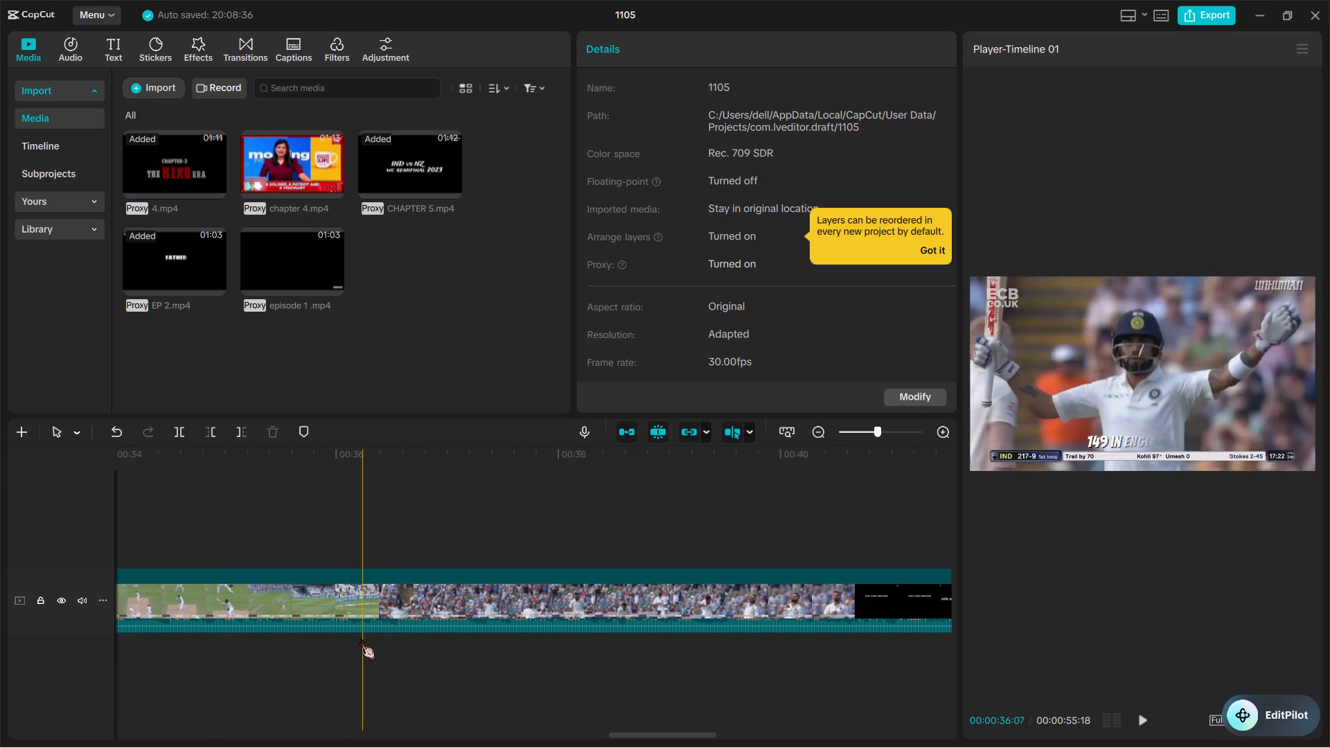
{"action": "key", "text": "ctrl+v"}
{"action": "key", "text": "ctrl+b"}
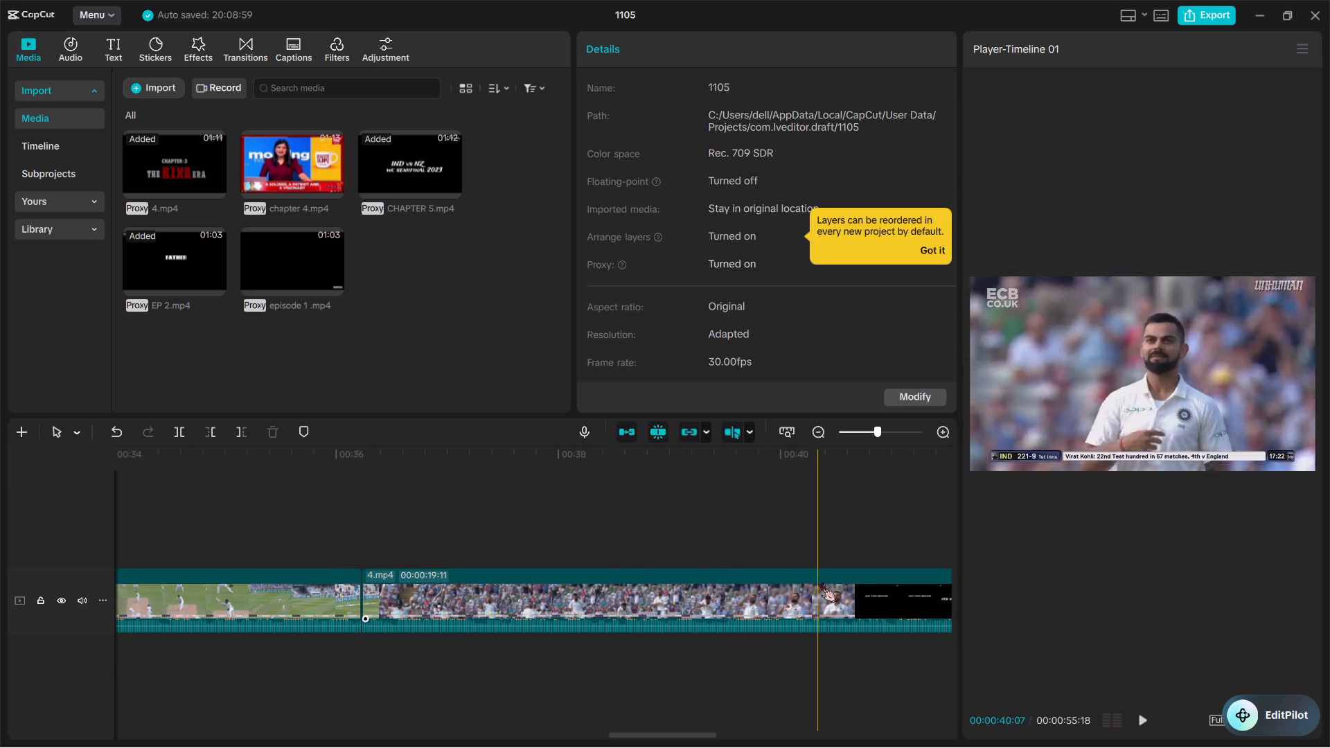
Split 4.mp4 at about 00:00:39:29, before the black "AND THEN BECAME" title, and delete everything after the cut.
{"action": "key", "text": "ctrl+b"}
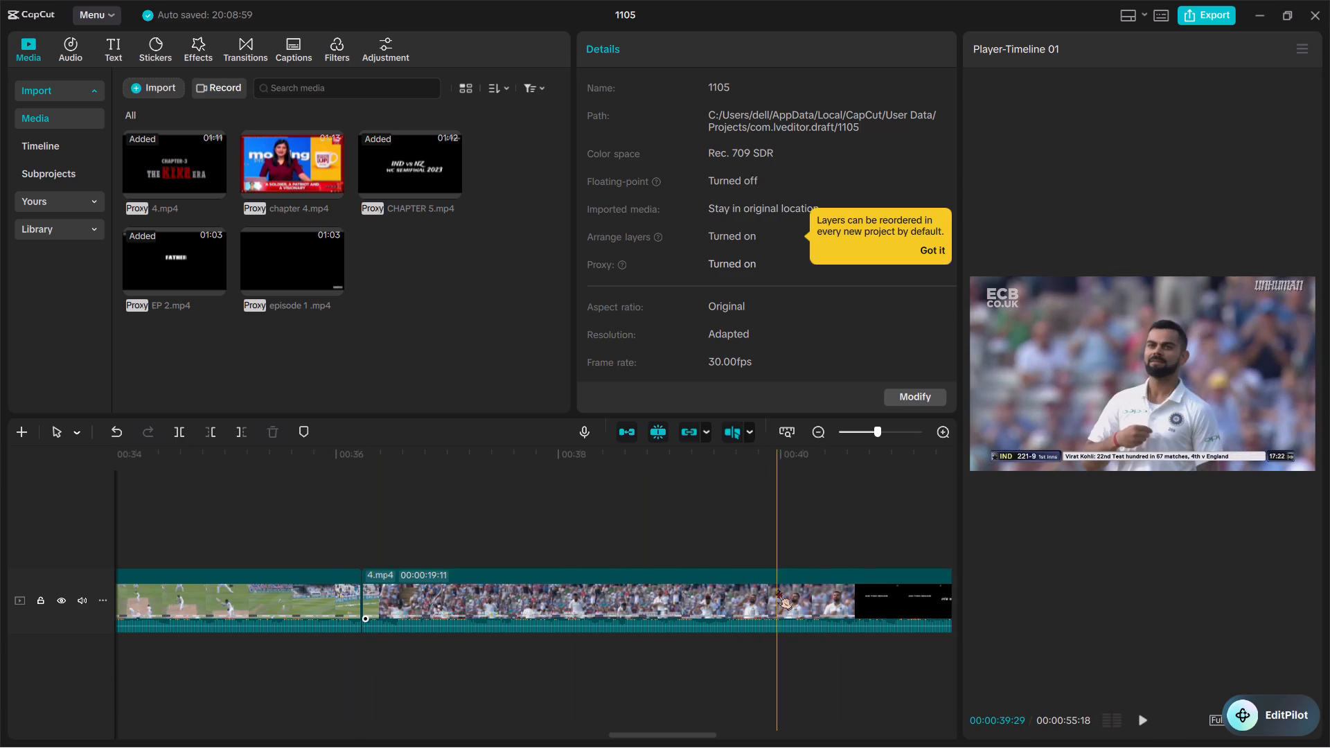
{"action": "left_click", "coordinate": [824, 590]}
{"action": "key", "text": "BackSpace"}
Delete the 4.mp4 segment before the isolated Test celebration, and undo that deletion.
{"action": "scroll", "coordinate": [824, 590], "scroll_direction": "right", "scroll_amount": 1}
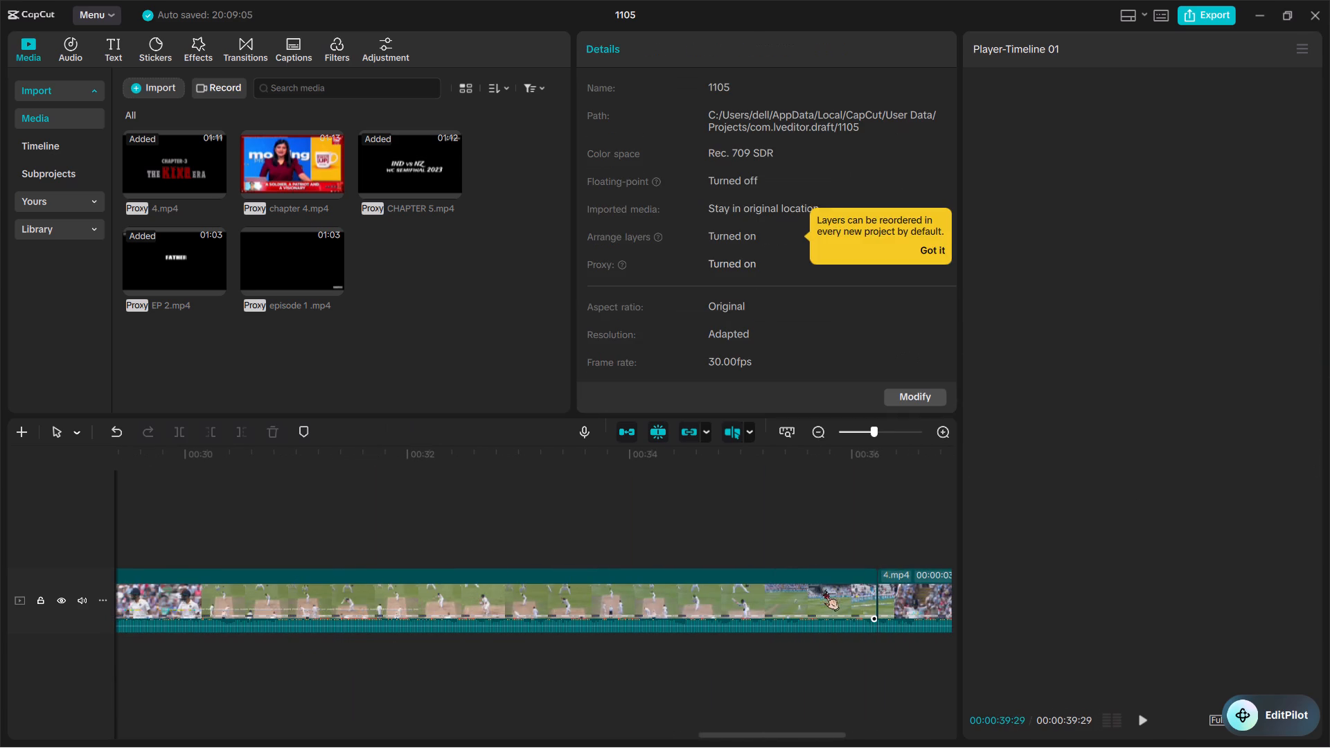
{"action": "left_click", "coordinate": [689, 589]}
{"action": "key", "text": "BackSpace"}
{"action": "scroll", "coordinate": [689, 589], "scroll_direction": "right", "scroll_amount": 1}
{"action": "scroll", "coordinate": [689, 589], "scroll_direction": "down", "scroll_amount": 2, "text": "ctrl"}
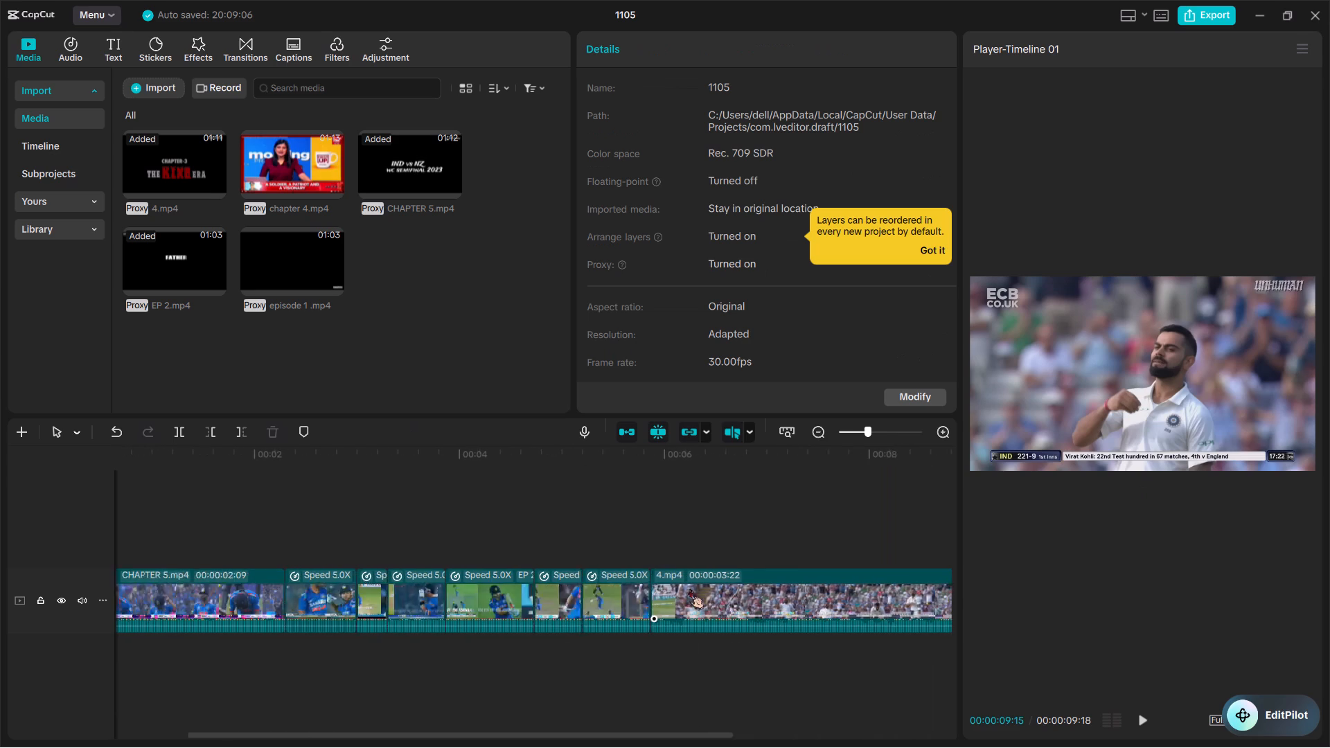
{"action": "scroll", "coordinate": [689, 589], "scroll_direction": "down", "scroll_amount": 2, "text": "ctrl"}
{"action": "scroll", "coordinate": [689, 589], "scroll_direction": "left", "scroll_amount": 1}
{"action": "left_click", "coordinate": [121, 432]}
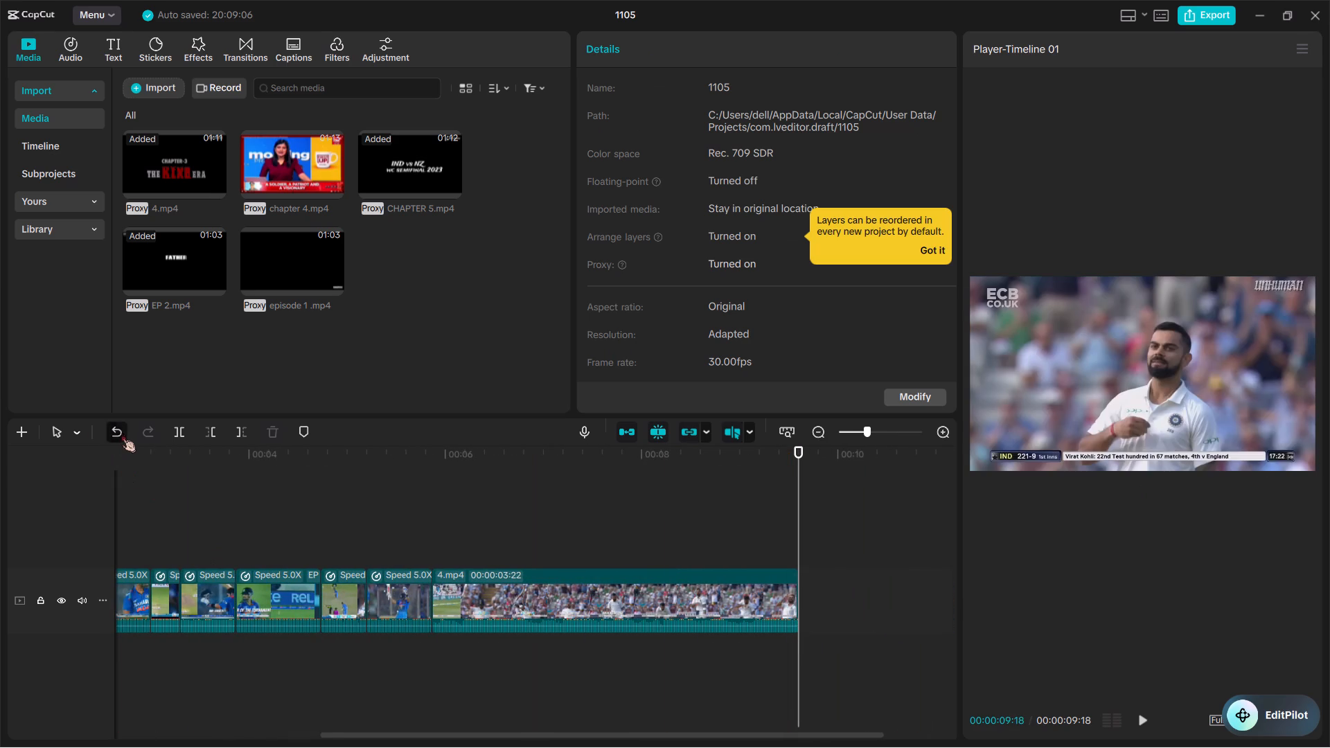
Delete the 00:00:30:11 segment of 4.mp4 between the sped-up raised-bat celebration and the Test celebration clip.
{"action": "scroll", "coordinate": [818, 641], "scroll_direction": "left", "scroll_amount": 1}
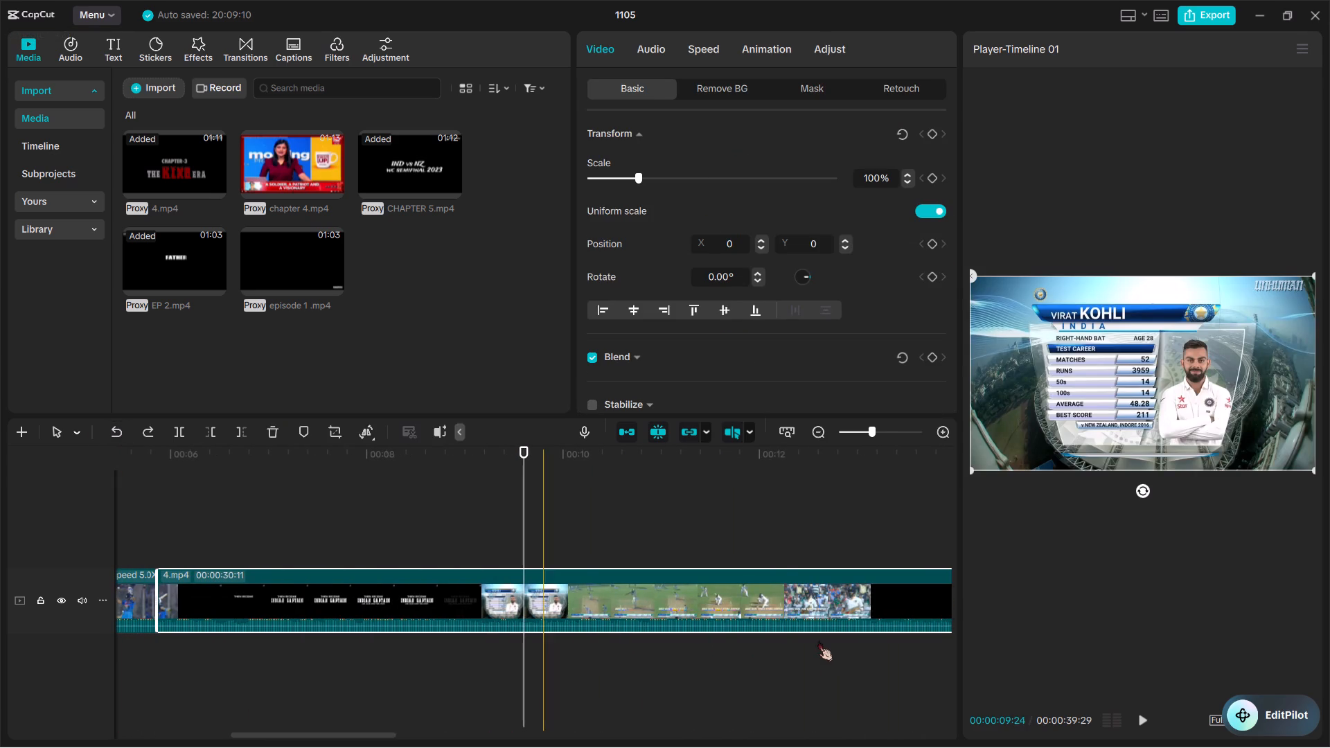
{"action": "left_click", "coordinate": [596, 603]}
{"action": "key", "text": "BackSpace"}
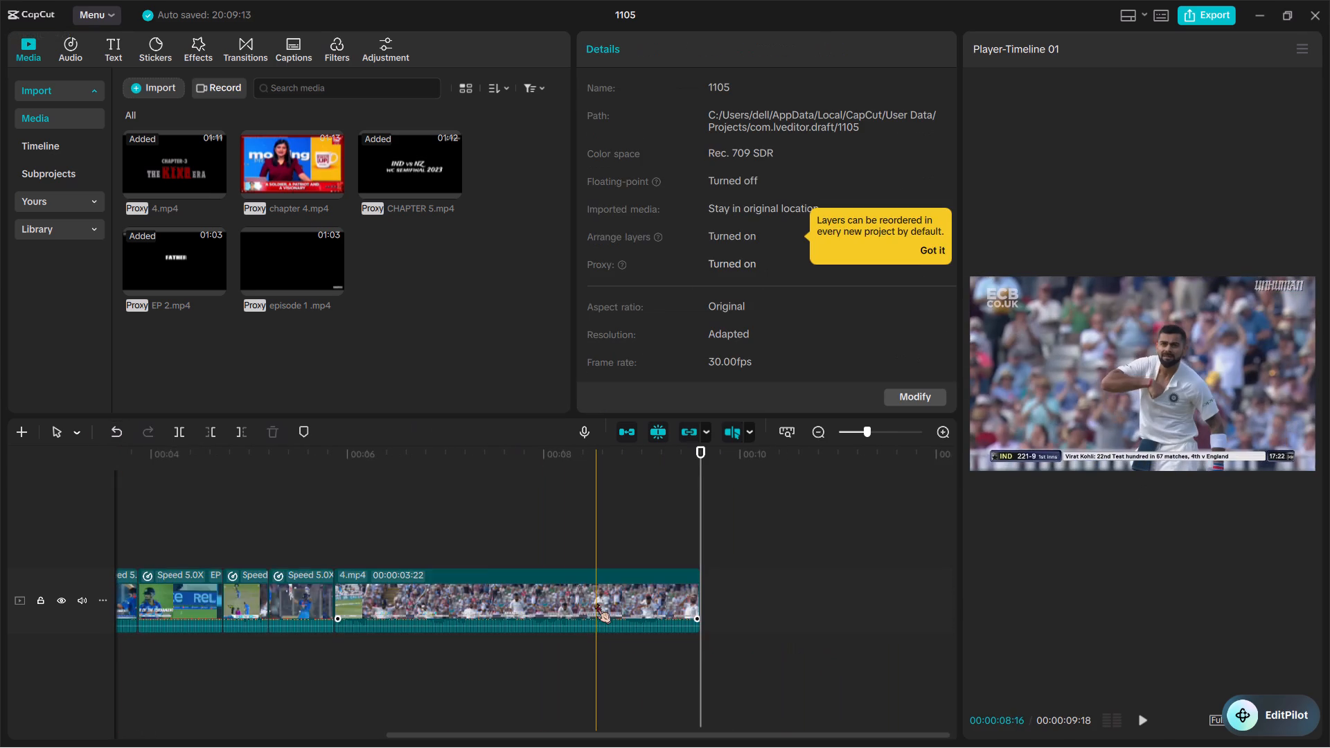
Play through the join into the 00:00:03:22 Test celebration clip of 4.mp4 and reverse that clip.
{"action": "scroll", "coordinate": [596, 603], "scroll_direction": "down", "scroll_amount": 2, "text": "ctrl"}
{"action": "scroll", "coordinate": [391, 603], "scroll_direction": "up", "scroll_amount": 10, "text": "ctrl"}
{"action": "scroll", "coordinate": [391, 603], "scroll_direction": "right", "scroll_amount": 1}
{"action": "scroll", "coordinate": [391, 603], "scroll_direction": "up", "scroll_amount": 9, "text": "ctrl"}
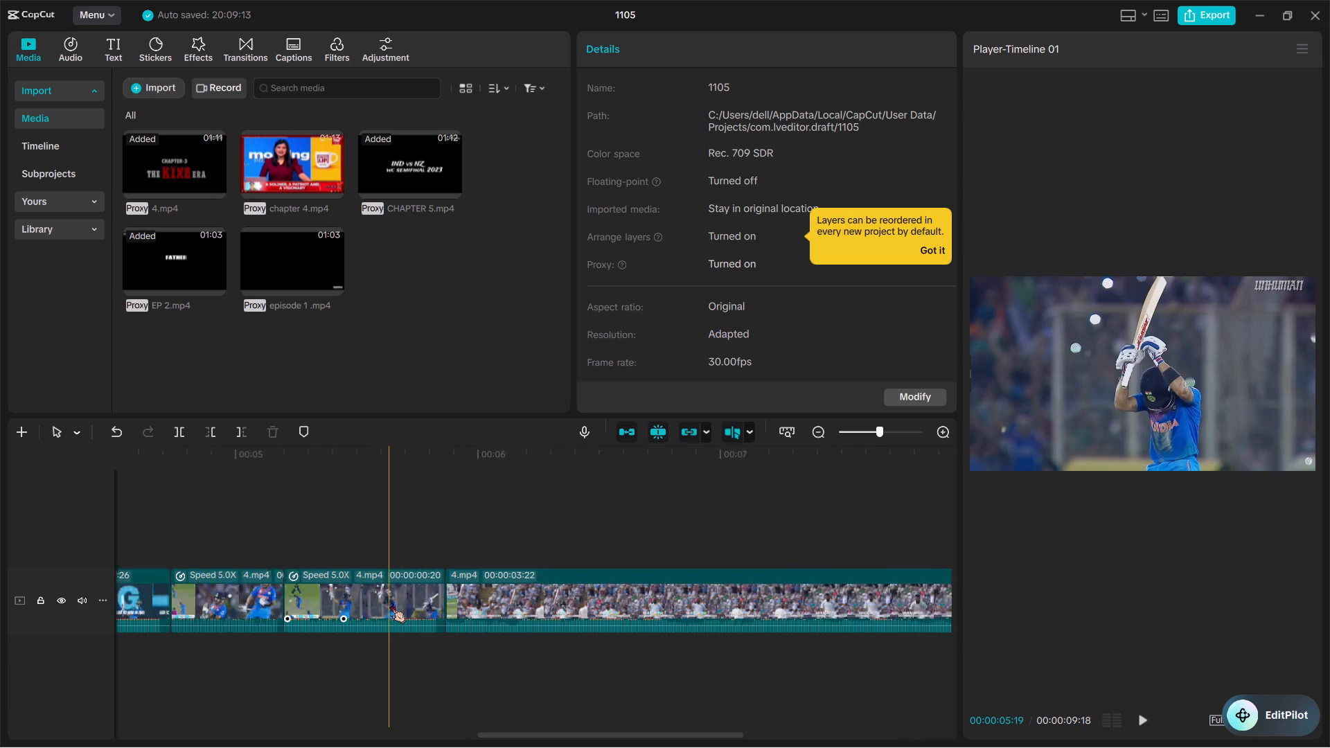
{"action": "key", "text": "space"}
{"action": "key", "text": "space"}
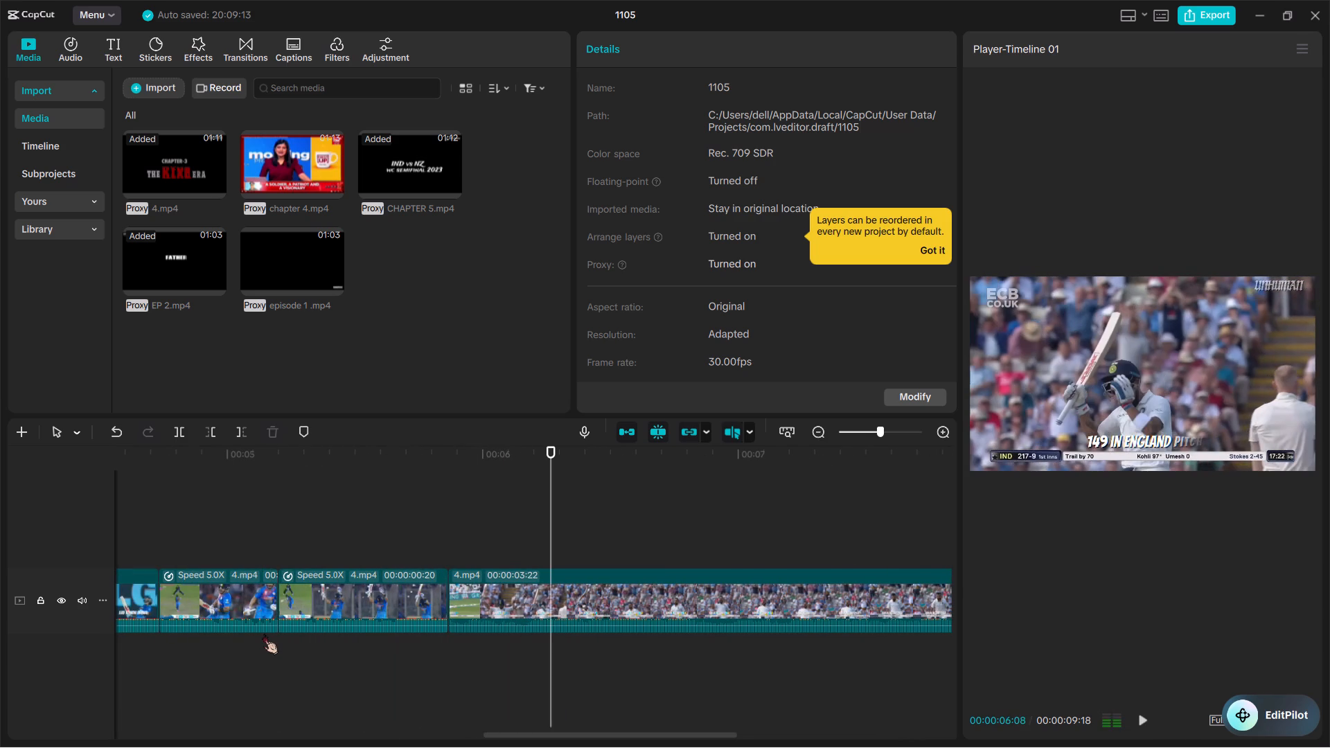
{"action": "left_click", "coordinate": [500, 614]}
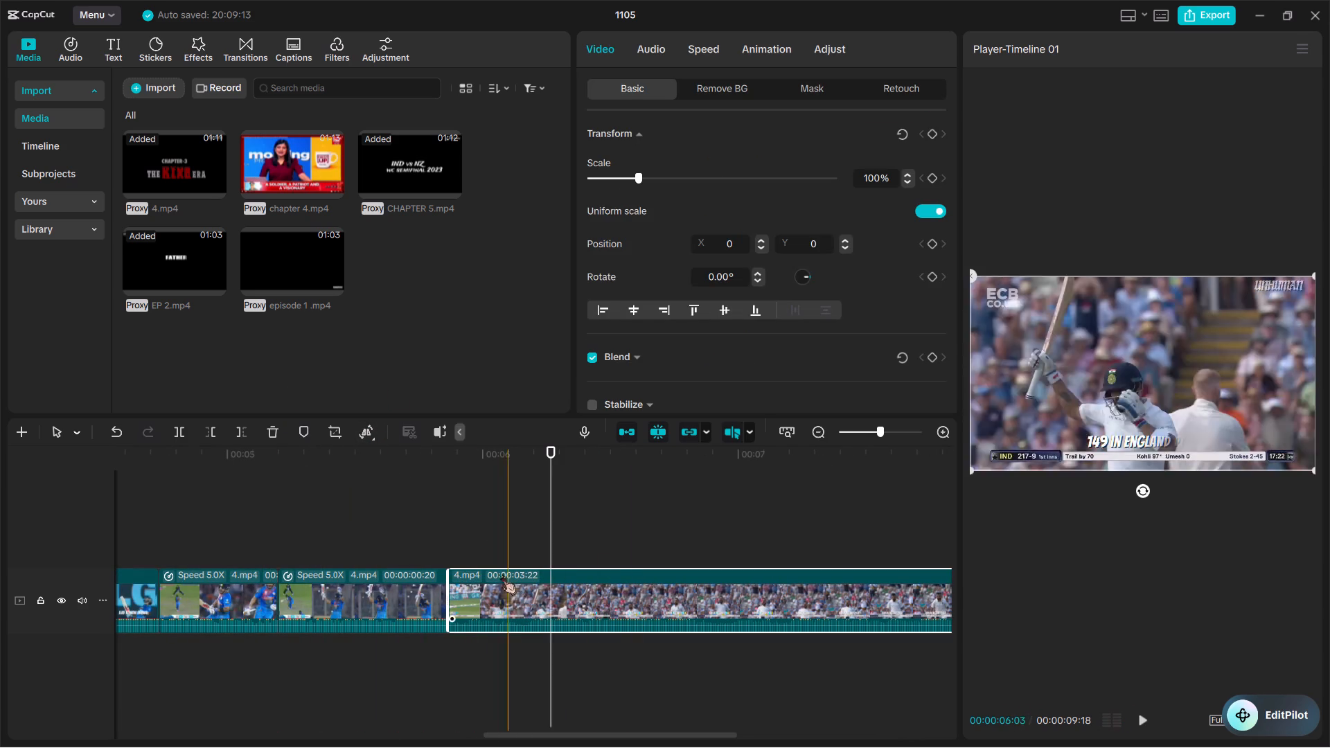
{"action": "left_click", "coordinate": [362, 429]}
{"action": "left_click", "coordinate": [382, 494]}
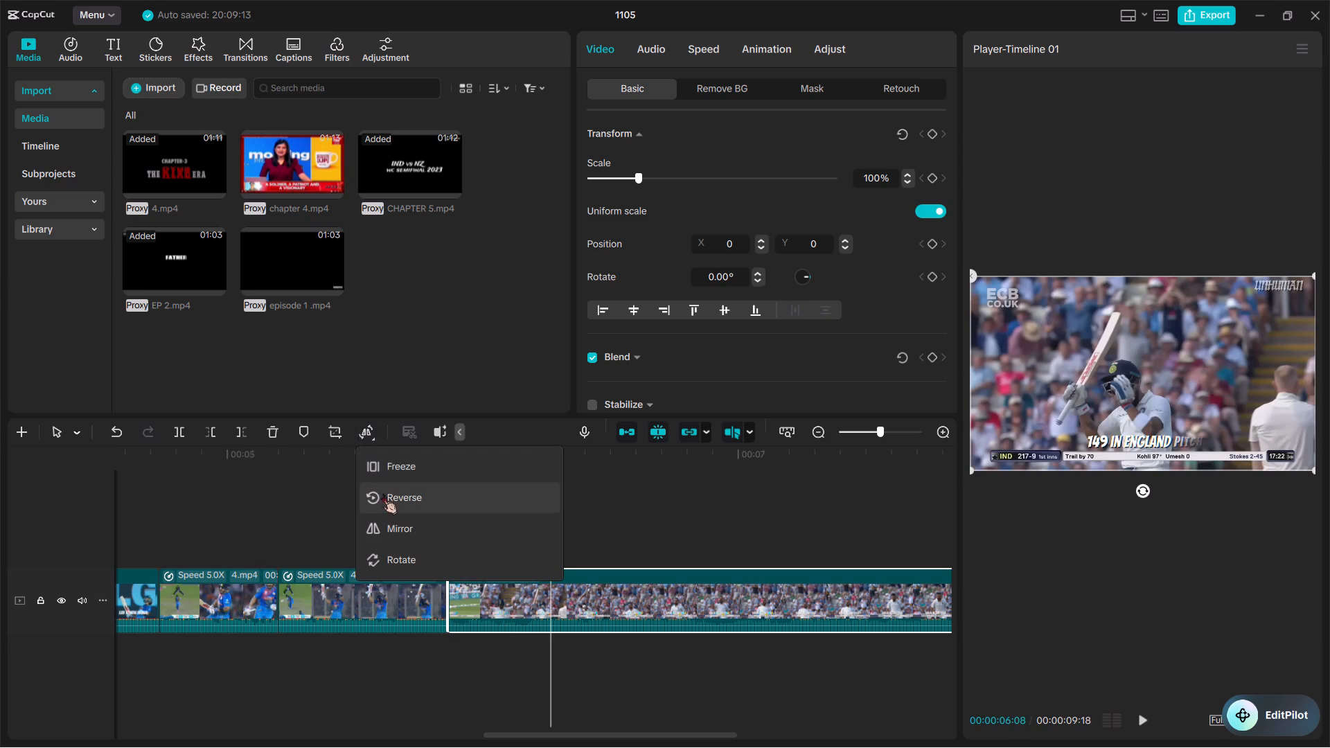
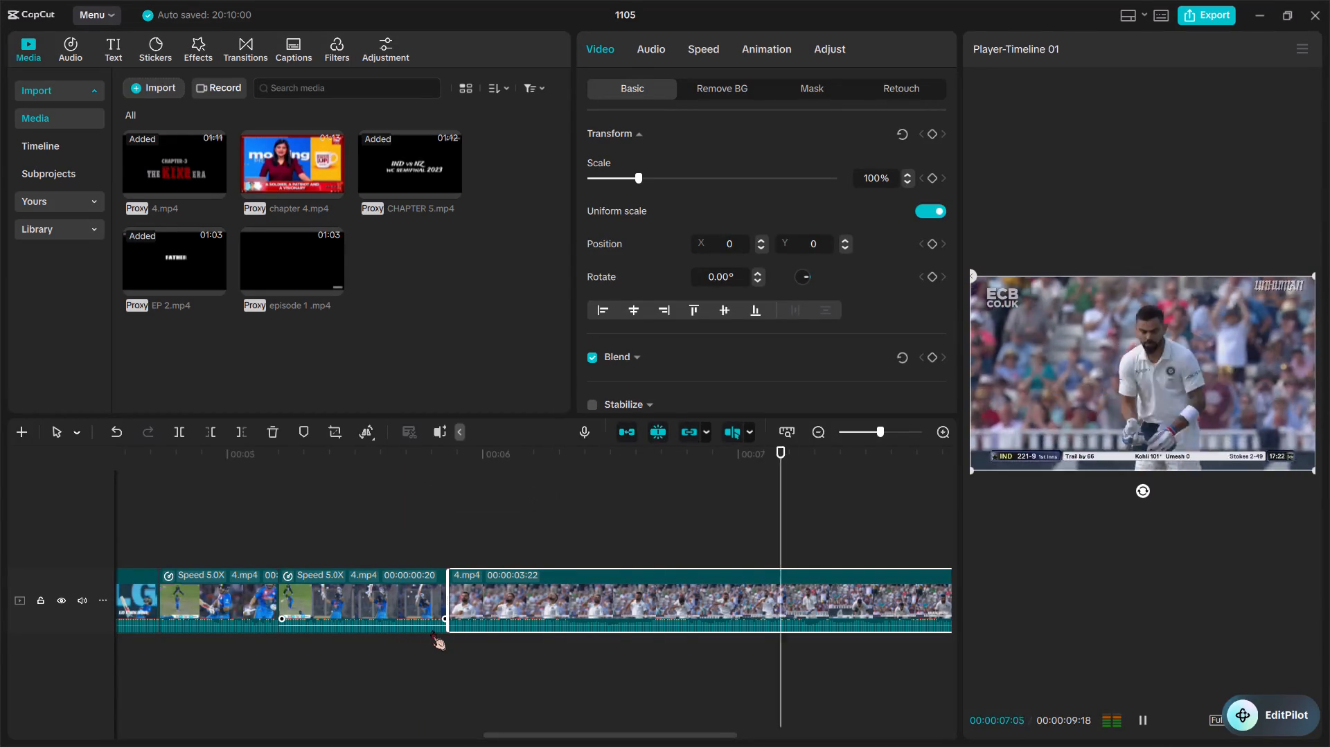
Set the speed of the reversed Test celebration clip of 4.mp4 to 2.00x.
{"action": "key", "text": "space"}
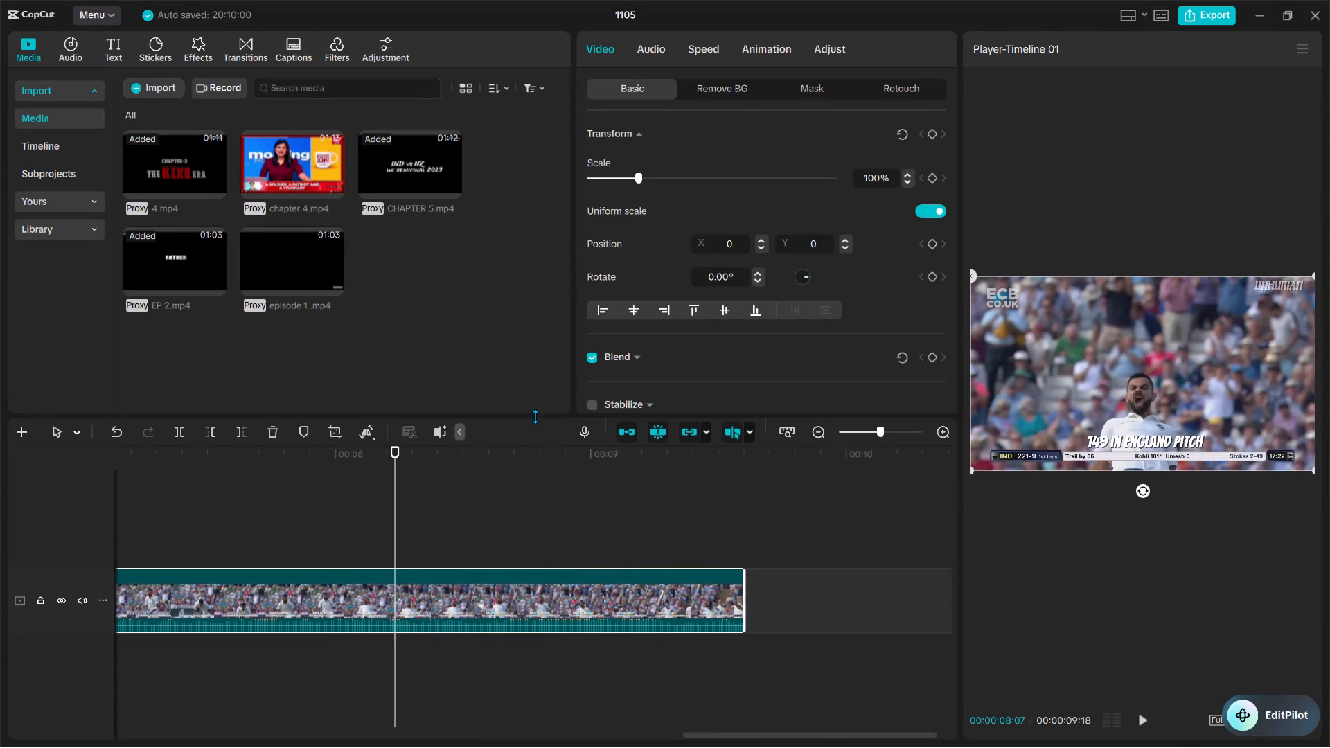
{"action": "left_click", "coordinate": [707, 46]}
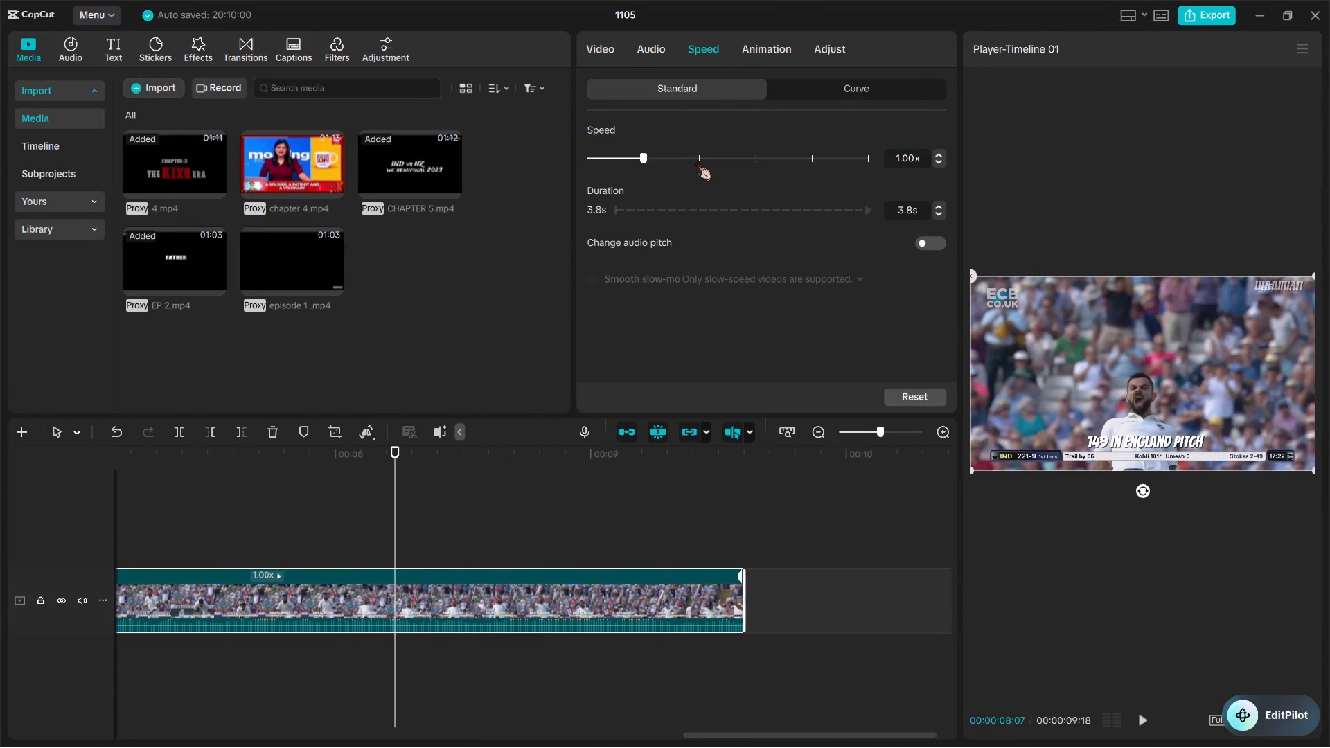
{"action": "left_click", "coordinate": [697, 160]}
Play back the sped-up Test celebration and the opening of the recap to review the assembled sequence.
{"action": "scroll", "coordinate": [595, 483], "scroll_direction": "right", "scroll_amount": 1}
{"action": "key", "text": "space"}
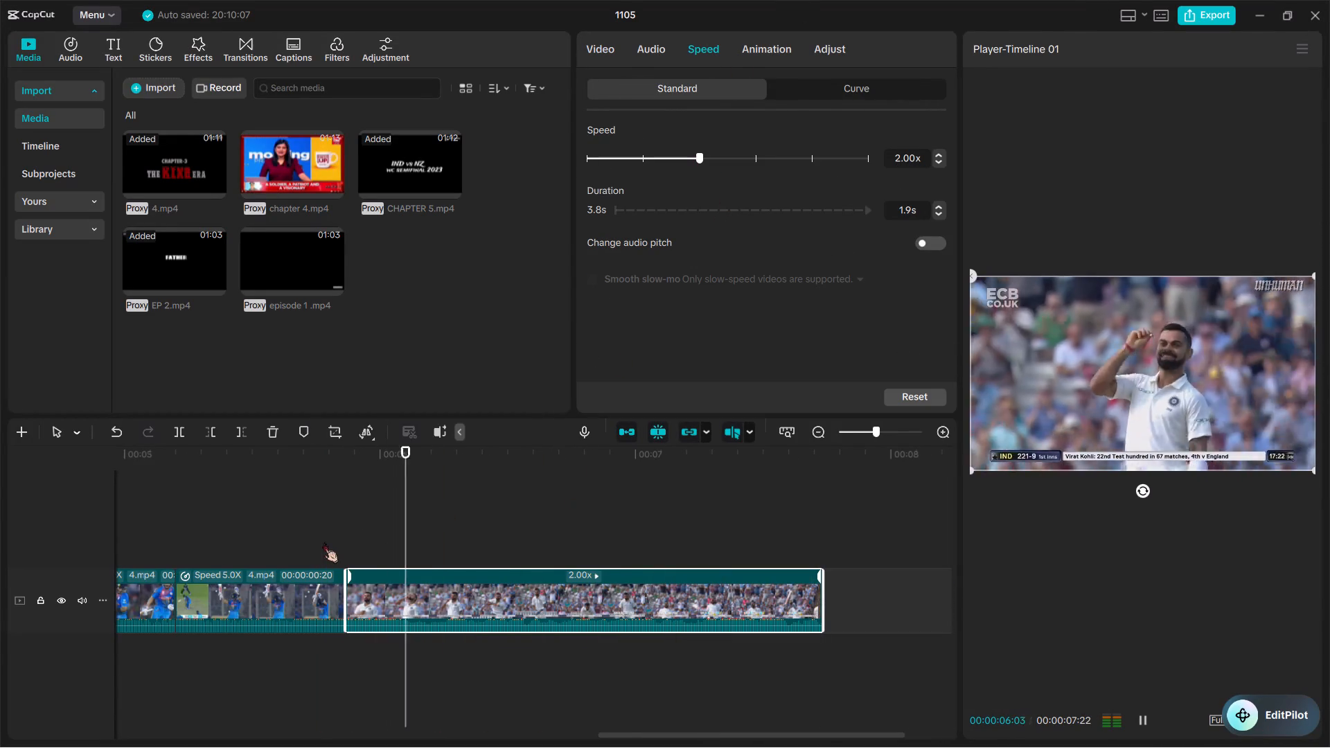
{"action": "key", "text": "space"}
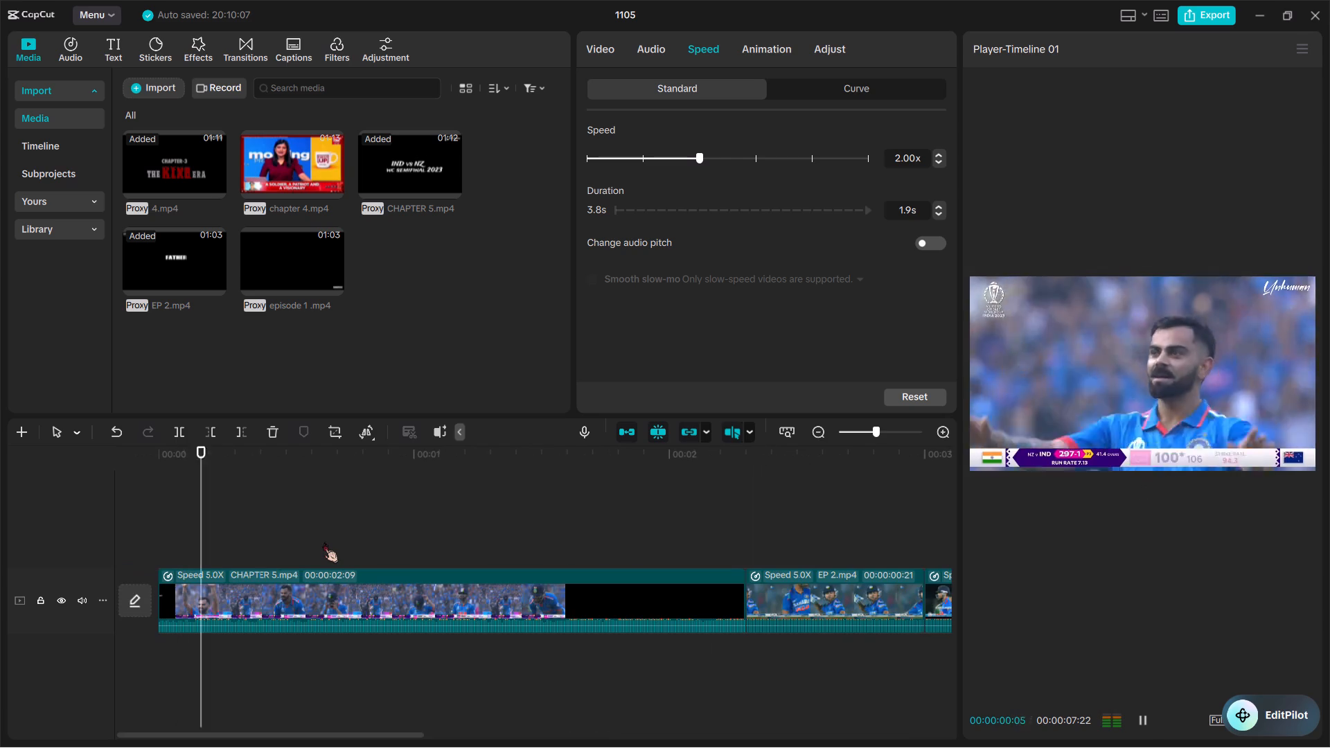
{"action": "key", "text": "space"}
{"action": "scroll", "coordinate": [323, 542], "scroll_direction": "down", "scroll_amount": 14, "text": "ctrl"}
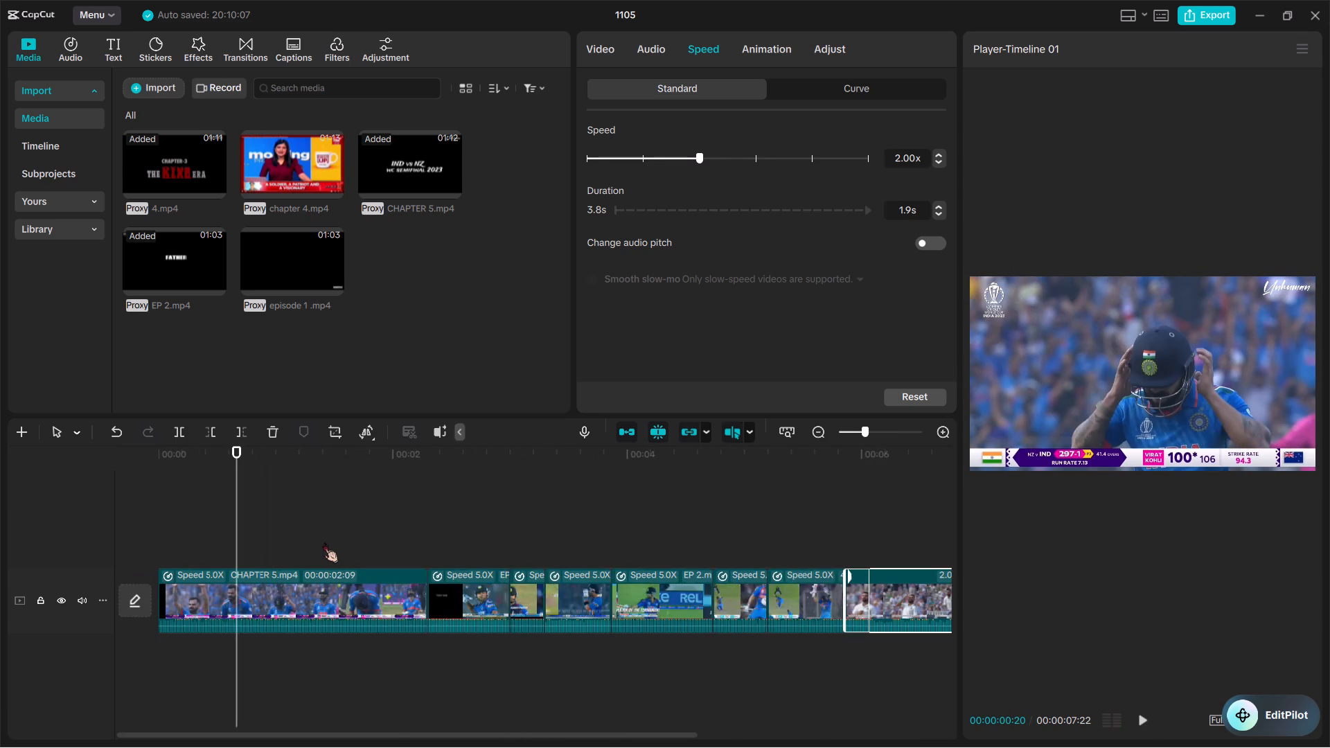
{"action": "scroll", "coordinate": [323, 542], "scroll_direction": "down", "scroll_amount": 7, "text": "ctrl"}
{"action": "scroll", "coordinate": [837, 533], "scroll_direction": "down", "scroll_amount": 3, "text": "ctrl"}
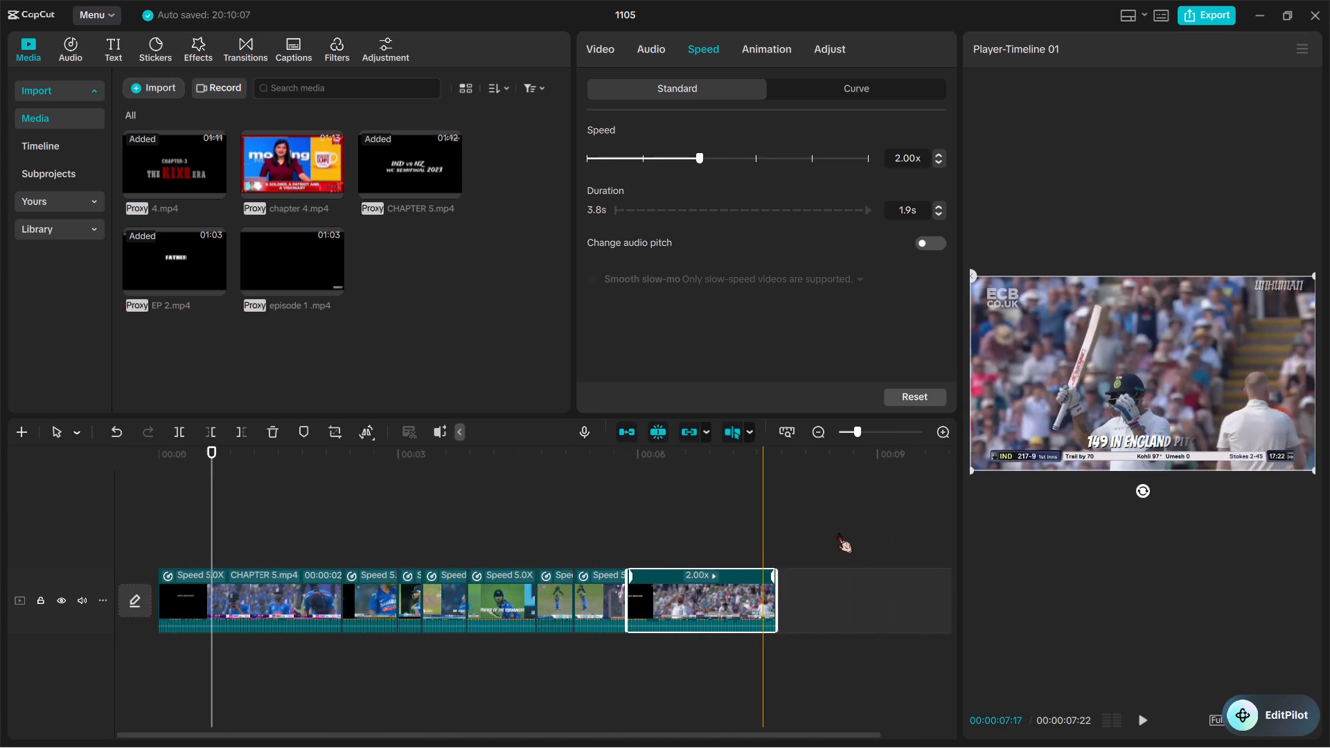
{"action": "scroll", "coordinate": [837, 533], "scroll_direction": "down", "scroll_amount": 2, "text": "ctrl"}
{"action": "scroll", "coordinate": [837, 533], "scroll_direction": "right", "scroll_amount": 1}
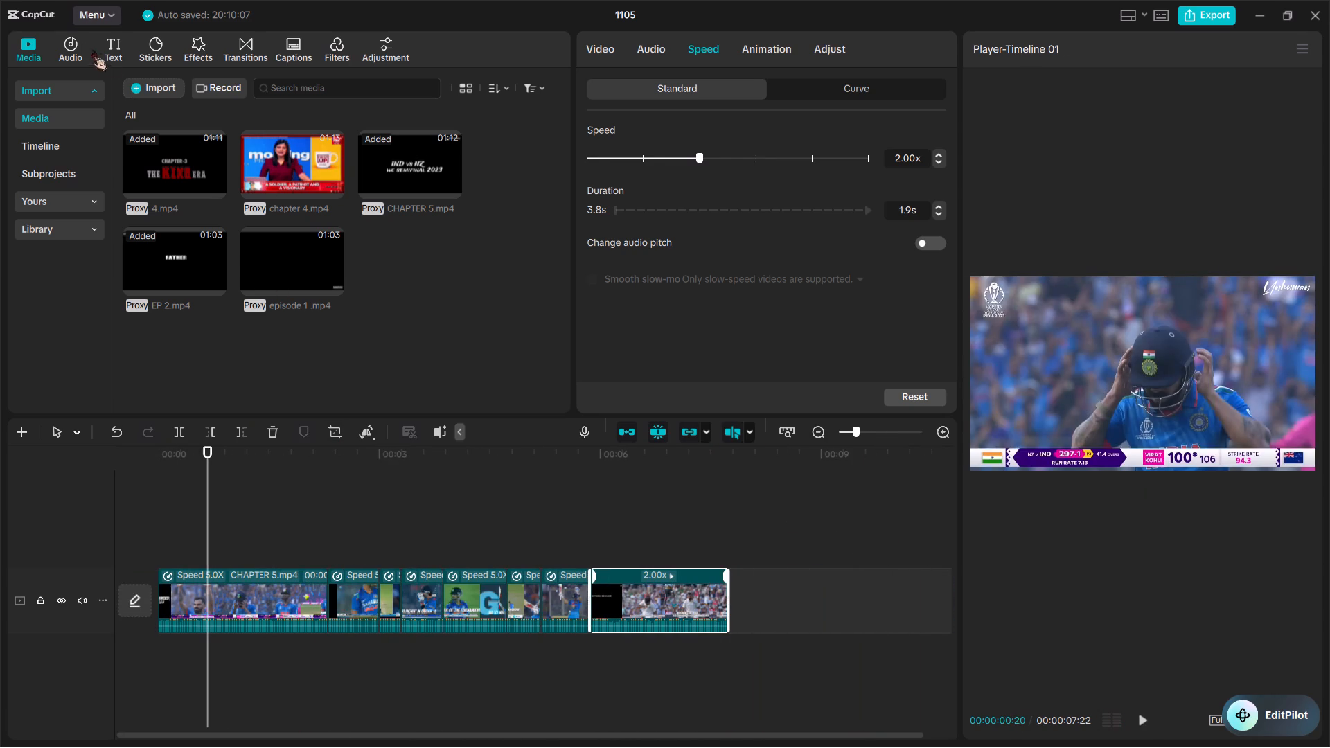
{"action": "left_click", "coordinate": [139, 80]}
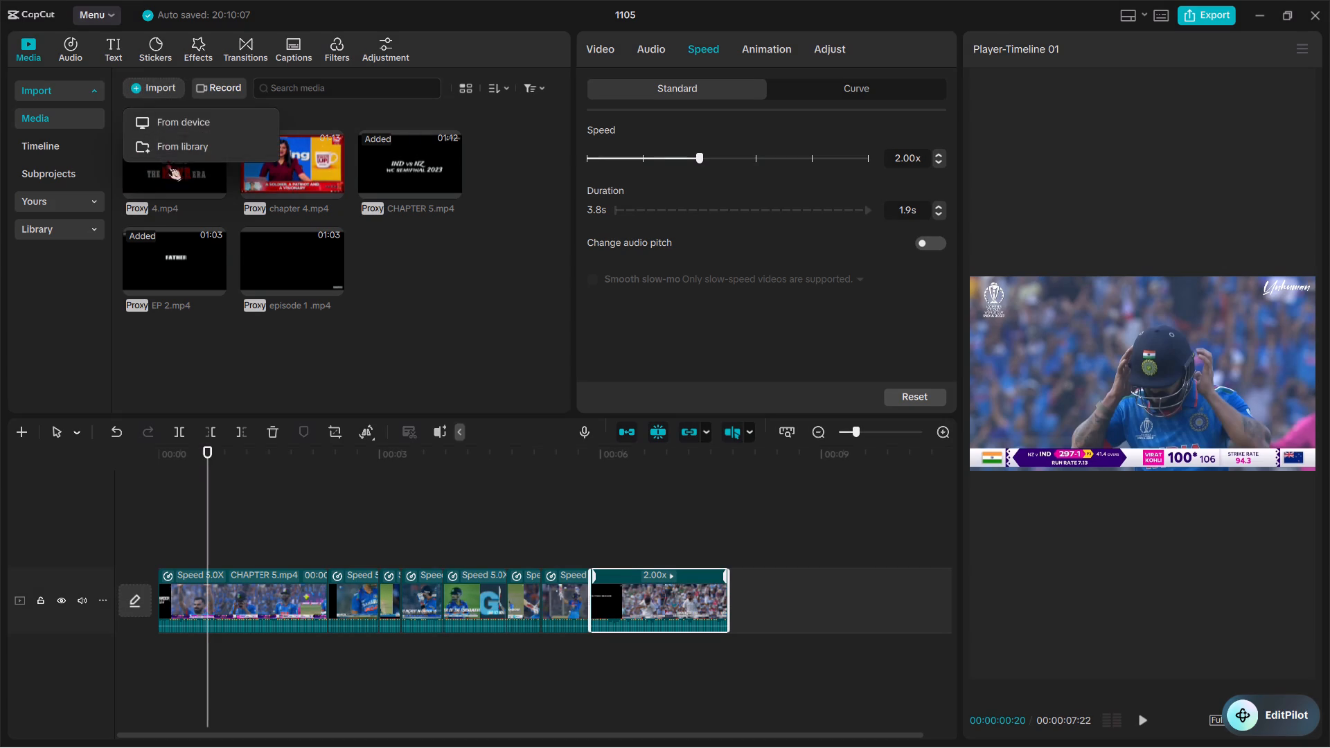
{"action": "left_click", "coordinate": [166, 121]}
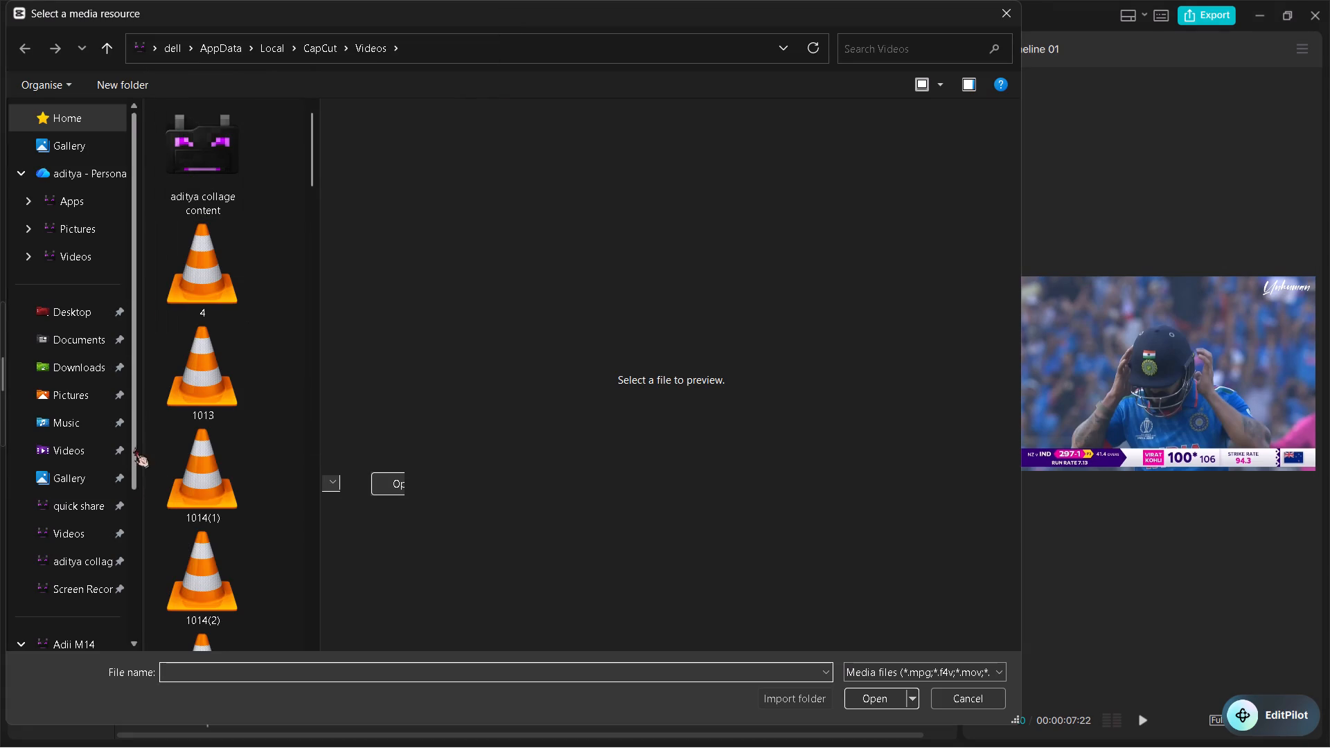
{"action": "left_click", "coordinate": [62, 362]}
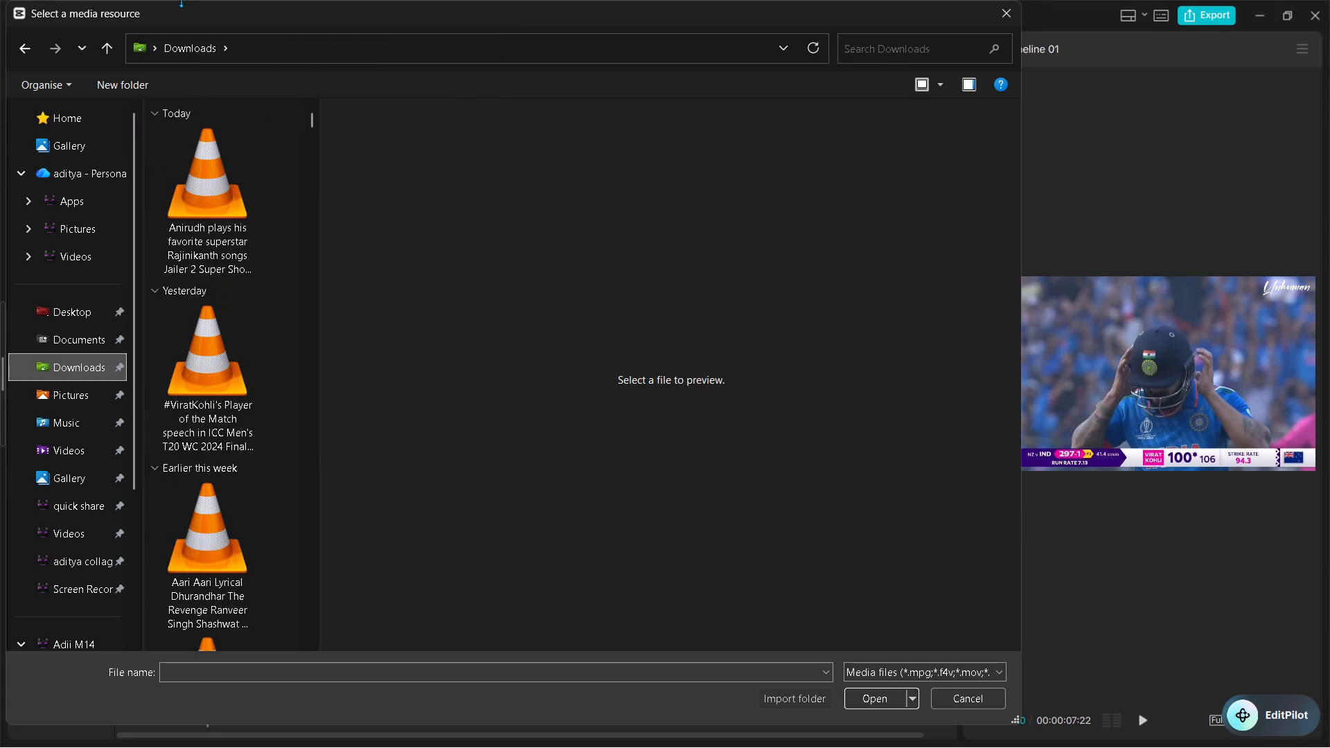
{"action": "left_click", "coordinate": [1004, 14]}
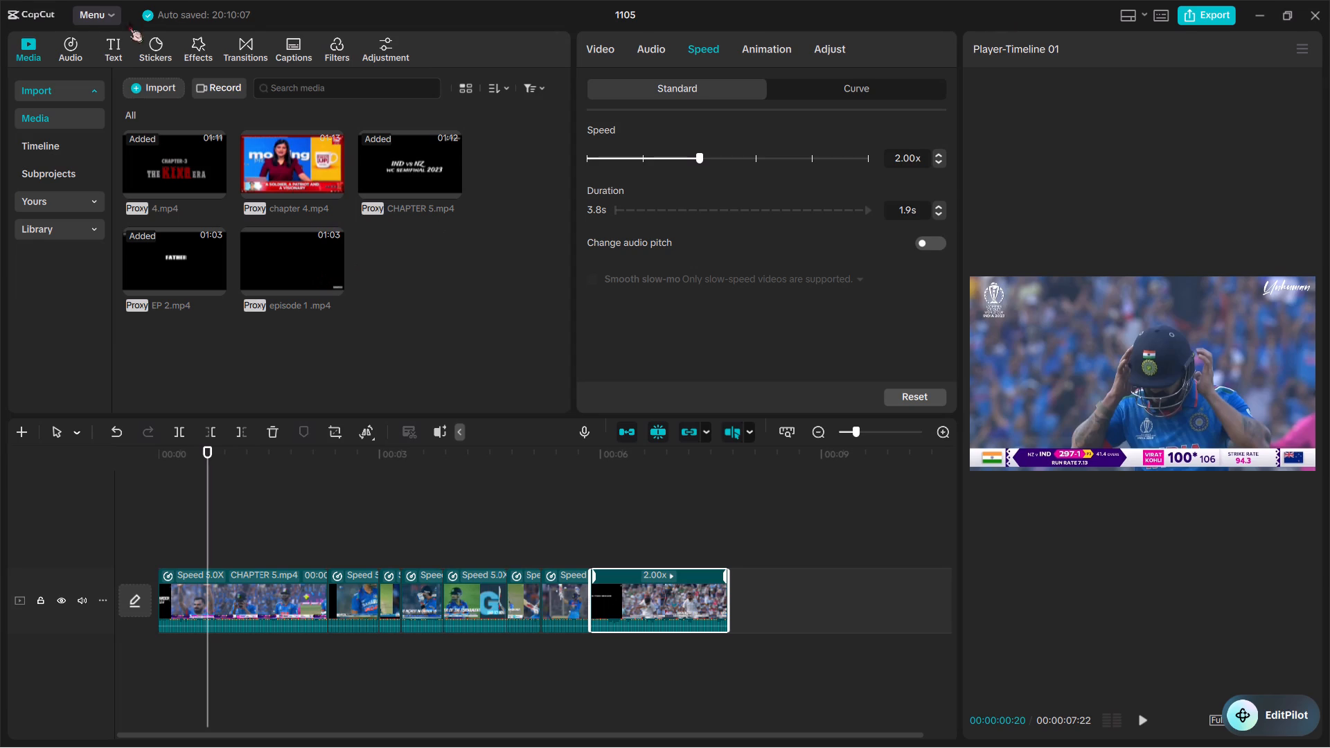
Import the Player of the Match speech video and the "WHEN VIRAT KOHLI SAID HE WANTS TO GET 10,000 Test Runs" video from Downloads.
{"action": "left_click", "coordinate": [135, 80]}
{"action": "left_click", "coordinate": [141, 112]}
{"action": "left_click", "coordinate": [81, 362]}
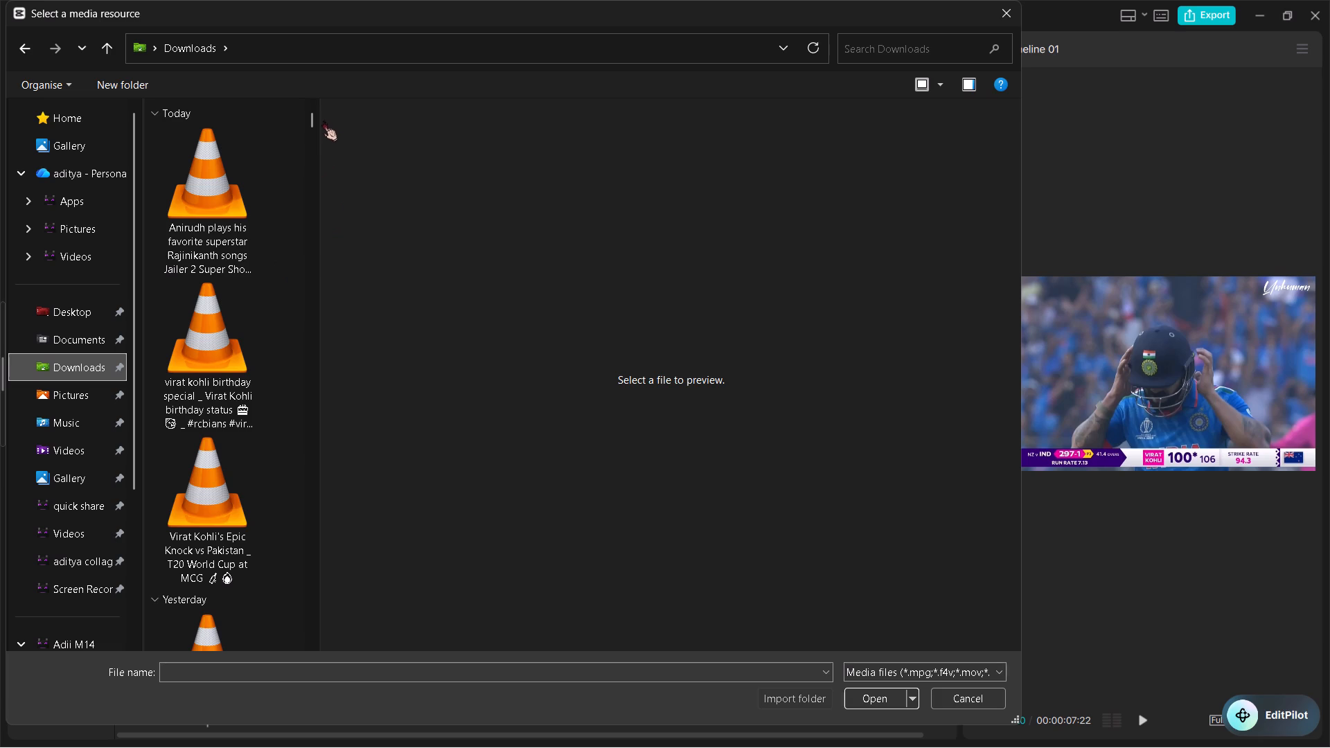
{"action": "left_click_drag", "start_coordinate": [322, 121], "coordinate": [314, 126]}
{"action": "left_click_drag", "start_coordinate": [314, 126], "coordinate": [312, 145]}
{"action": "scroll", "coordinate": [193, 208], "scroll_direction": "up", "scroll_amount": 9}
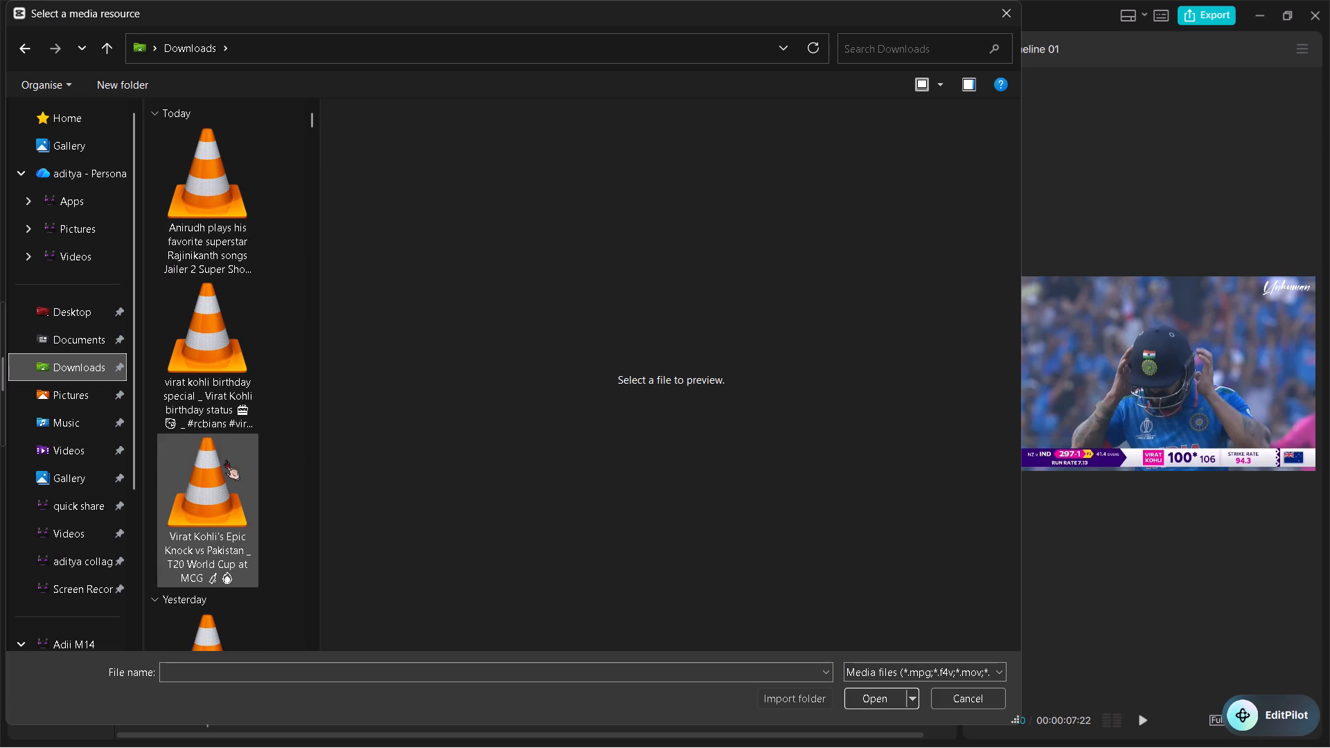
{"action": "scroll", "coordinate": [225, 460], "scroll_direction": "down", "scroll_amount": 1}
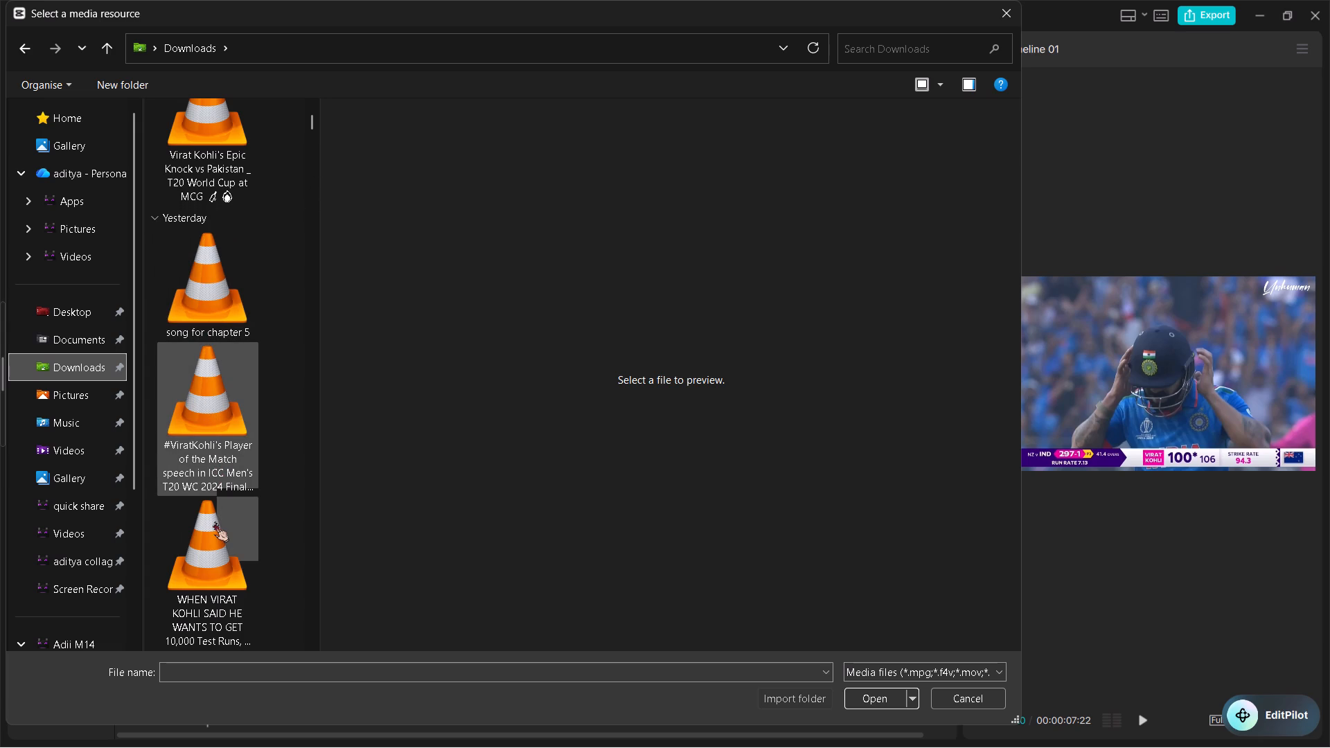
{"action": "left_click", "coordinate": [210, 480]}
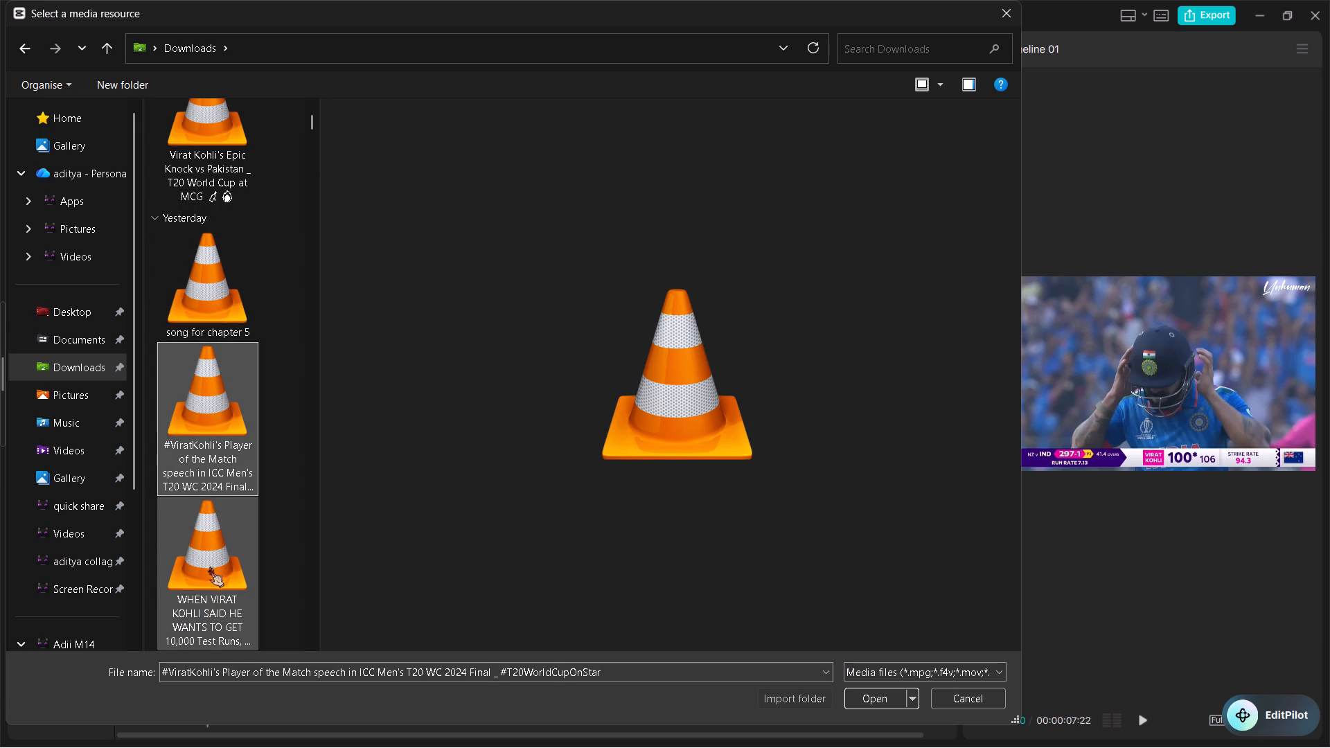
{"action": "left_click_drag", "start_coordinate": [264, 440], "coordinate": [203, 545]}
{"action": "left_click", "coordinate": [848, 699]}
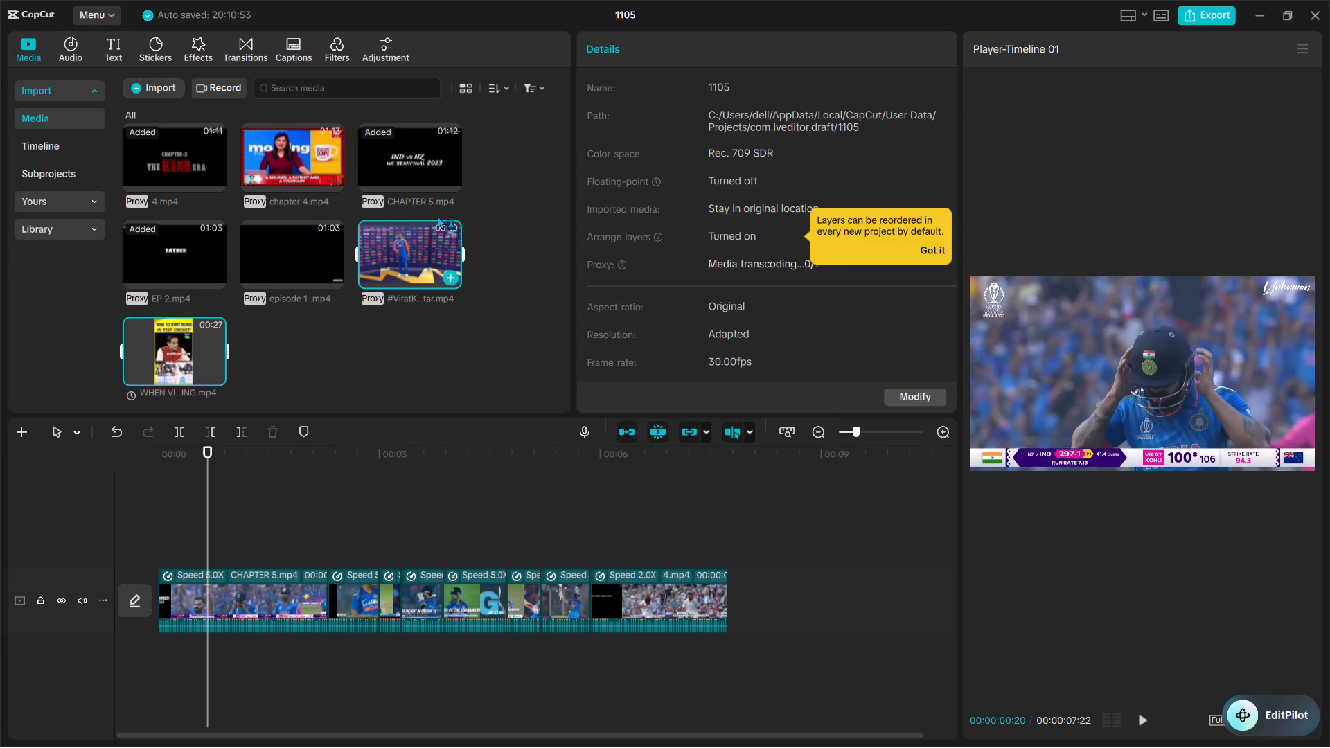
Add both imported videos to the main track after the final 4.mp4 clip, with the Player of the Match speech first.
{"action": "scroll", "coordinate": [396, 255], "scroll_direction": "up", "scroll_amount": 13, "text": "ctrl"}
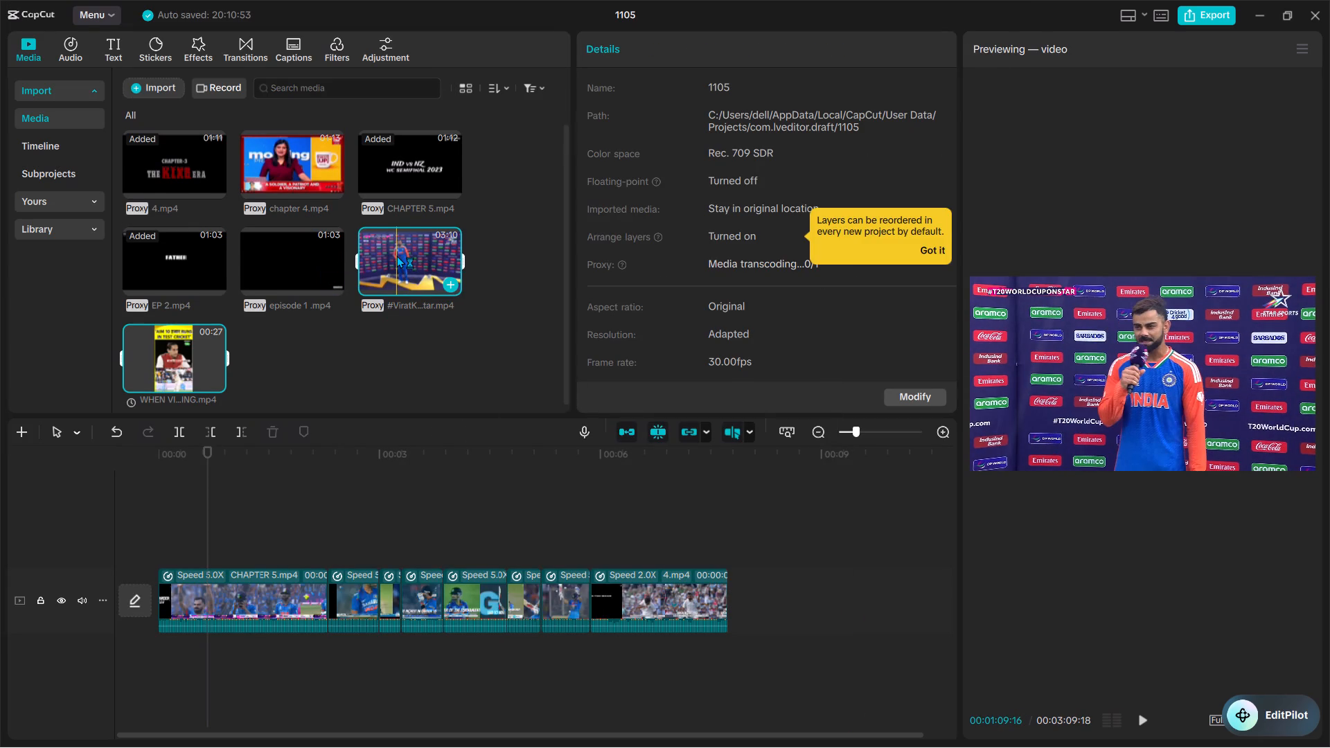
{"action": "left_click_drag", "start_coordinate": [416, 253], "coordinate": [767, 621]}
Skim the Player of the Match speech clip and listen through its second half for a usable passage.
{"action": "scroll", "coordinate": [767, 621], "scroll_direction": "left", "scroll_amount": 1}
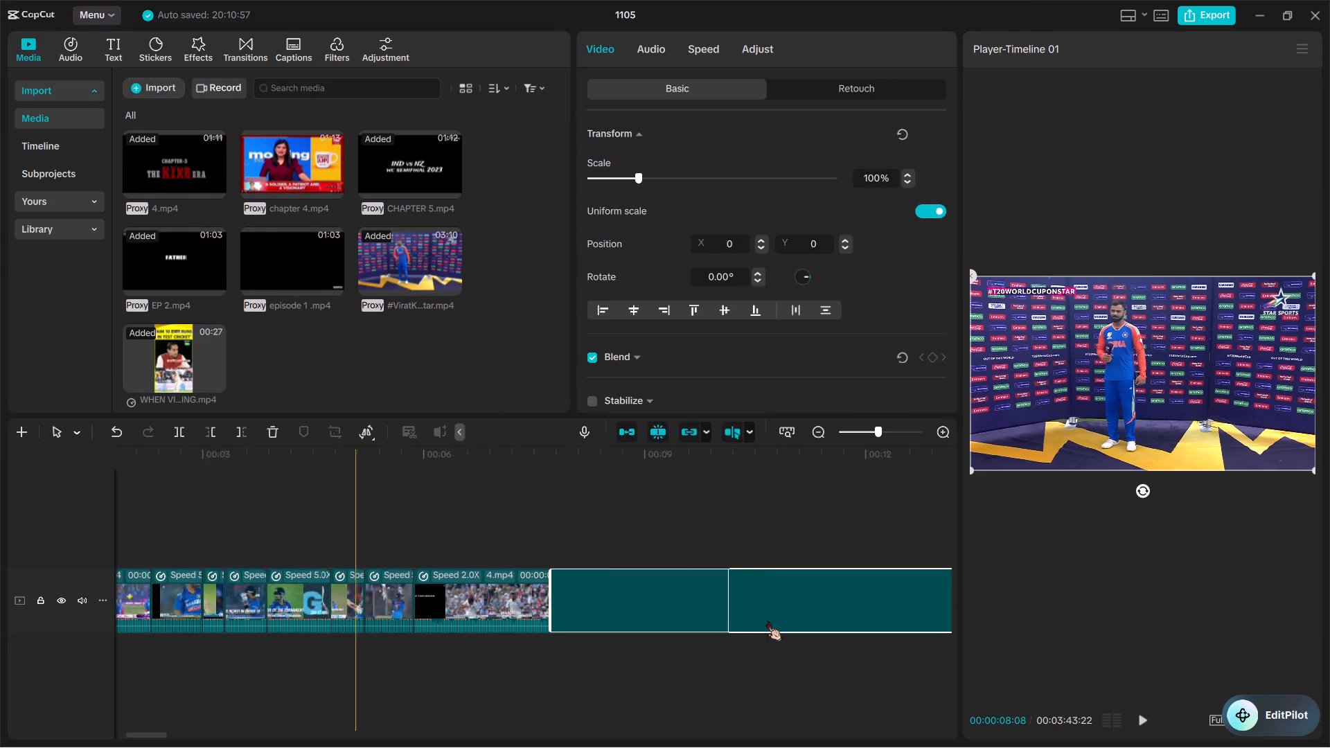
{"action": "scroll", "coordinate": [767, 621], "scroll_direction": "left", "scroll_amount": 1}
{"action": "scroll", "coordinate": [656, 598], "scroll_direction": "up", "scroll_amount": 8, "text": "ctrl"}
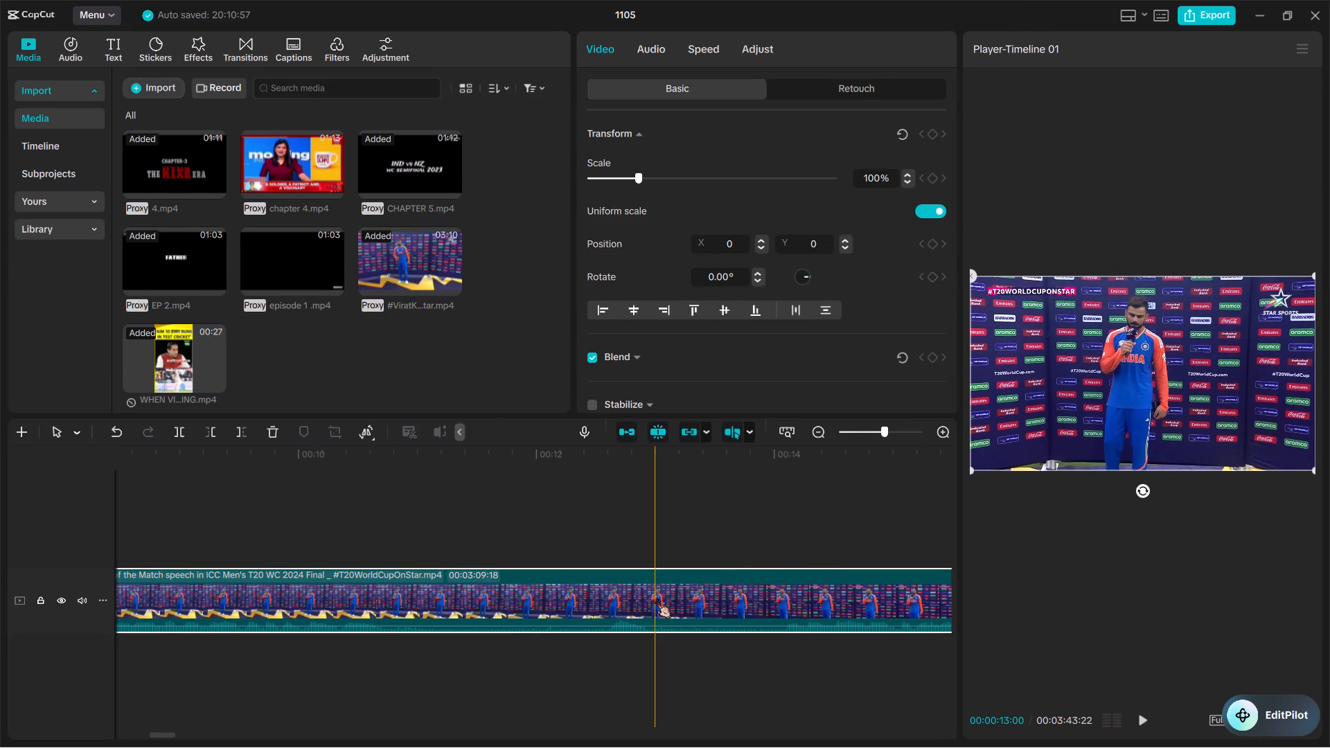
{"action": "scroll", "coordinate": [708, 599], "scroll_direction": "down", "scroll_amount": 13, "text": "ctrl"}
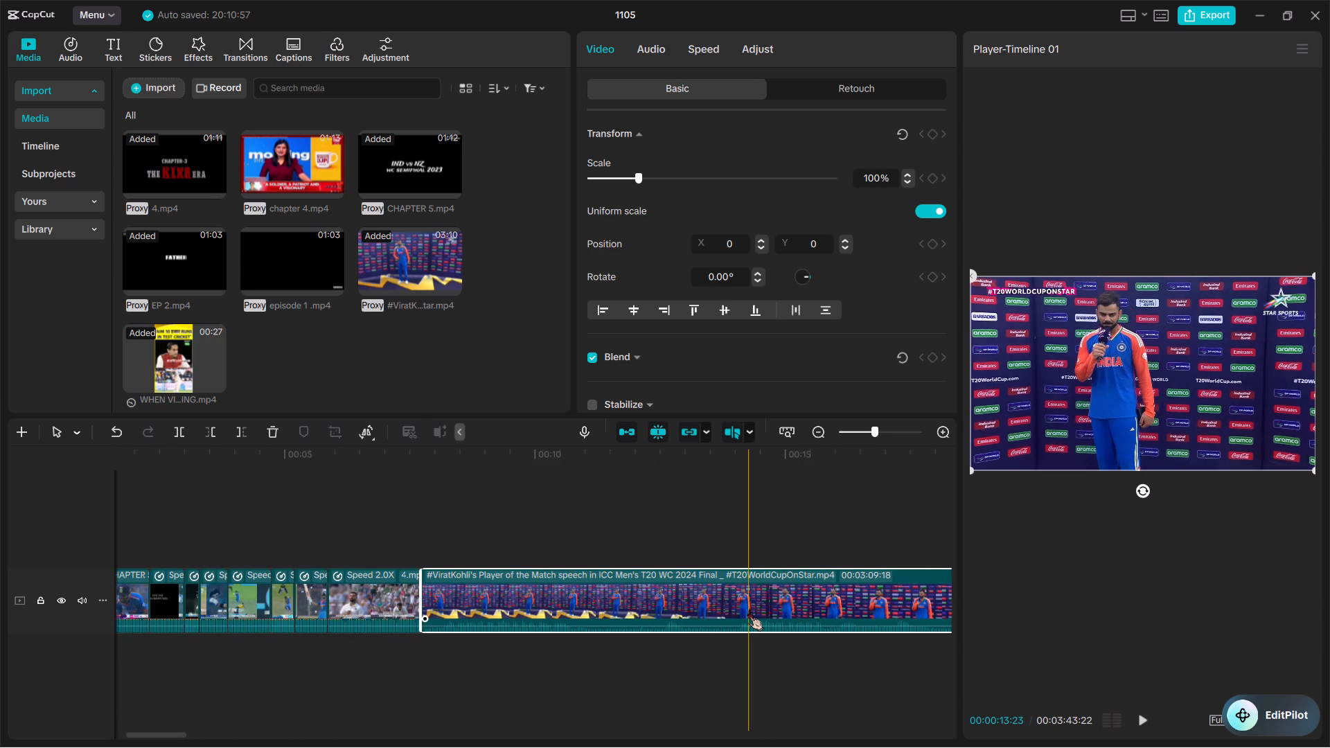
{"action": "scroll", "coordinate": [748, 610], "scroll_direction": "left", "scroll_amount": 3}
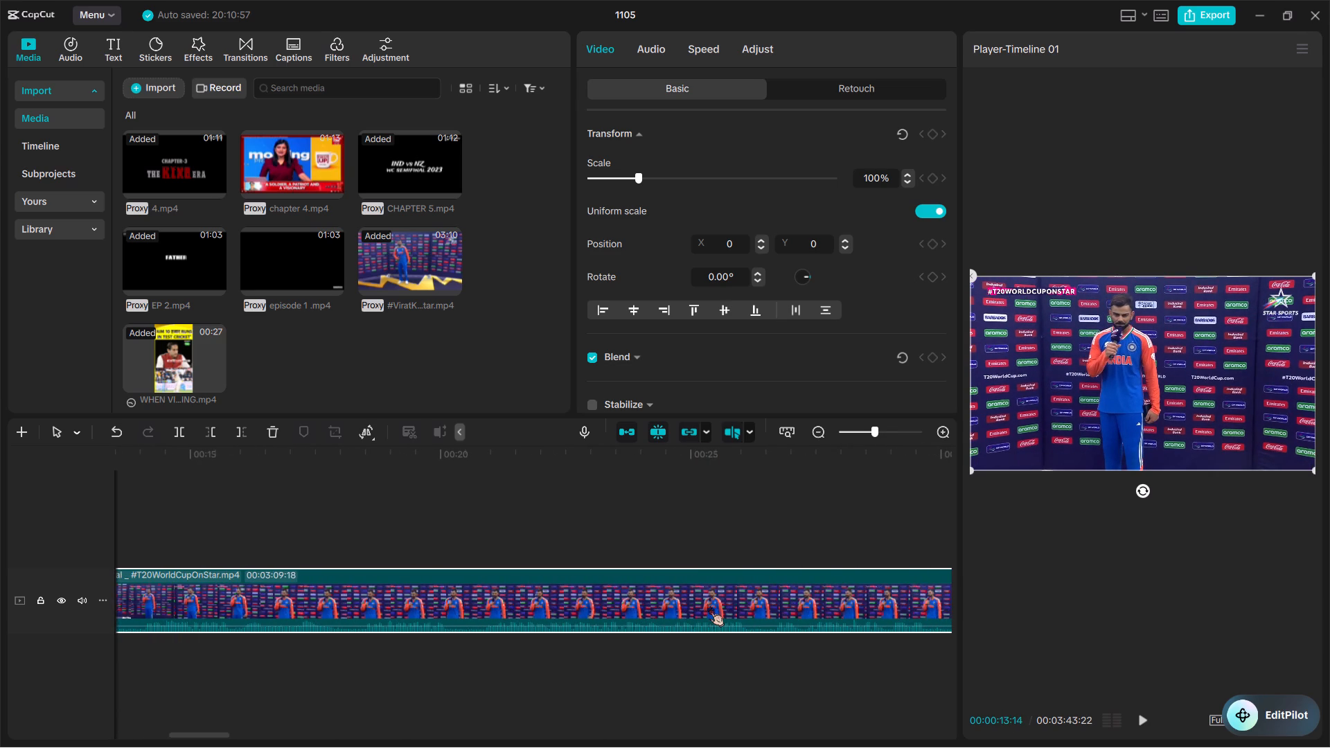
{"action": "scroll", "coordinate": [709, 606], "scroll_direction": "down", "scroll_amount": 16, "text": "ctrl"}
{"action": "scroll", "coordinate": [709, 606], "scroll_direction": "down", "scroll_amount": 10, "text": "ctrl"}
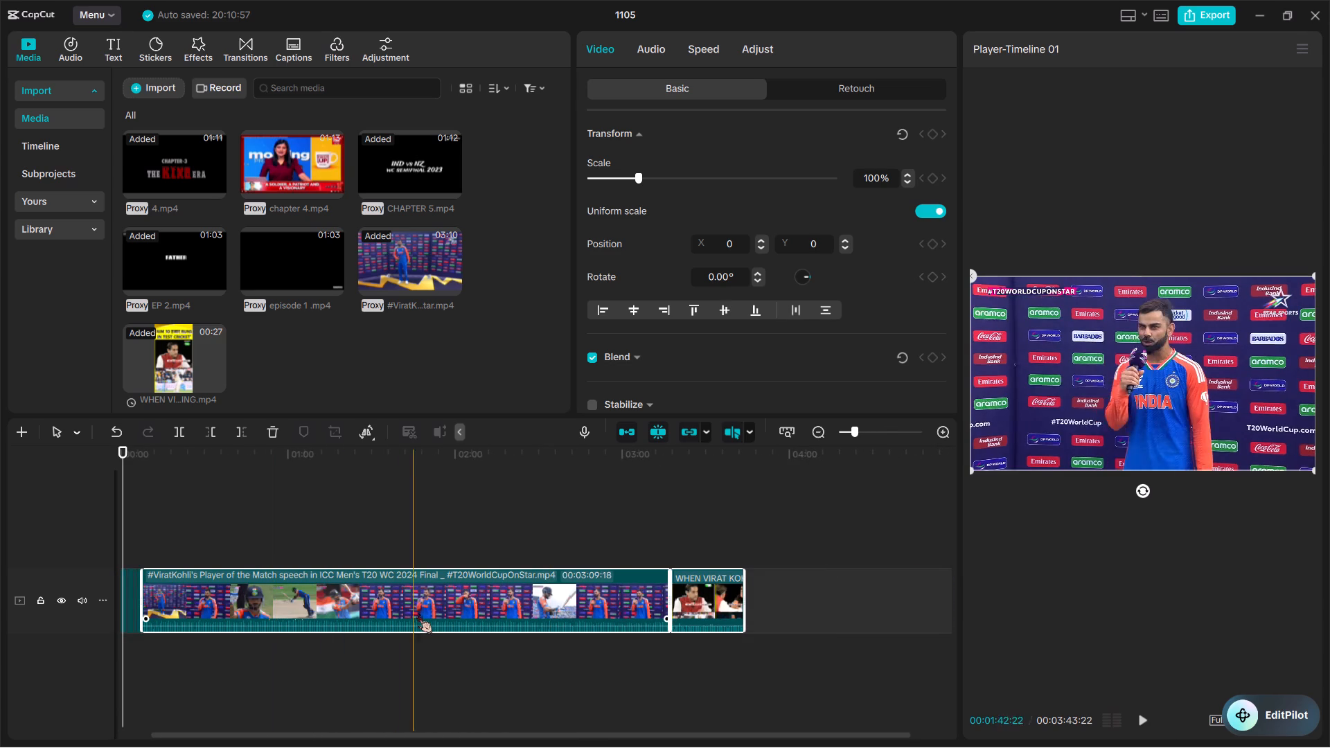
{"action": "key", "text": "space"}
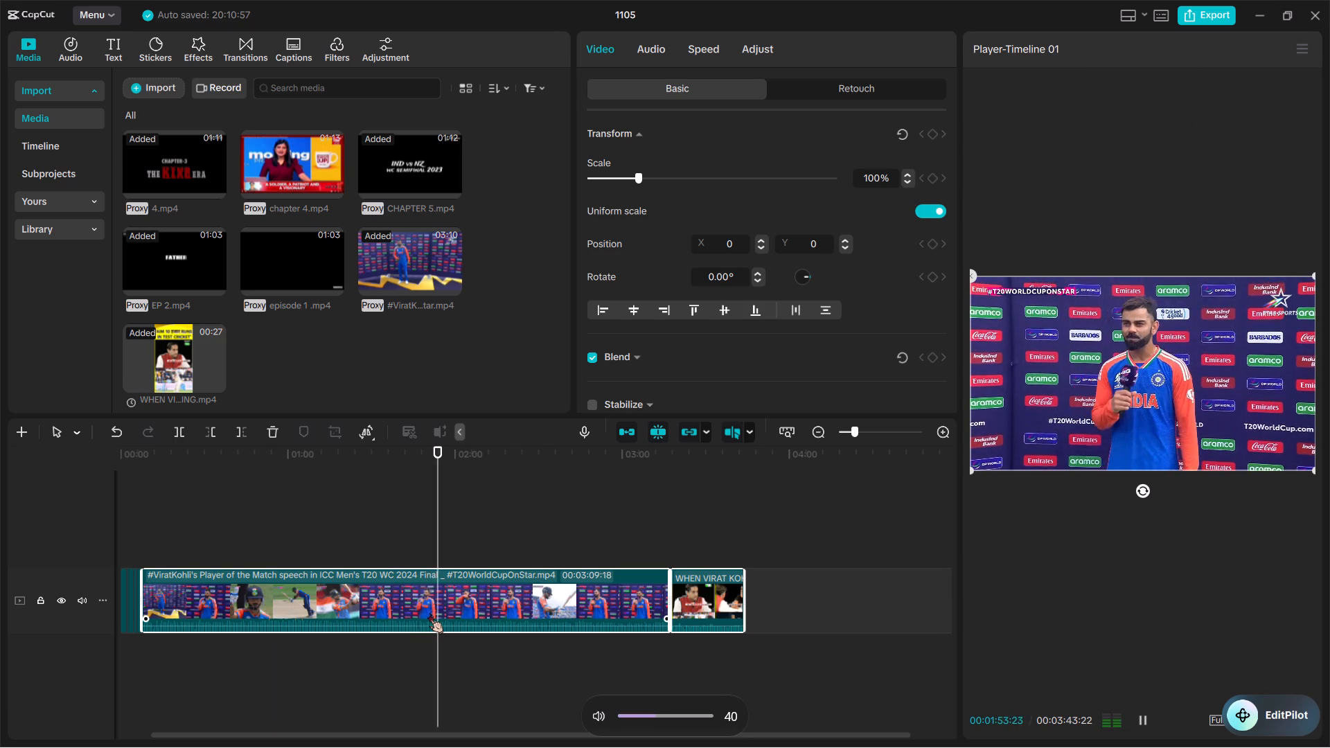
{"action": "scroll", "coordinate": [429, 613], "scroll_direction": "up", "scroll_amount": 18, "text": "ctrl"}
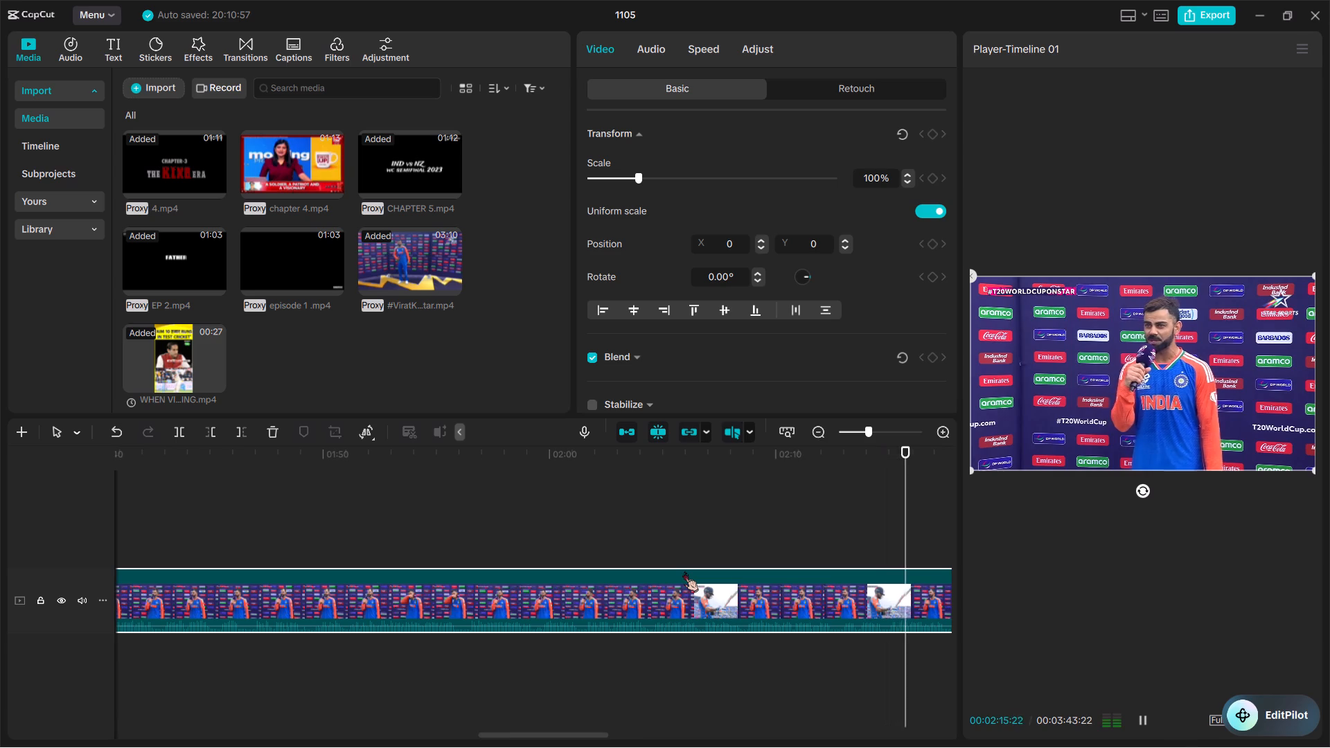
{"action": "scroll", "coordinate": [684, 571], "scroll_direction": "left", "scroll_amount": 1}
{"action": "scroll", "coordinate": [684, 571], "scroll_direction": "down", "scroll_amount": 12, "text": "ctrl"}
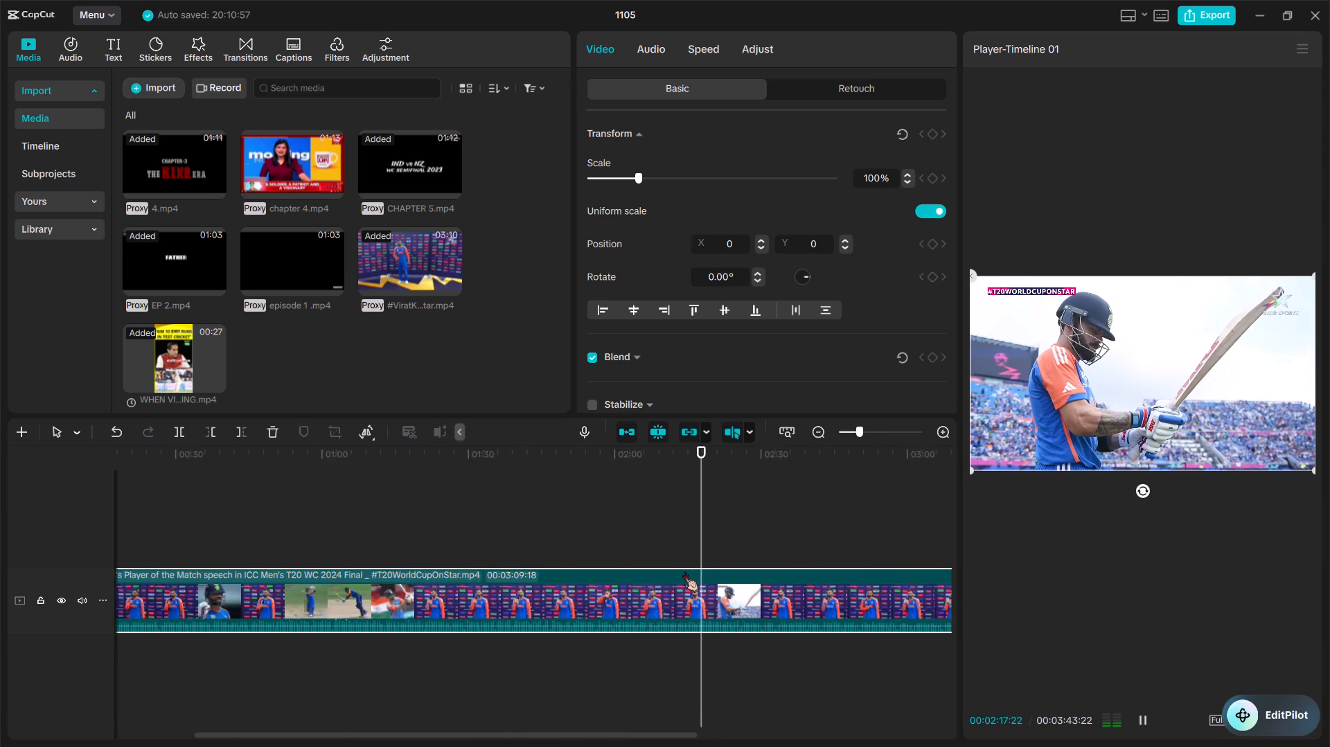
{"action": "scroll", "coordinate": [684, 571], "scroll_direction": "down", "scroll_amount": 4, "text": "ctrl"}
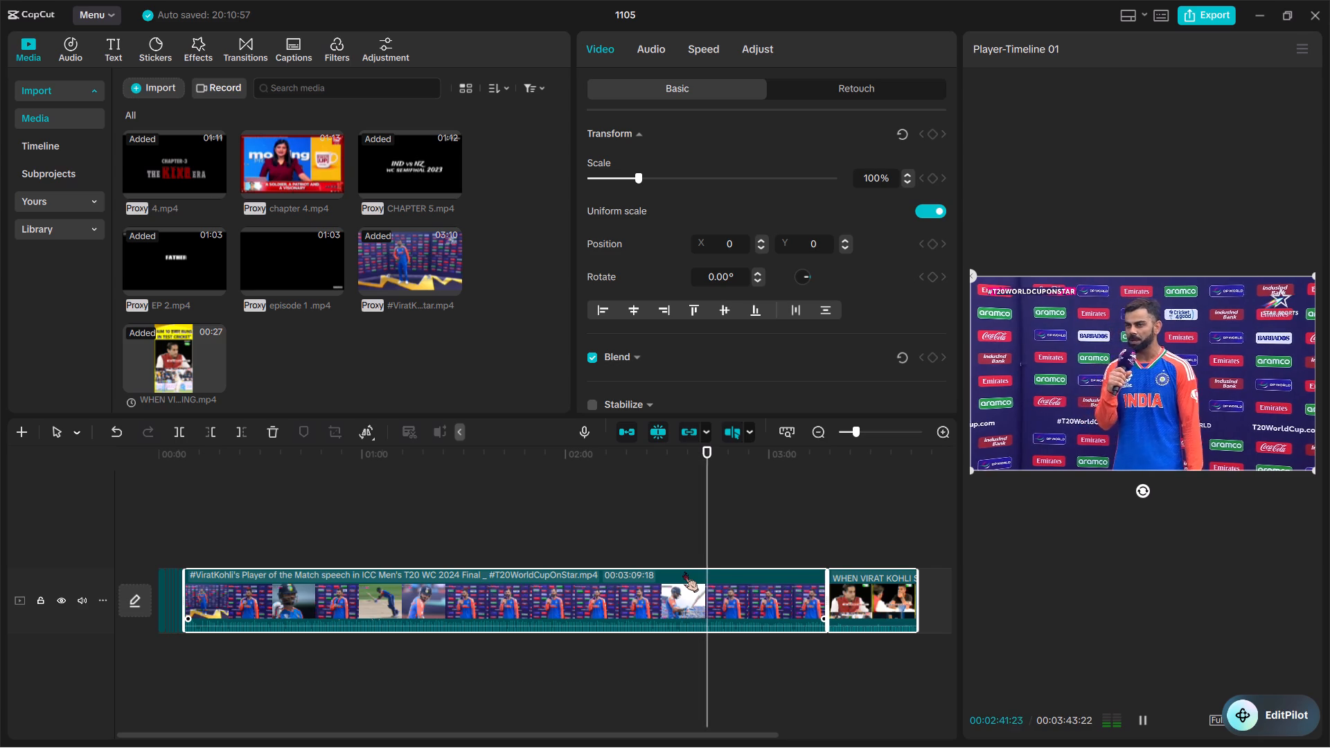
{"action": "key", "text": "space"}
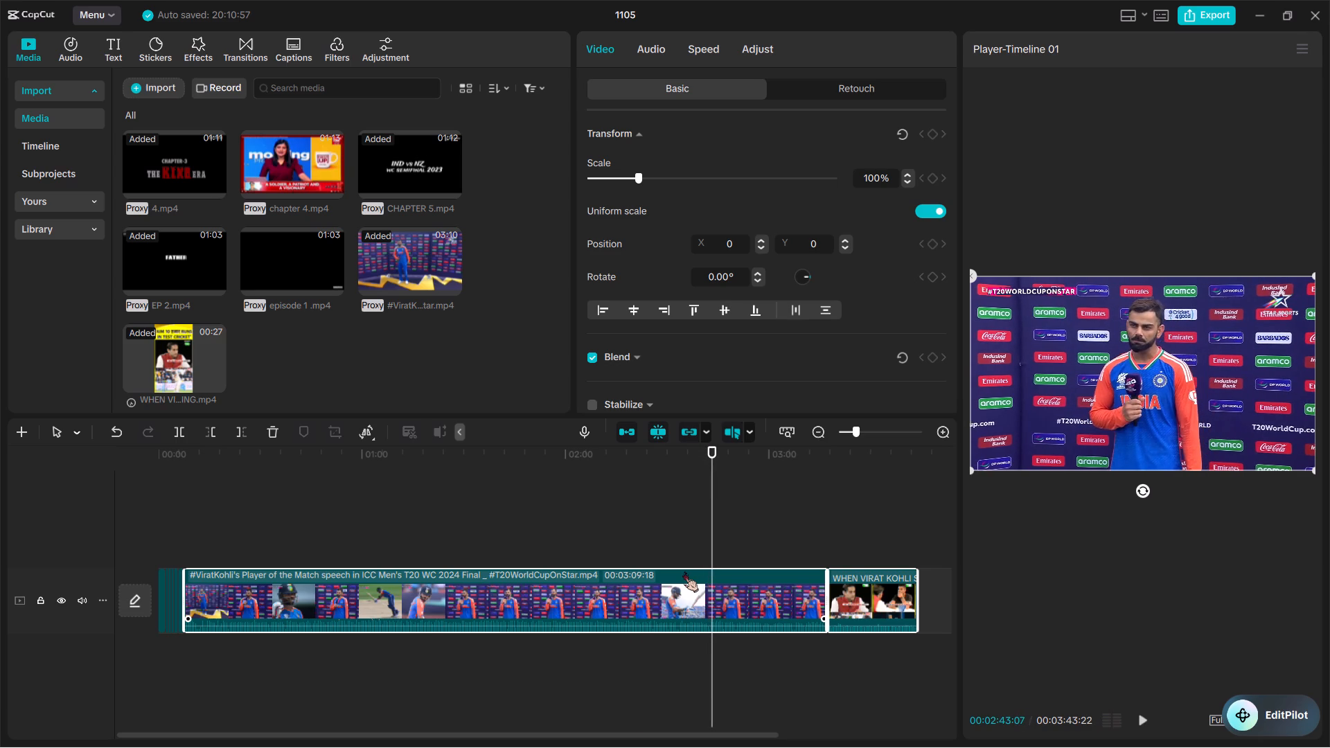
Replay the speech clip around 00:01:26 to locate the start of the passage and split it at about 00:01:25:29.
{"action": "key", "text": "space"}
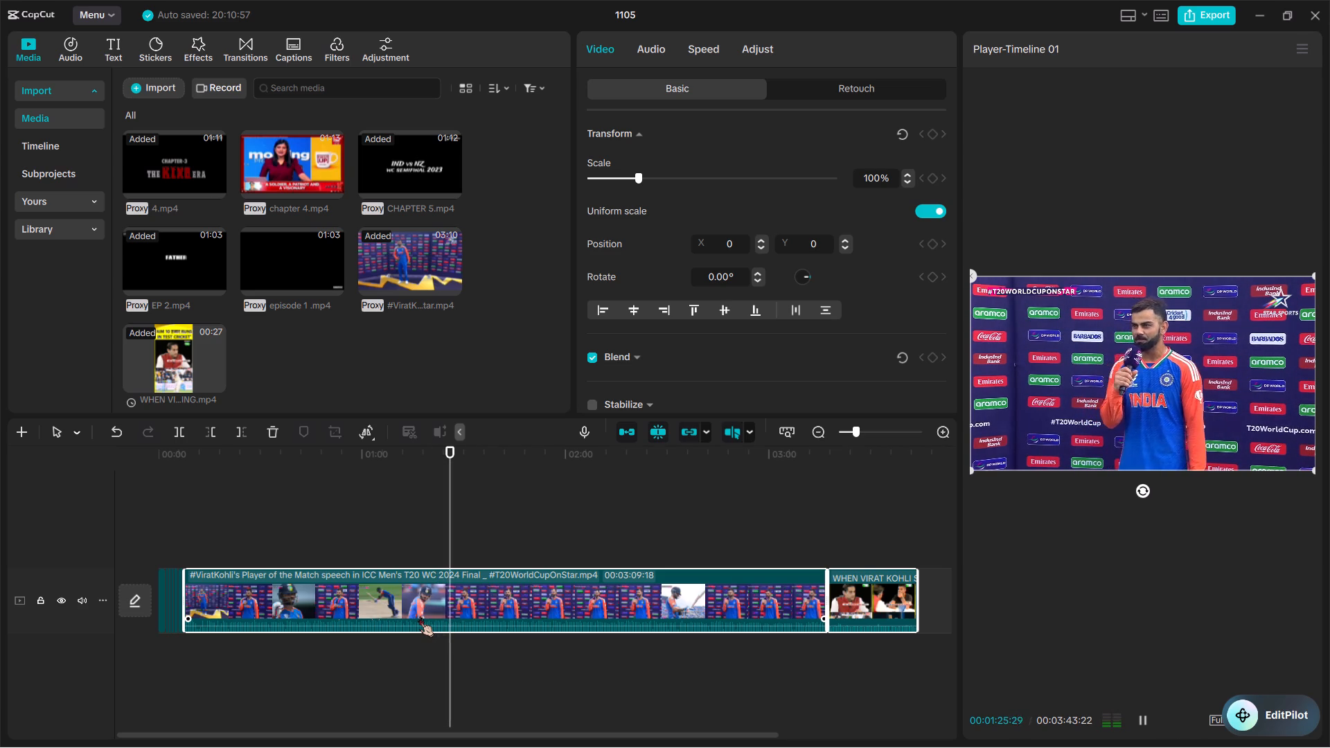
{"action": "key", "text": "space"}
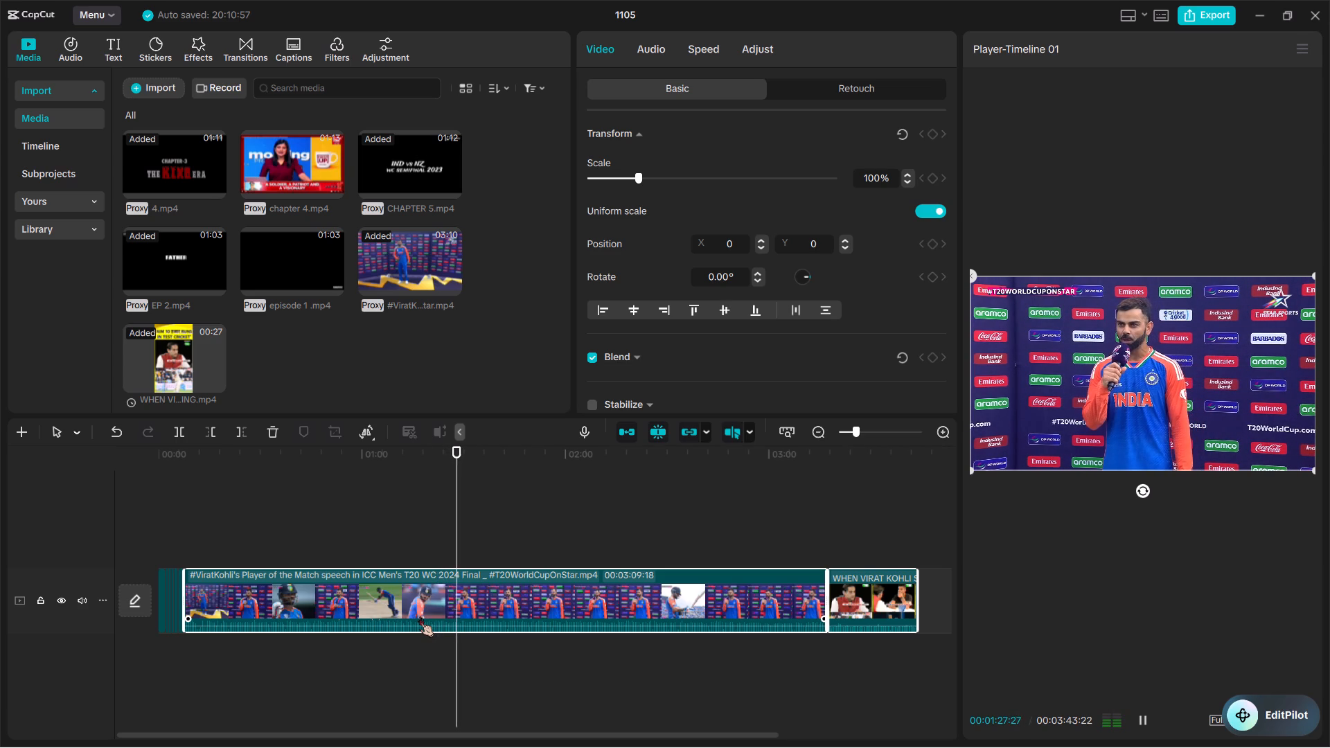
{"action": "scroll", "coordinate": [419, 616], "scroll_direction": "up", "scroll_amount": 13, "text": "ctrl"}
{"action": "key", "text": "space"}
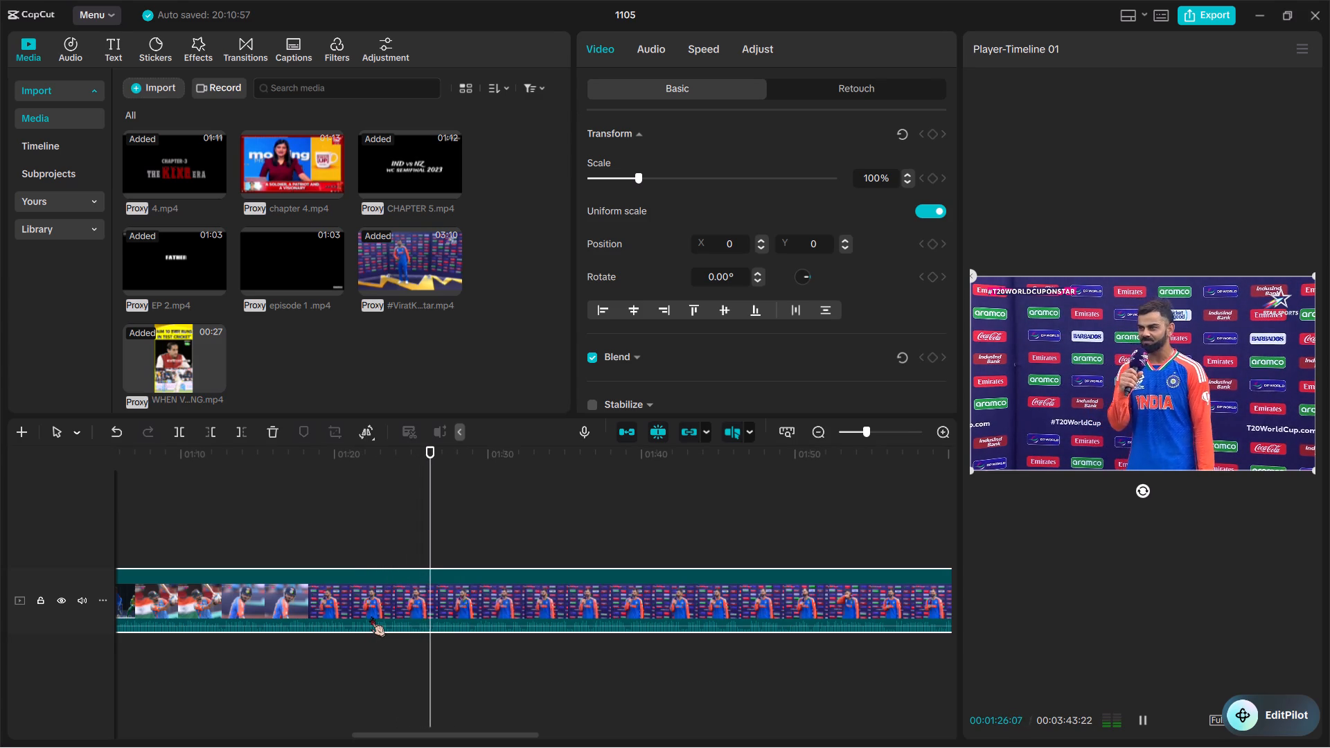
{"action": "key", "text": "space"}
{"action": "key", "text": "space"}
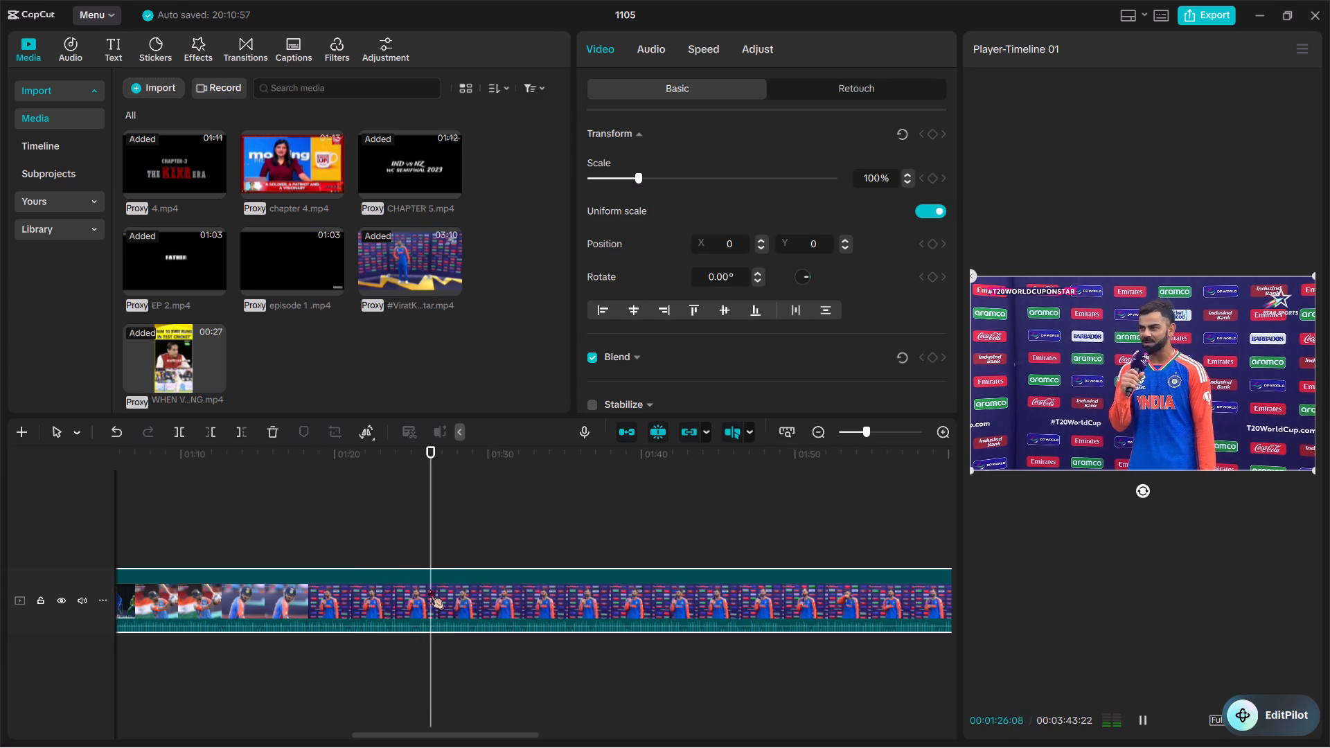
{"action": "key", "text": "space"}
{"action": "scroll", "coordinate": [429, 589], "scroll_direction": "up", "scroll_amount": 10, "text": "ctrl"}
{"action": "key", "text": "space"}
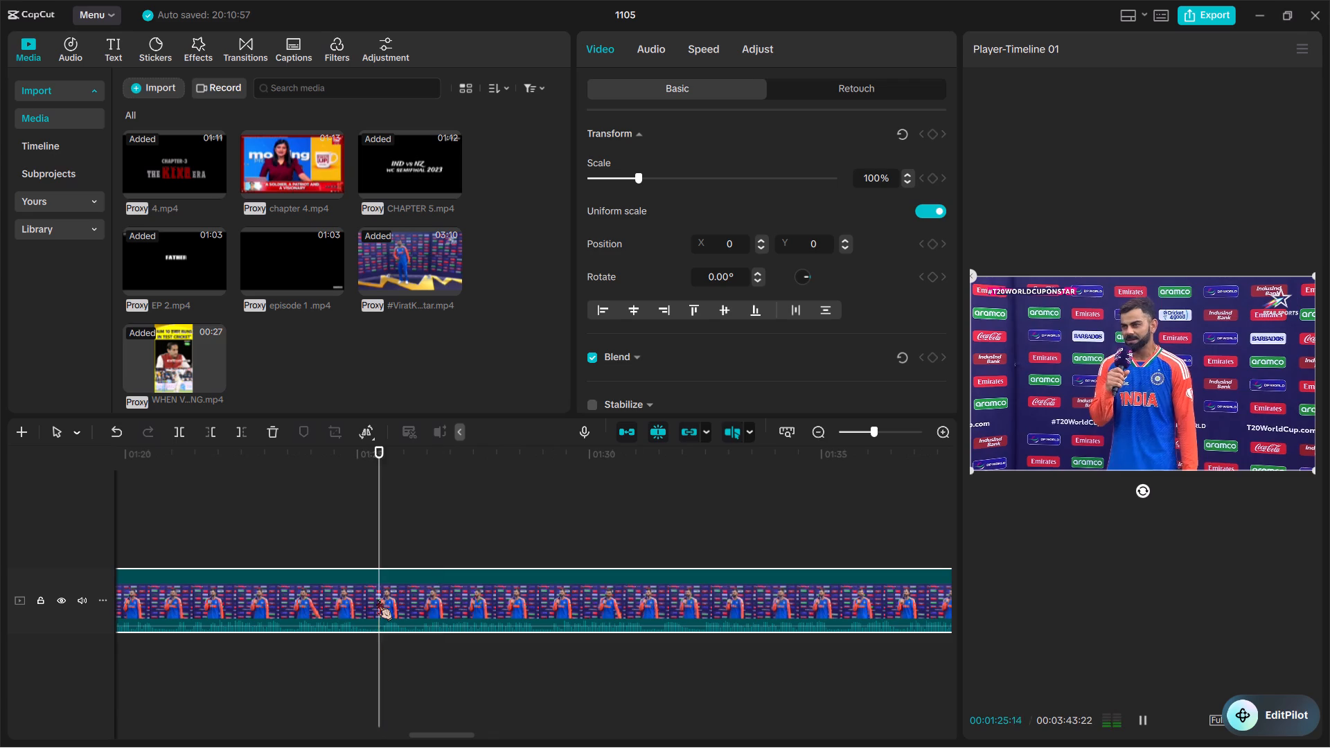
{"action": "key", "text": "space"}
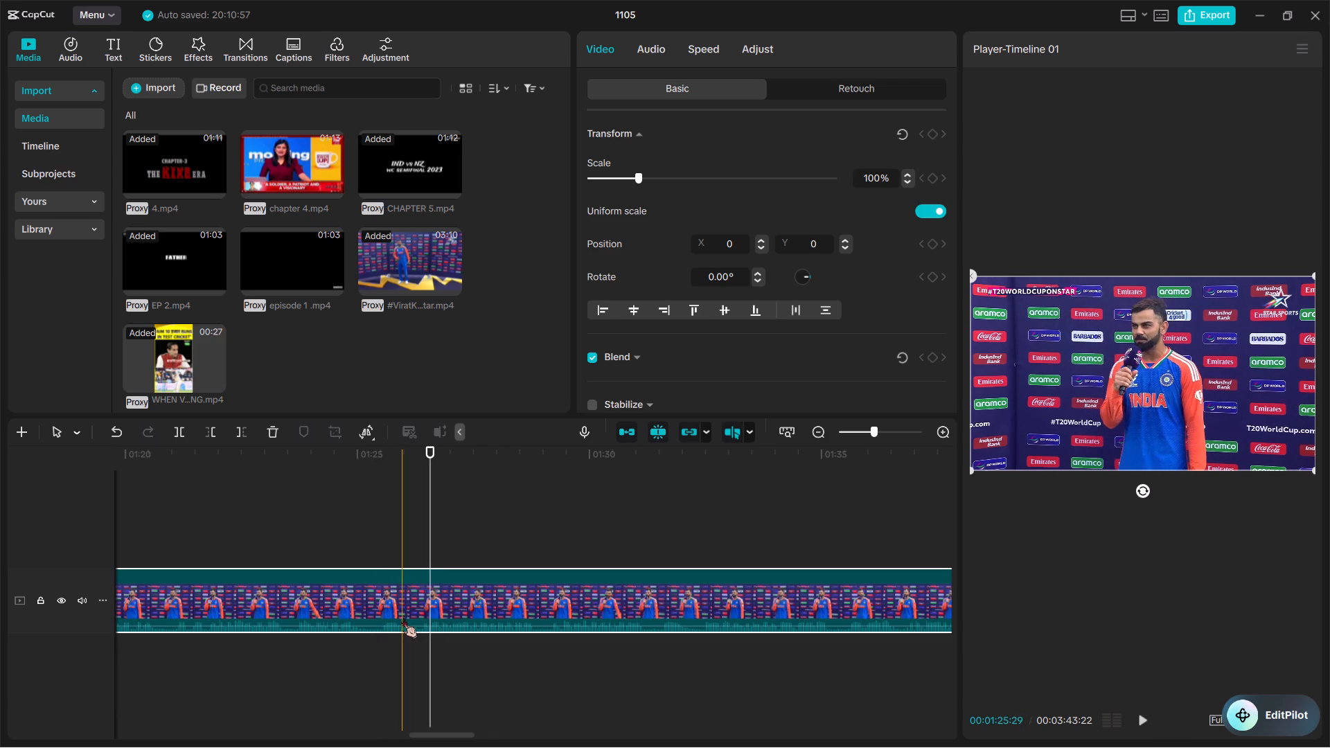
{"action": "key", "text": "ctrl+b"}
Play the speech passage to its end, split the clip at about 00:01:31:06 and delete the remainder after the split.
{"action": "key", "text": "space"}
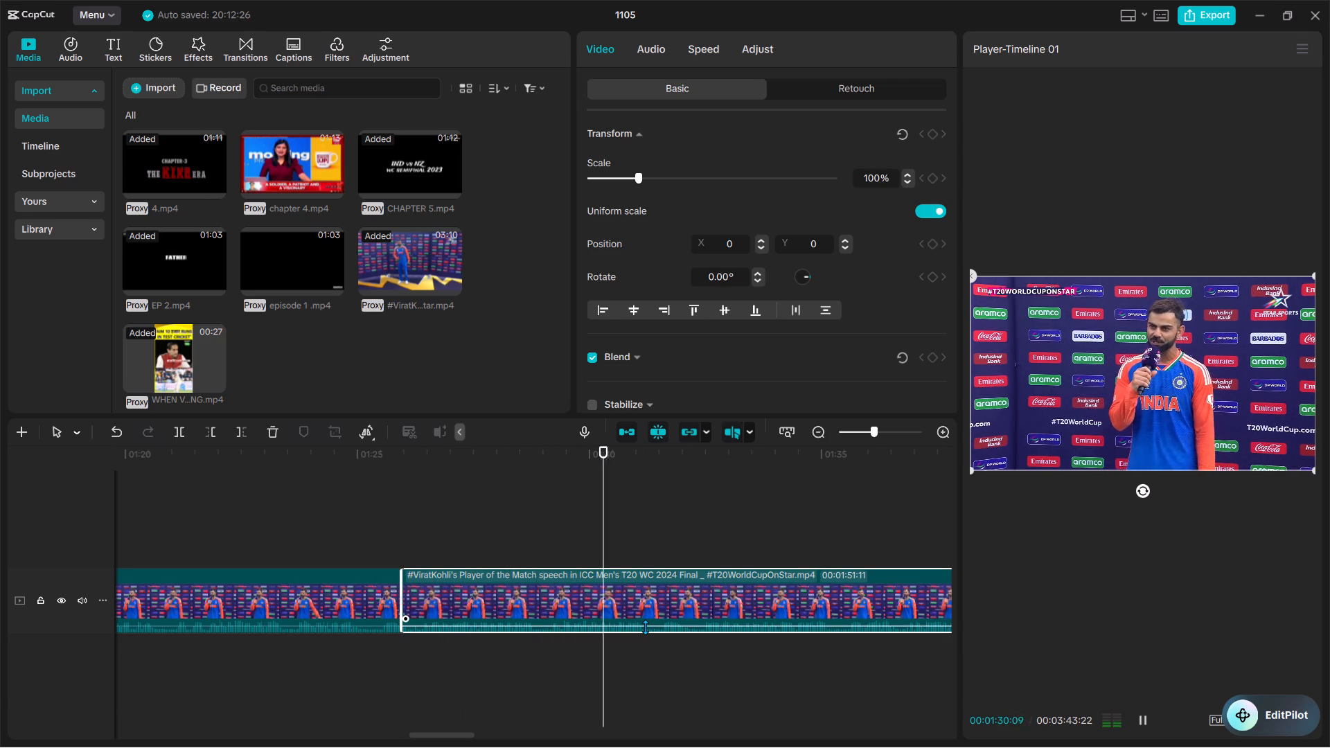
{"action": "key", "text": "space"}
{"action": "key", "text": "ctrl+b"}
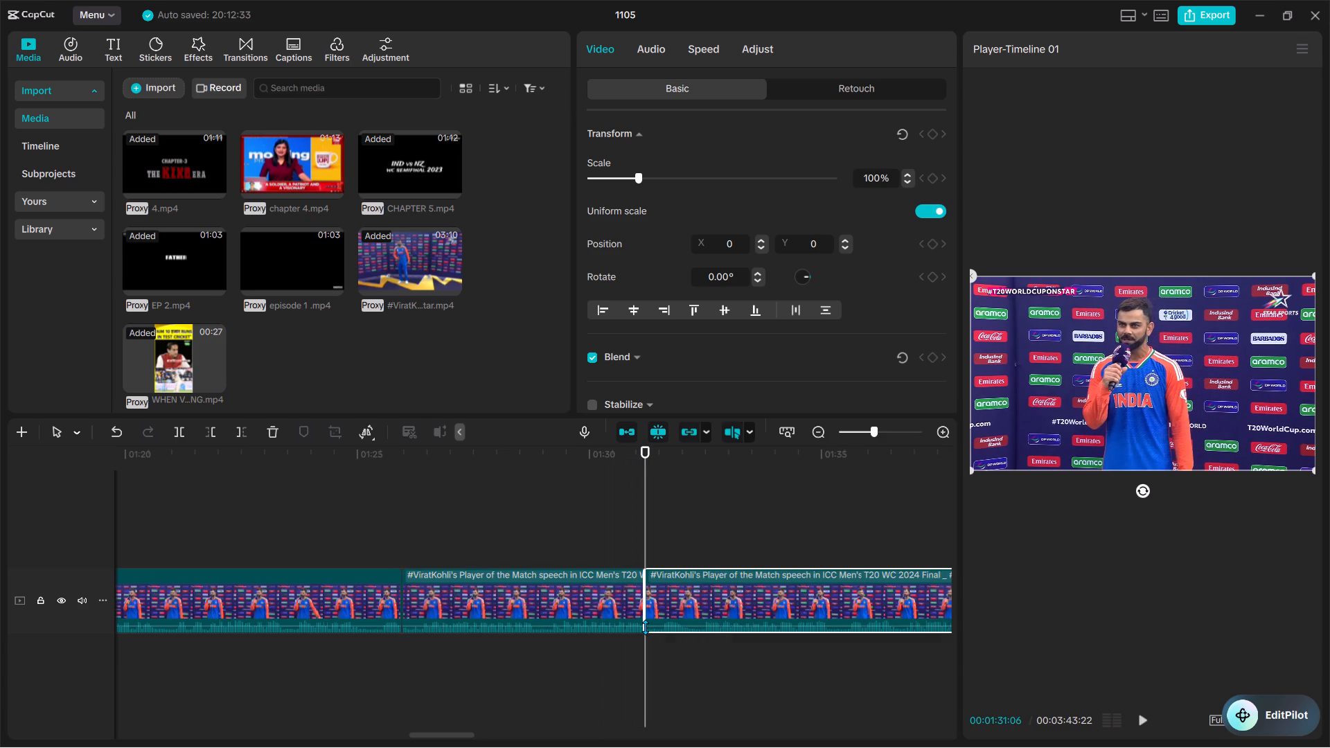
{"action": "left_click", "coordinate": [720, 627]}
{"action": "left_click", "coordinate": [713, 612]}
{"action": "key", "text": "BackSpace"}
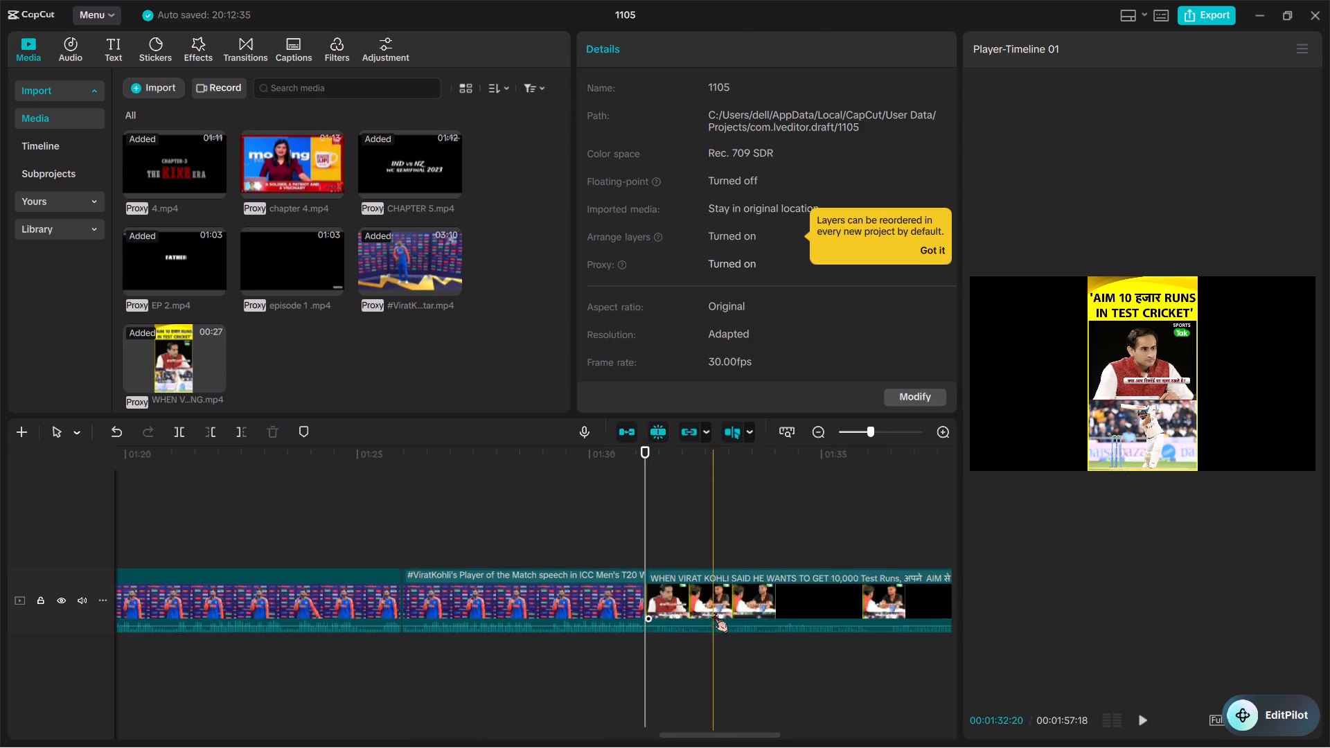
Delete the unused first part of the Player of the Match speech before the kept passage.
{"action": "scroll", "coordinate": [713, 612], "scroll_direction": "right", "scroll_amount": 1}
{"action": "left_click", "coordinate": [508, 589]}
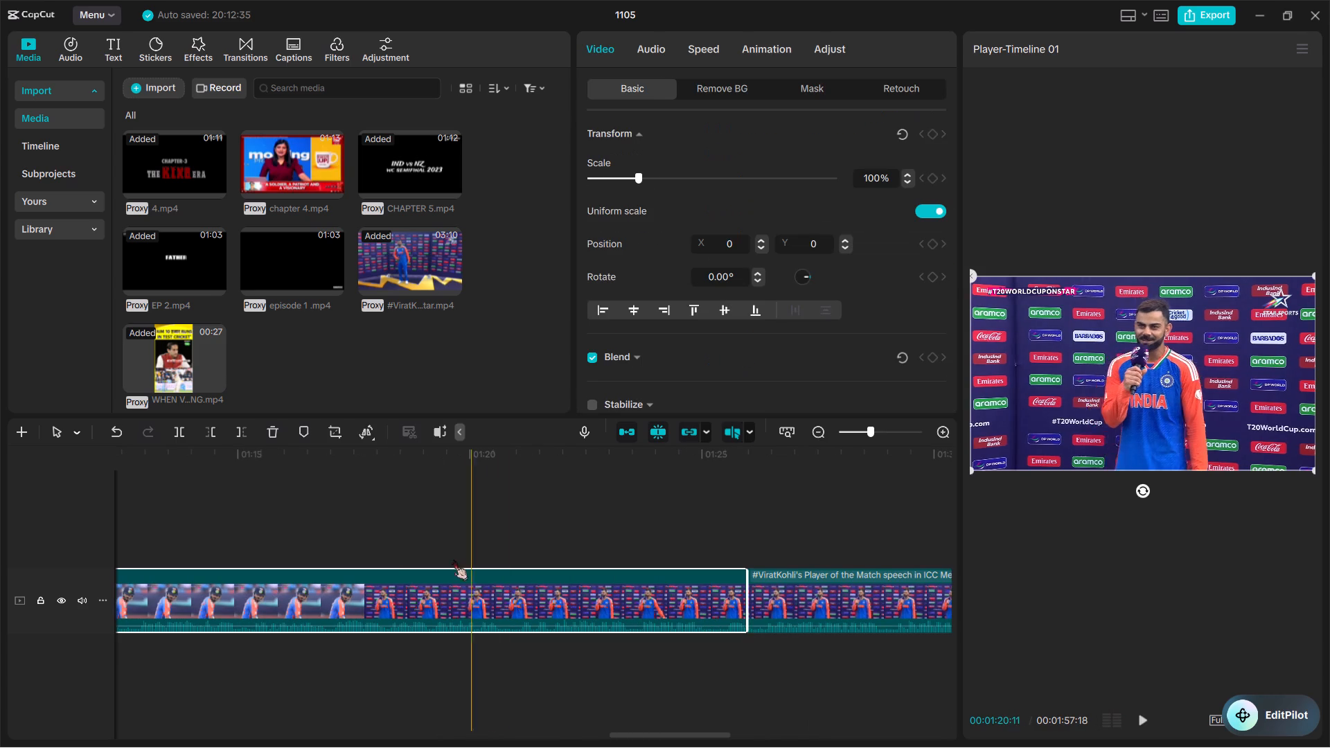
{"action": "scroll", "coordinate": [382, 540], "scroll_direction": "down", "scroll_amount": 1, "text": "ctrl"}
{"action": "scroll", "coordinate": [393, 603], "scroll_direction": "down", "scroll_amount": 7, "text": "ctrl"}
{"action": "key", "text": "BackSpace"}
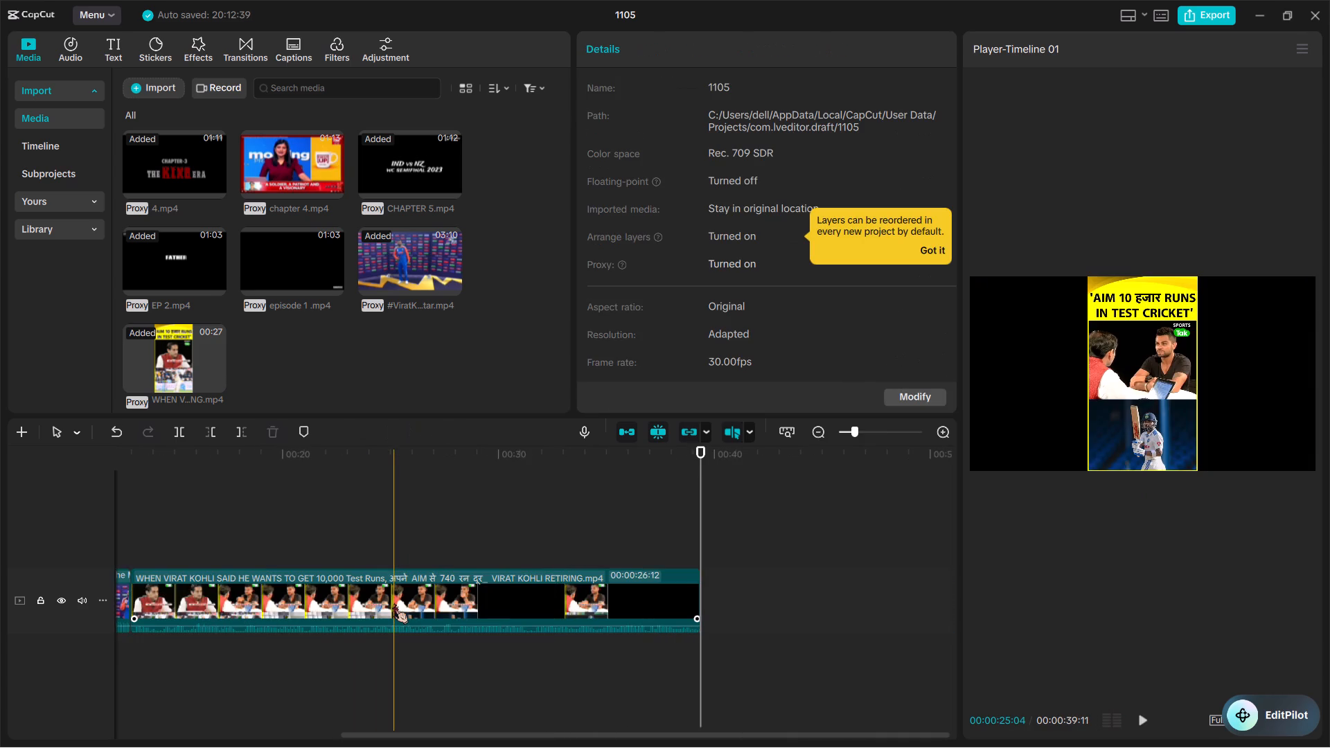
Listen through the "WHEN VIRAT KOHLI SAID HE WANTS TO GET 10,000 Test Runs" clip to its end for a usable passage.
{"action": "scroll", "coordinate": [393, 603], "scroll_direction": "down", "scroll_amount": 3, "text": "ctrl"}
{"action": "key", "text": "space"}
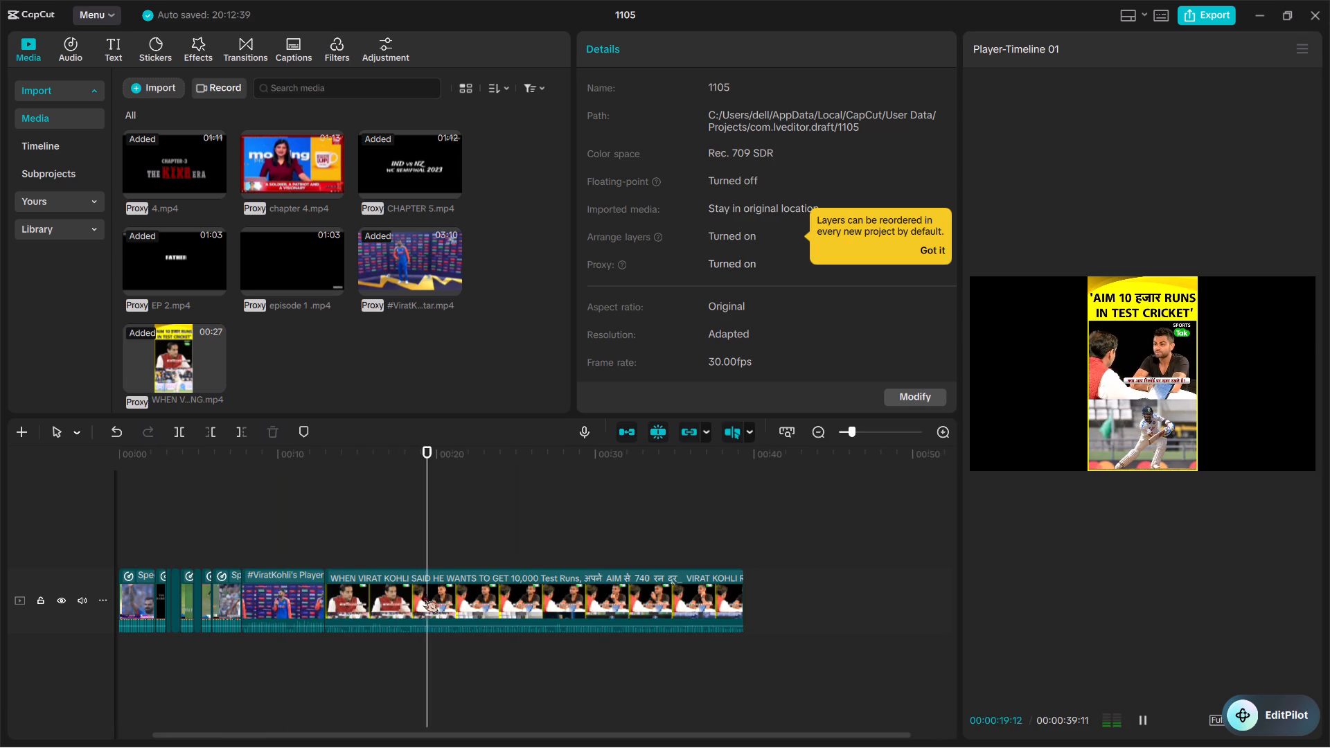
{"action": "key", "text": "space"}
{"action": "scroll", "coordinate": [423, 593], "scroll_direction": "up", "scroll_amount": 16, "text": "ctrl"}
{"action": "key", "text": "space"}
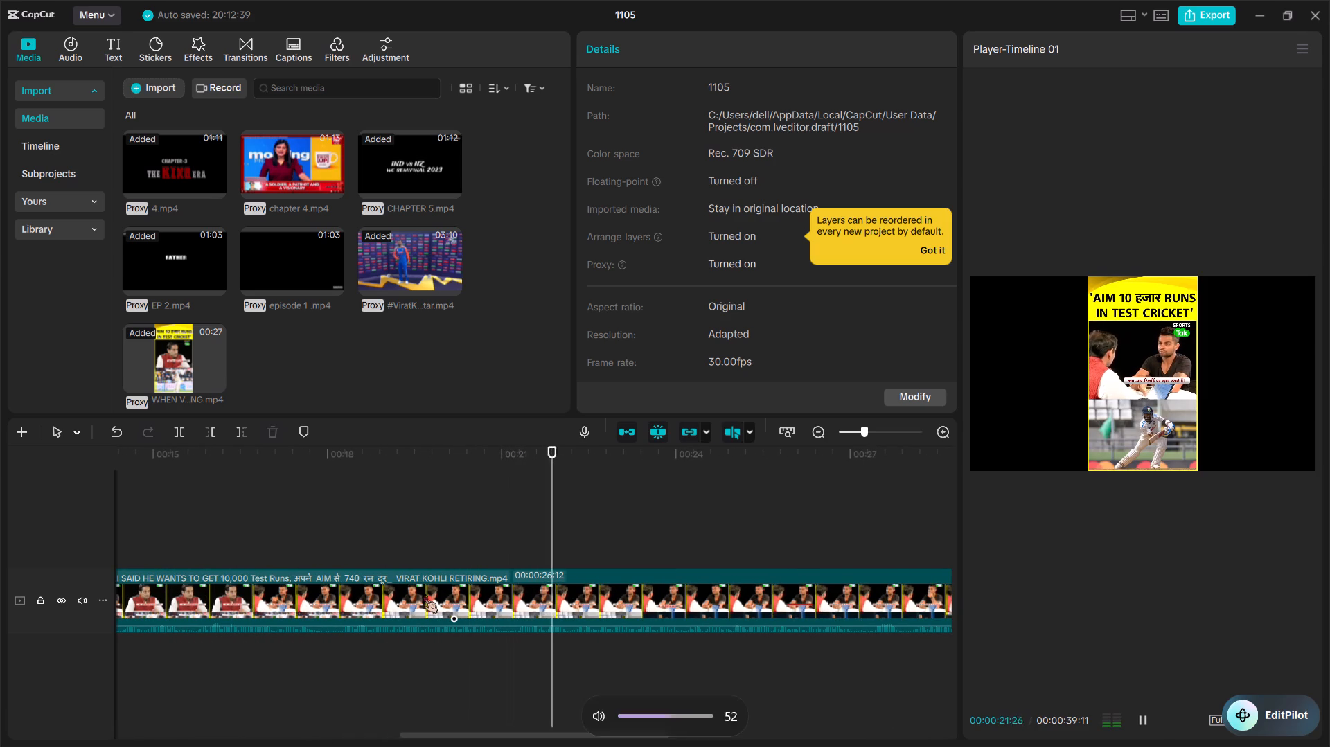
{"action": "scroll", "coordinate": [423, 593], "scroll_direction": "right", "scroll_amount": 1}
{"action": "key", "text": "space"}
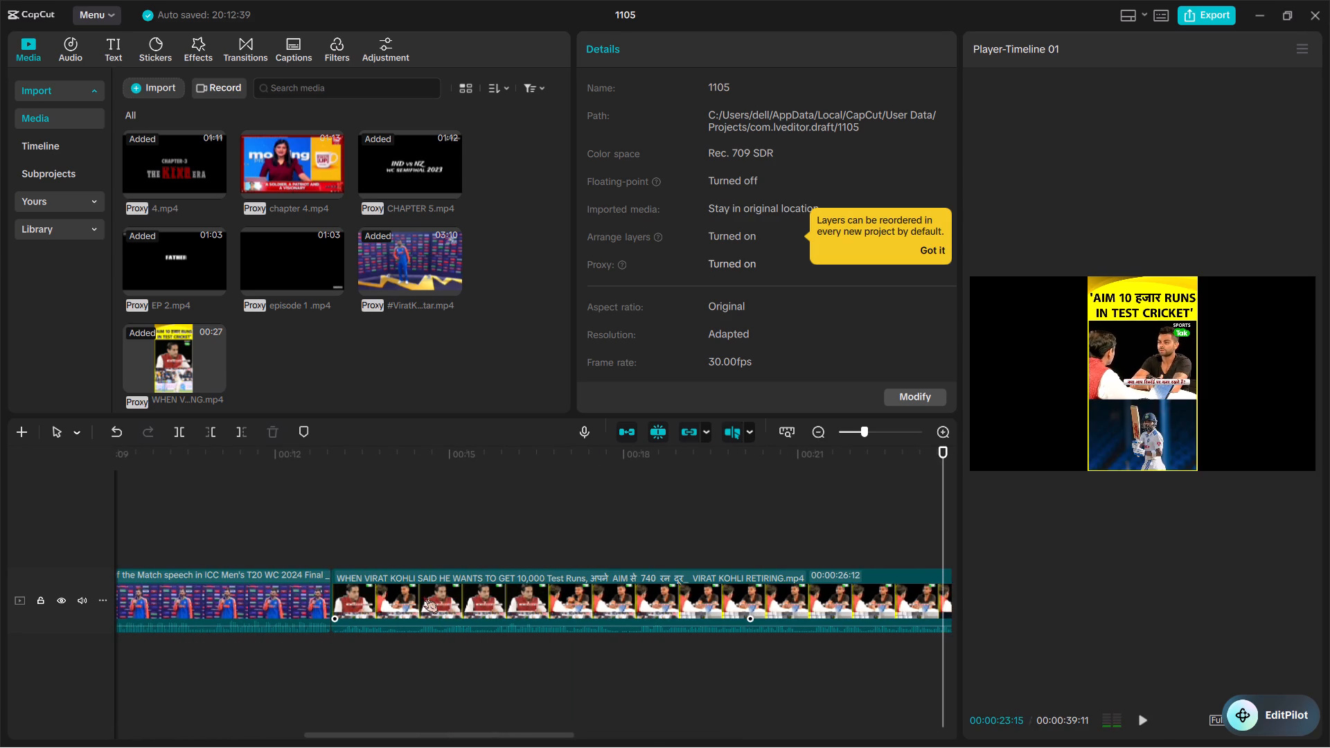
{"action": "key", "text": "space"}
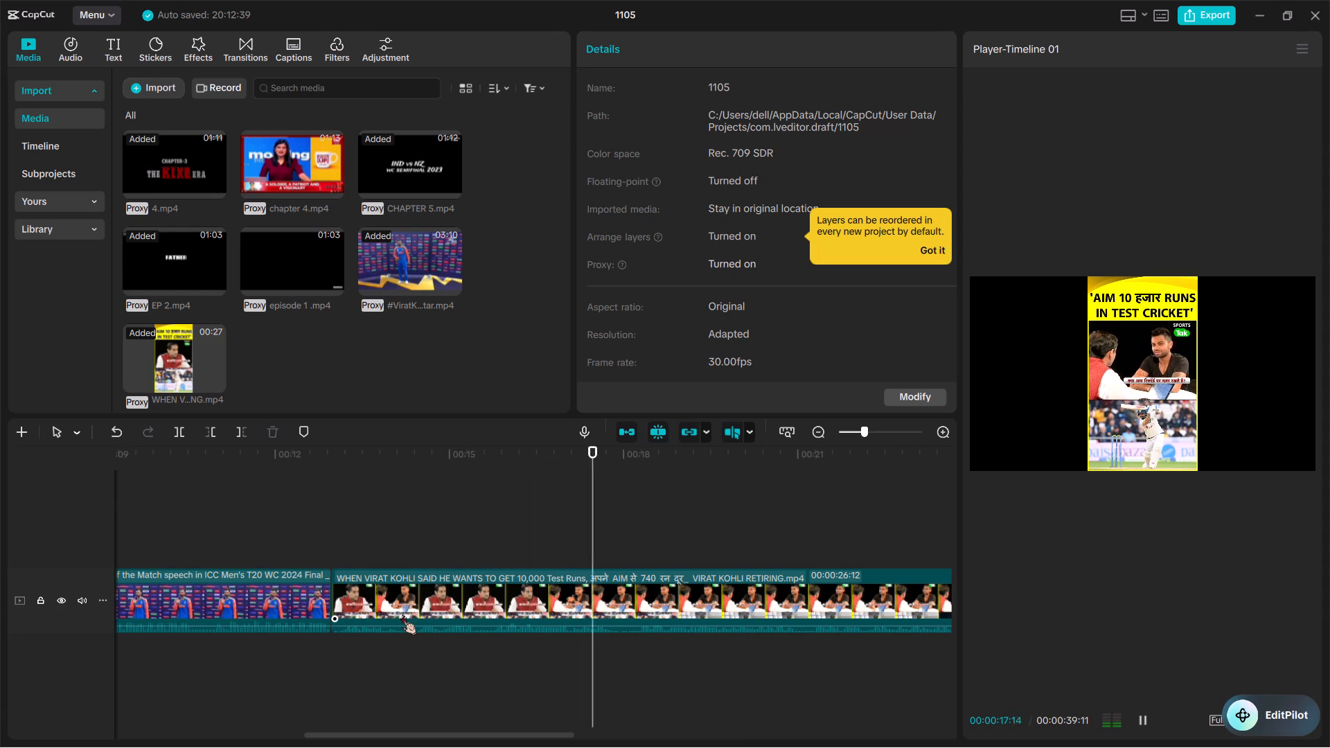
{"action": "scroll", "coordinate": [402, 614], "scroll_direction": "left", "scroll_amount": 1}
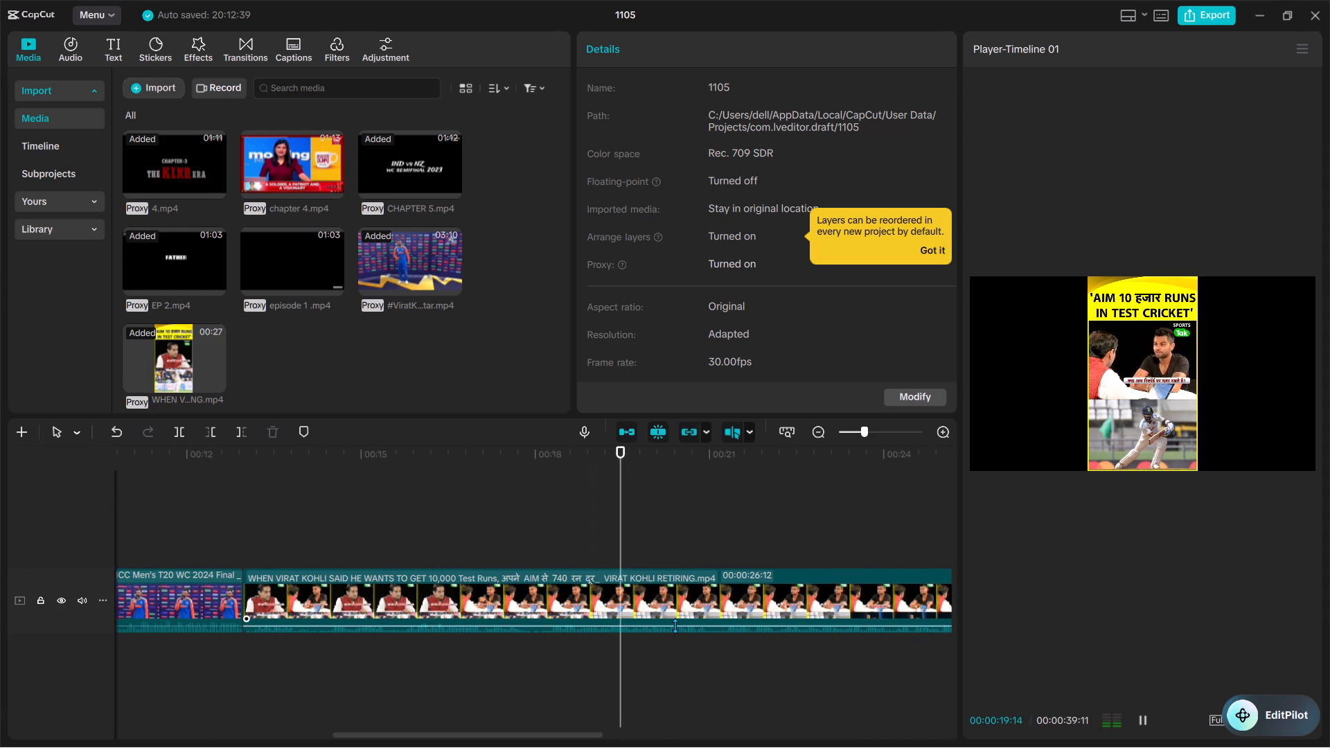
{"action": "scroll", "coordinate": [675, 625], "scroll_direction": "left", "scroll_amount": 2}
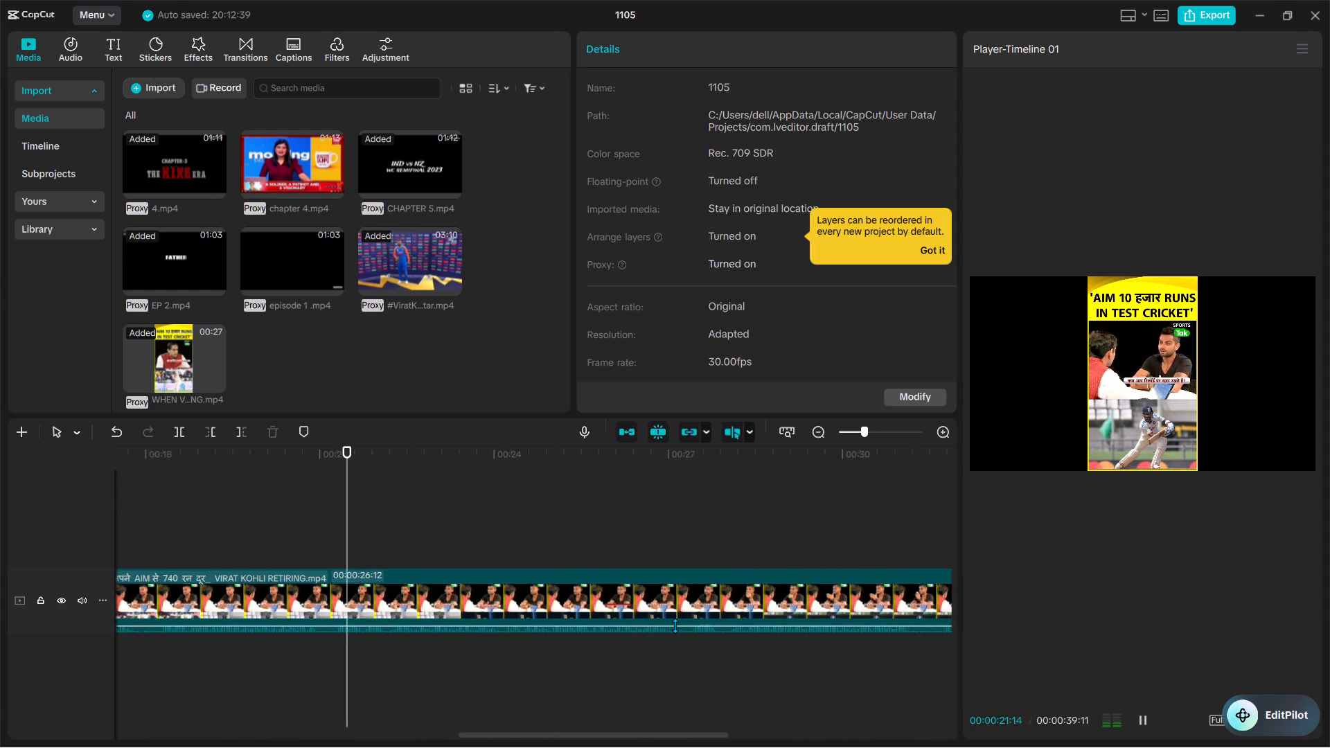
{"action": "scroll", "coordinate": [675, 625], "scroll_direction": "down", "scroll_amount": 7, "text": "ctrl"}
{"action": "scroll", "coordinate": [675, 625], "scroll_direction": "left", "scroll_amount": 1}
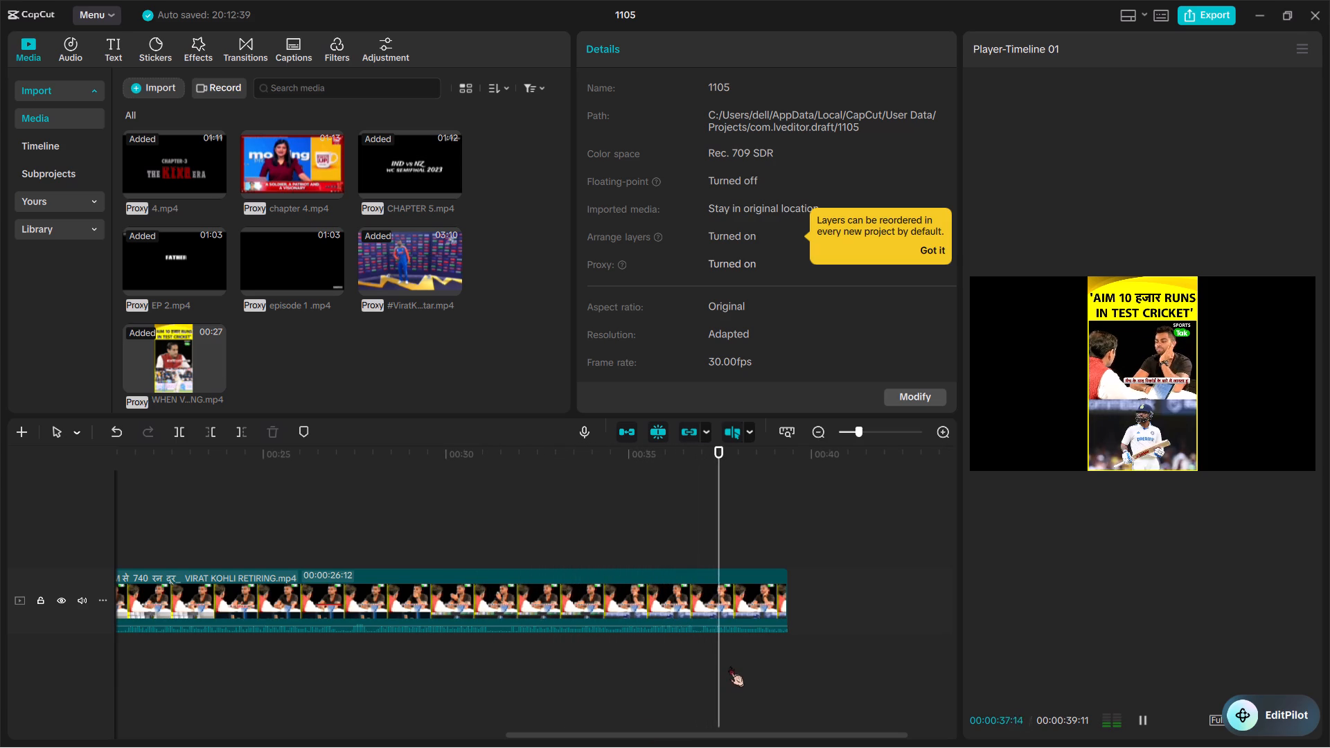
{"action": "key", "text": "space"}
{"action": "scroll", "coordinate": [729, 666], "scroll_direction": "up", "scroll_amount": 9}
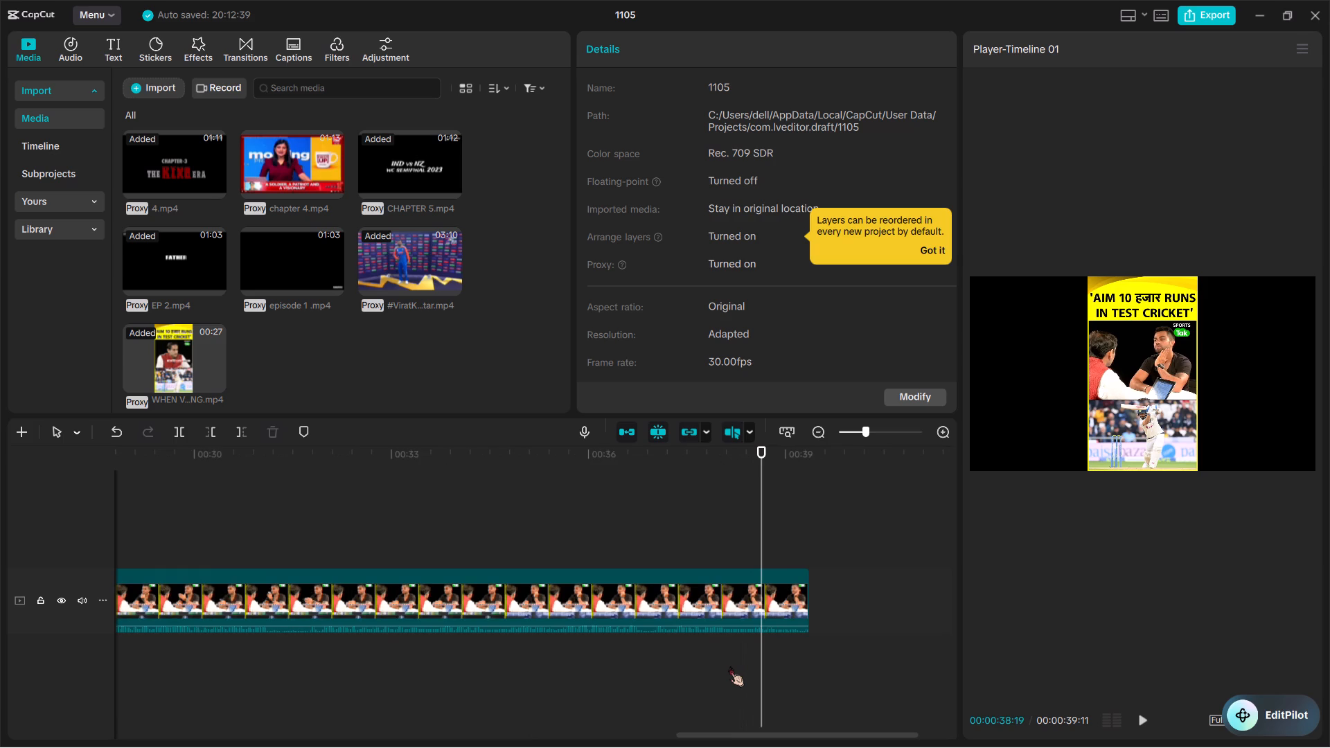
{"action": "scroll", "coordinate": [729, 666], "scroll_direction": "up", "scroll_amount": 8, "text": "ctrl"}
Replay the 10,000 Test Runs clip around 00:00:36, split it at about 00:00:35:17 and delete everything in it before the split.
{"action": "key", "text": "space"}
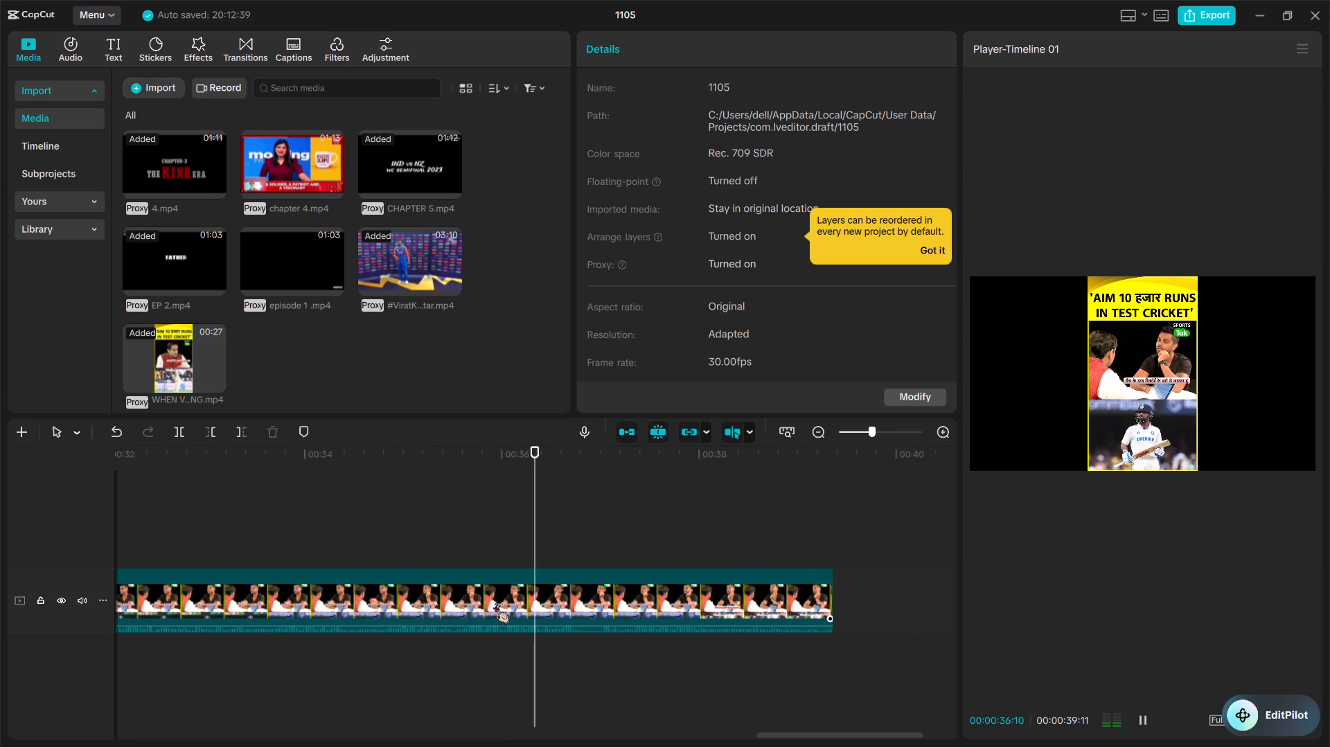
{"action": "key", "text": "space"}
{"action": "key", "text": "space"}
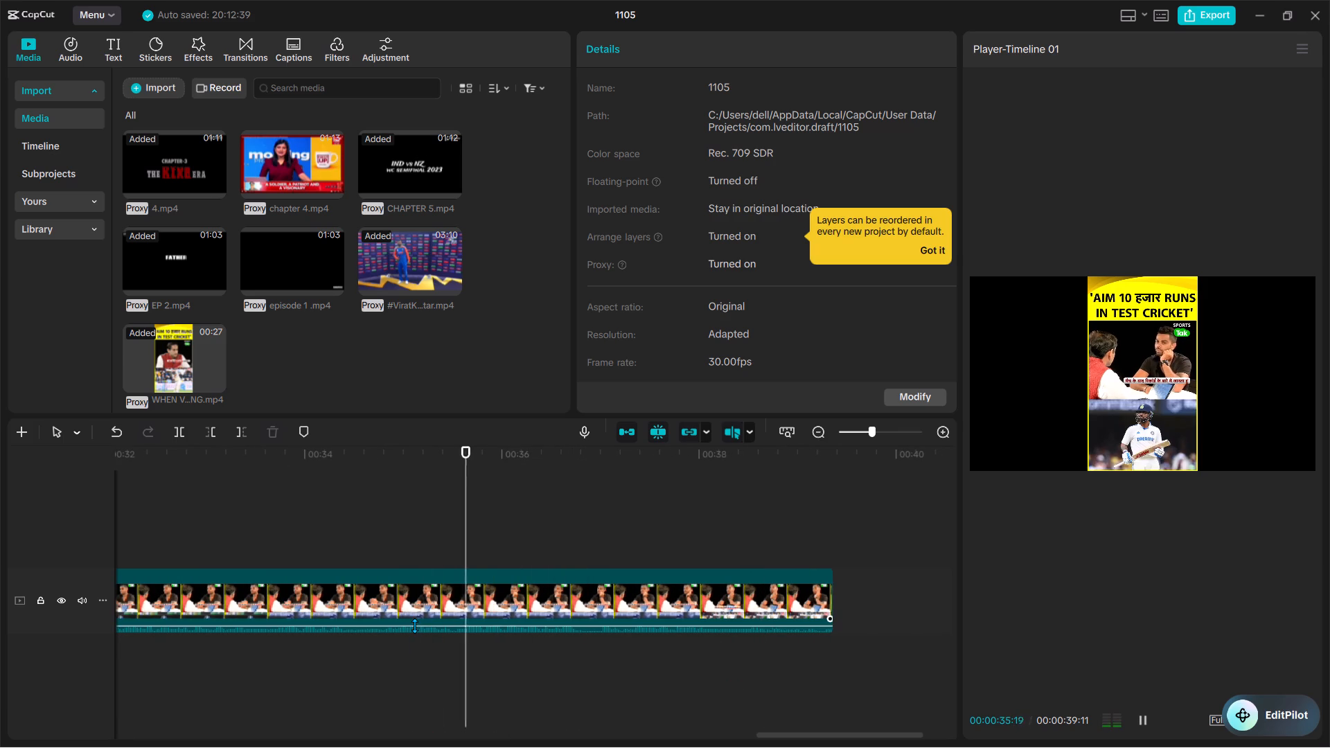
{"action": "key", "text": "space"}
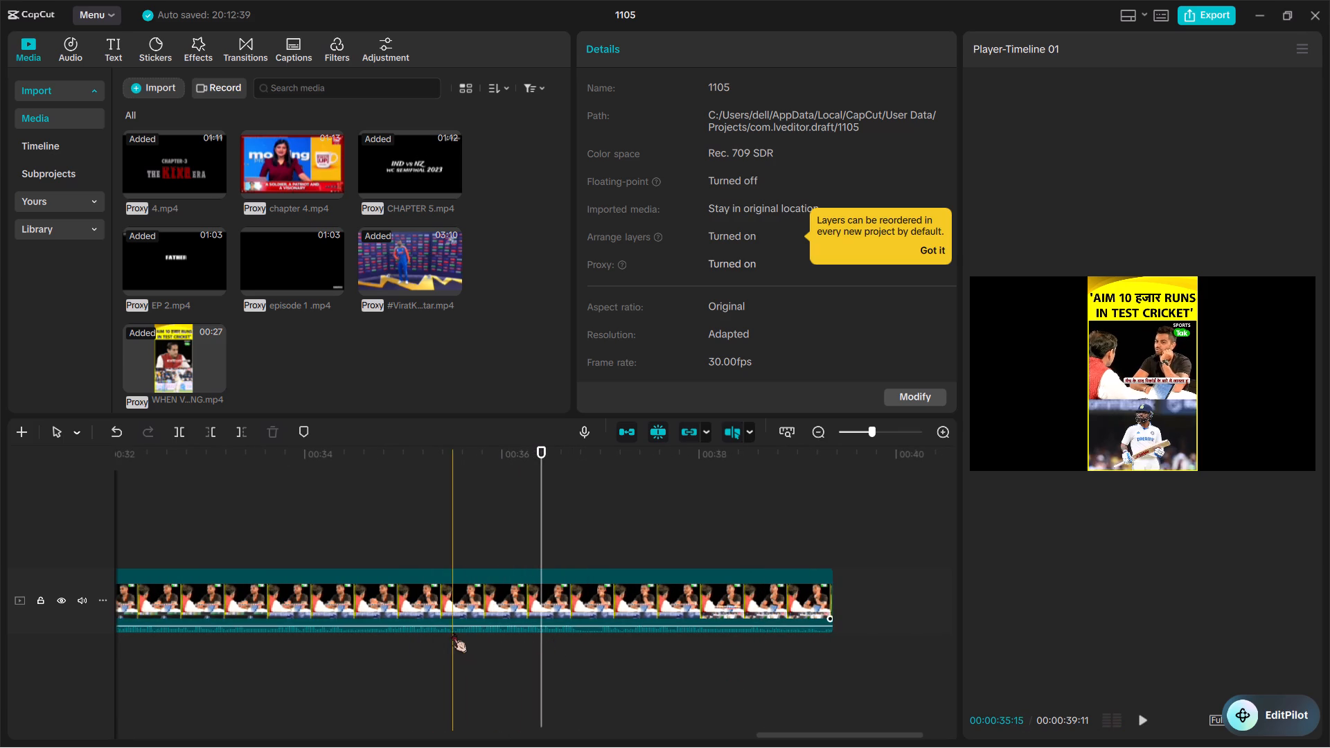
{"action": "key", "text": "space"}
{"action": "key", "text": "space"}
{"action": "key", "text": "space"}
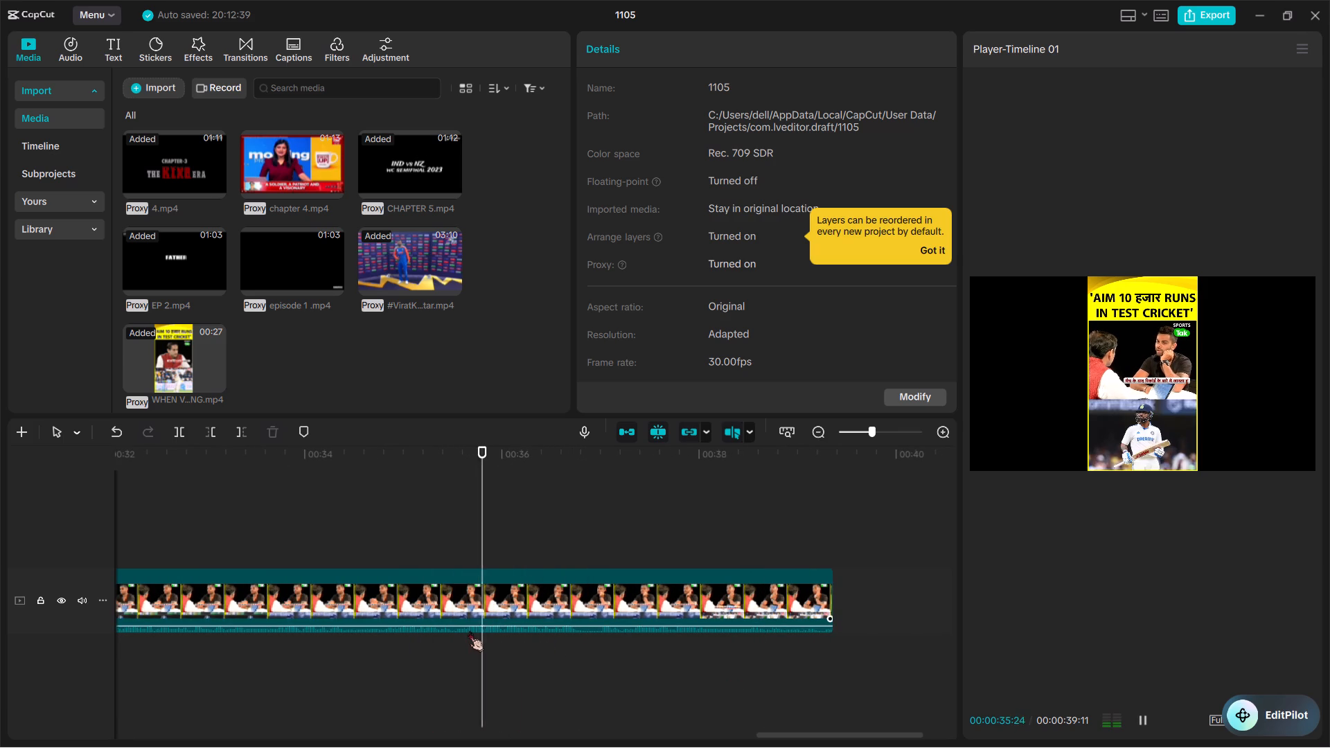
{"action": "key", "text": "space"}
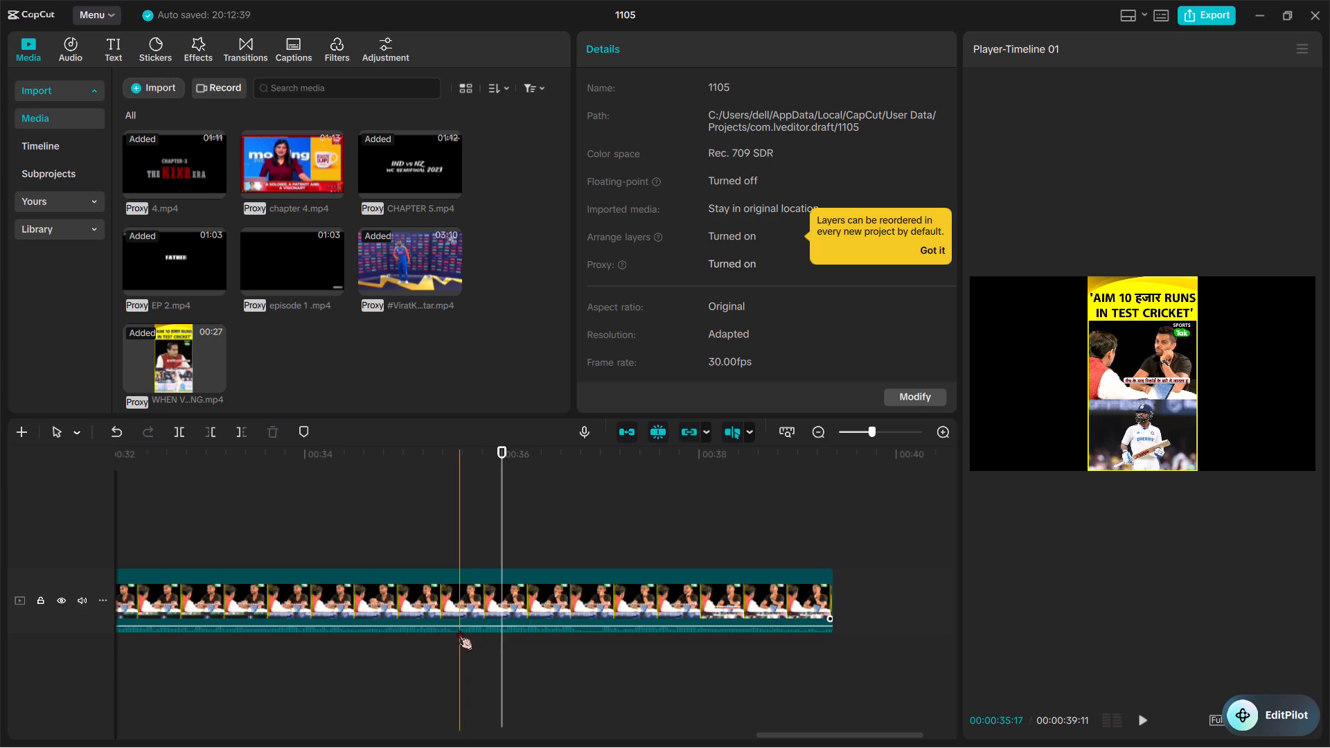
{"action": "key", "text": "ctrl+b"}
{"action": "left_click", "coordinate": [384, 615]}
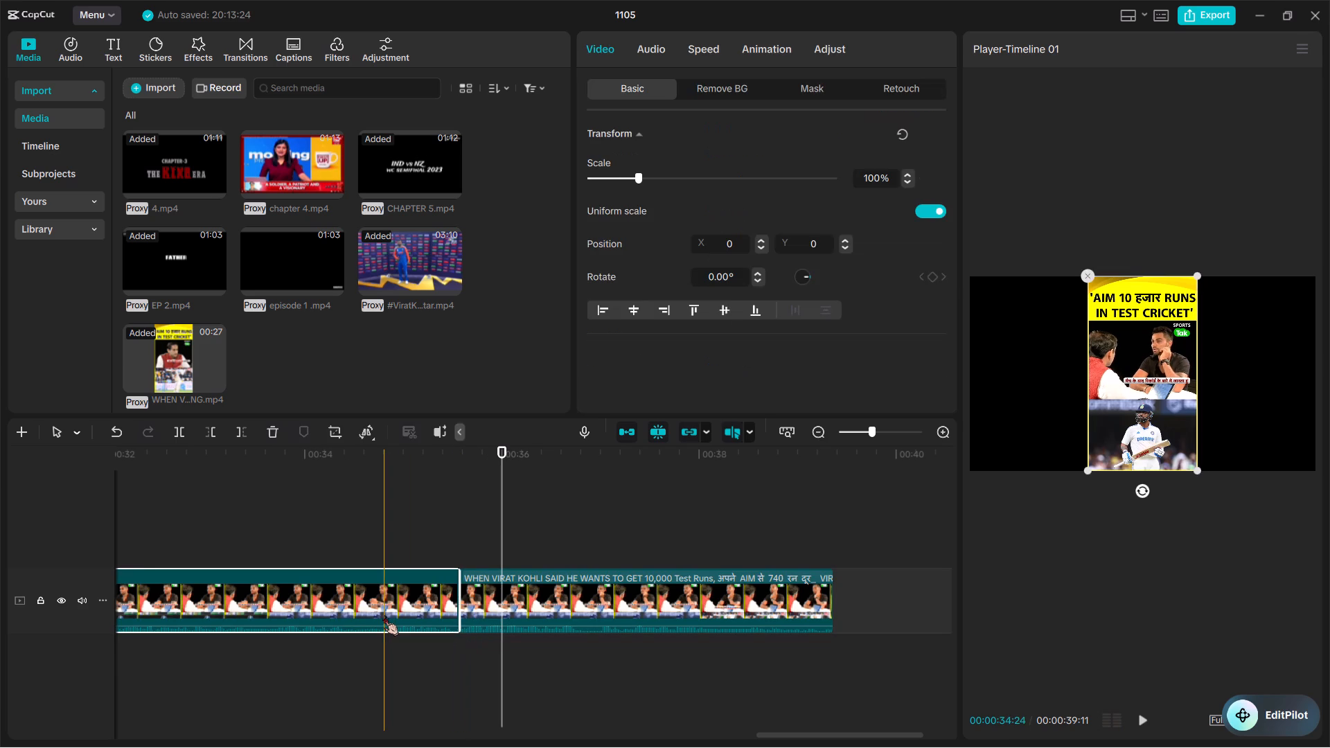
{"action": "key", "text": "BackSpace"}
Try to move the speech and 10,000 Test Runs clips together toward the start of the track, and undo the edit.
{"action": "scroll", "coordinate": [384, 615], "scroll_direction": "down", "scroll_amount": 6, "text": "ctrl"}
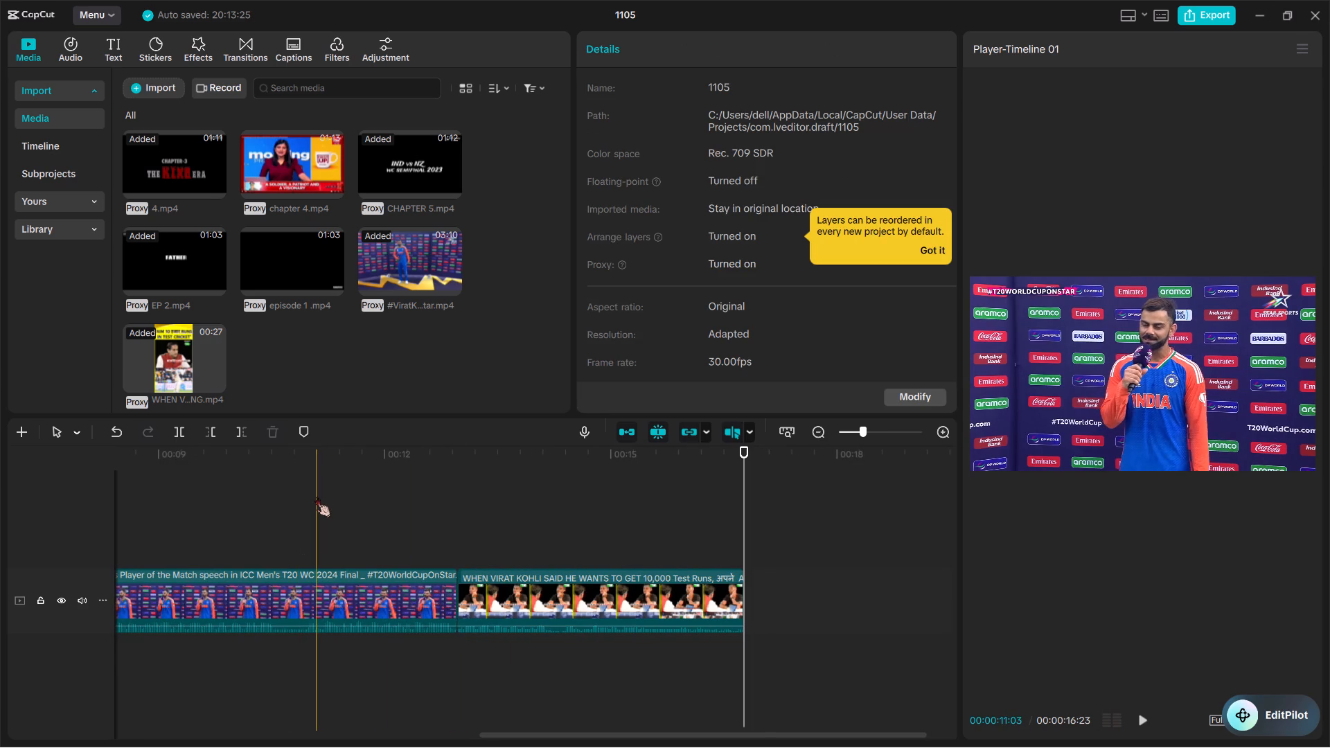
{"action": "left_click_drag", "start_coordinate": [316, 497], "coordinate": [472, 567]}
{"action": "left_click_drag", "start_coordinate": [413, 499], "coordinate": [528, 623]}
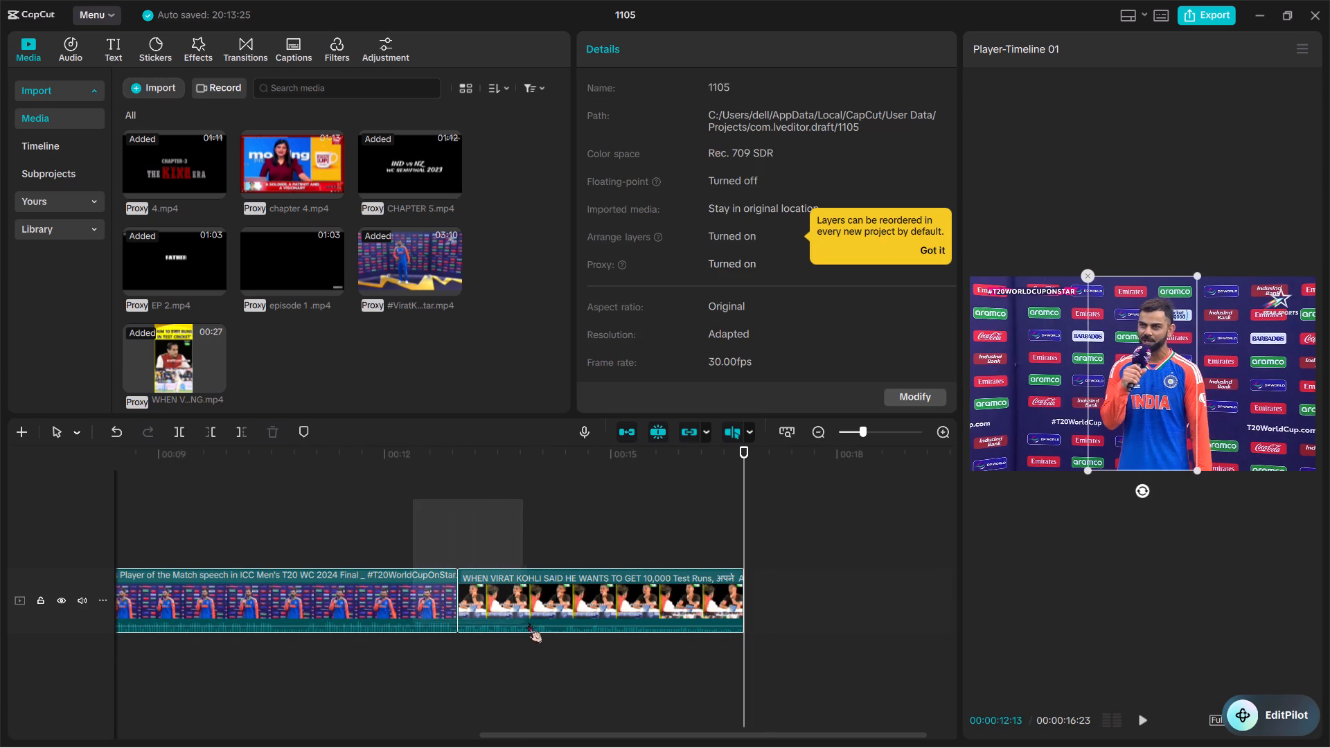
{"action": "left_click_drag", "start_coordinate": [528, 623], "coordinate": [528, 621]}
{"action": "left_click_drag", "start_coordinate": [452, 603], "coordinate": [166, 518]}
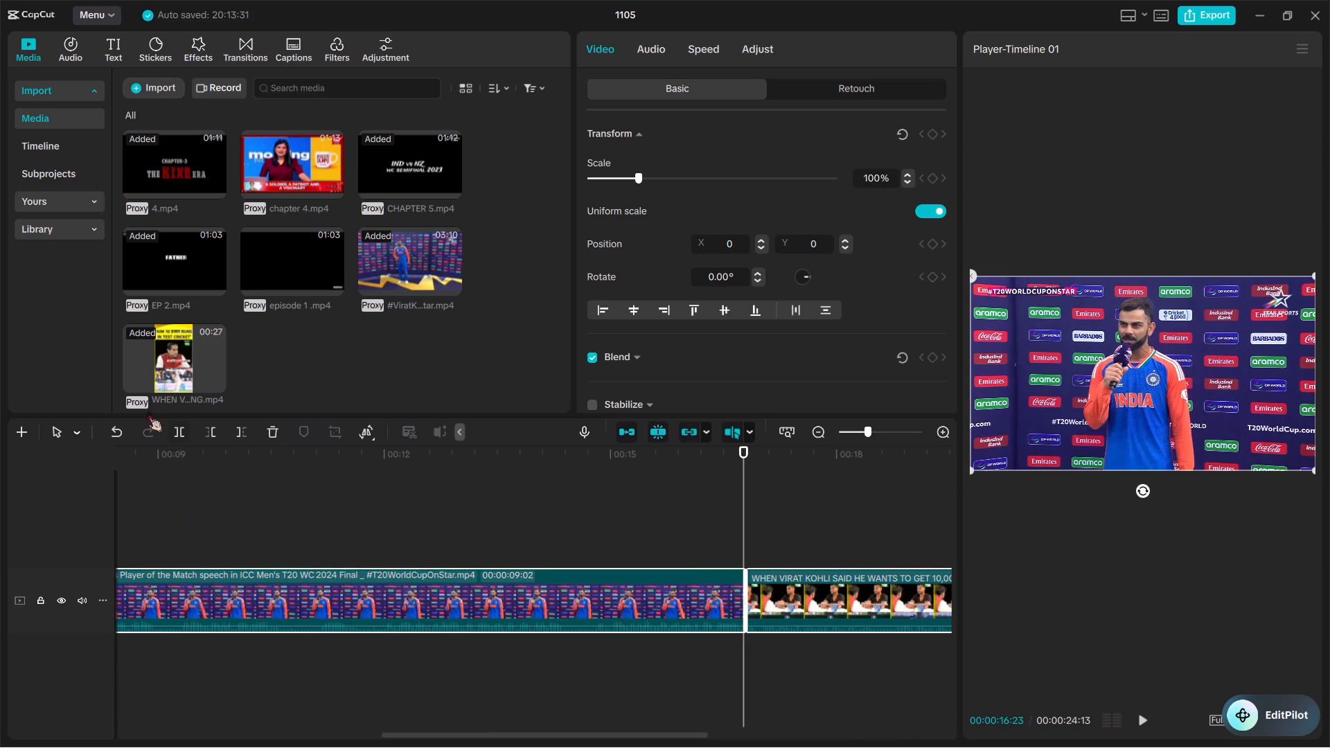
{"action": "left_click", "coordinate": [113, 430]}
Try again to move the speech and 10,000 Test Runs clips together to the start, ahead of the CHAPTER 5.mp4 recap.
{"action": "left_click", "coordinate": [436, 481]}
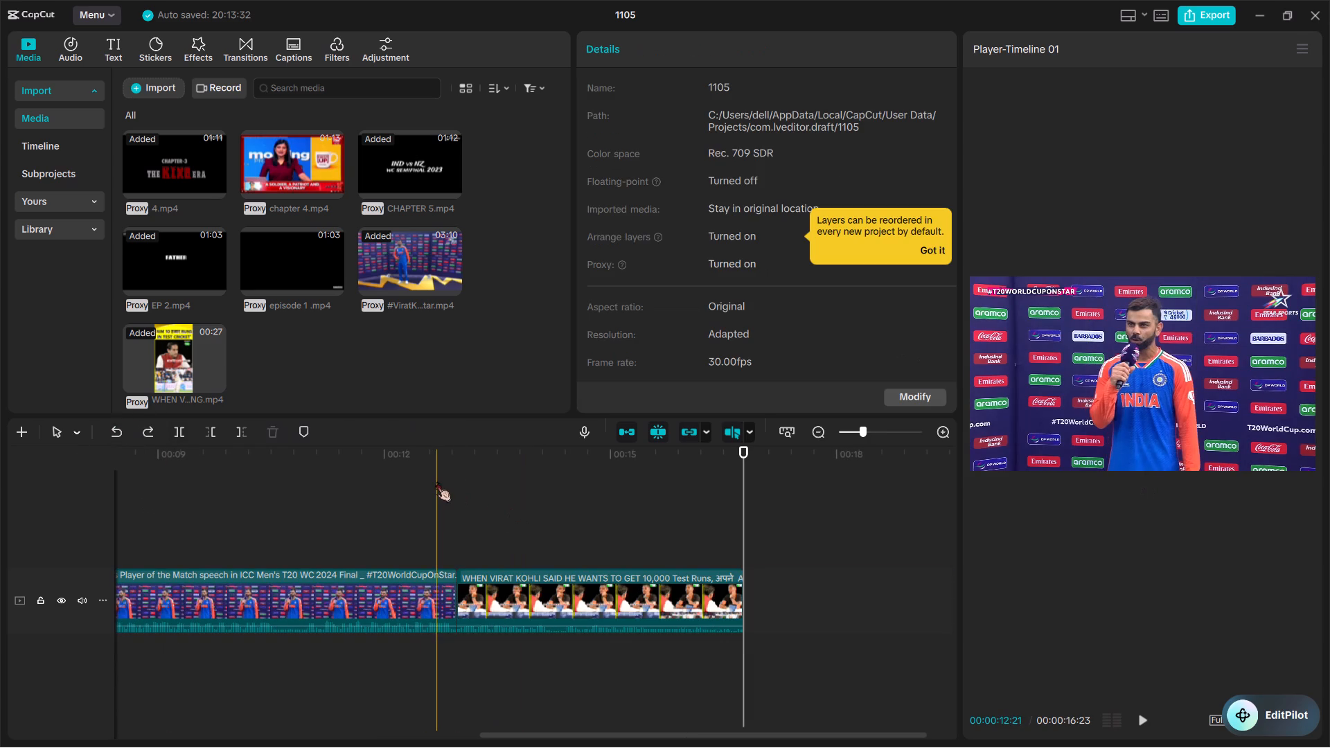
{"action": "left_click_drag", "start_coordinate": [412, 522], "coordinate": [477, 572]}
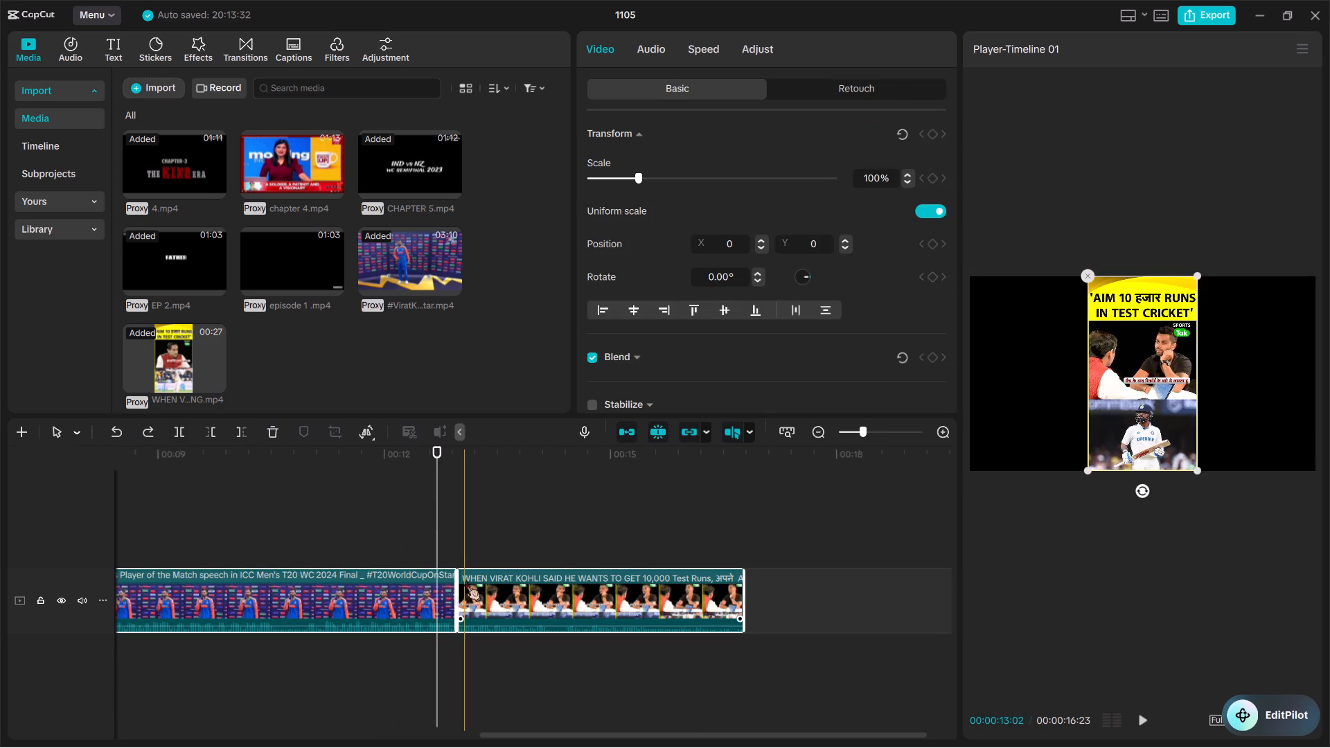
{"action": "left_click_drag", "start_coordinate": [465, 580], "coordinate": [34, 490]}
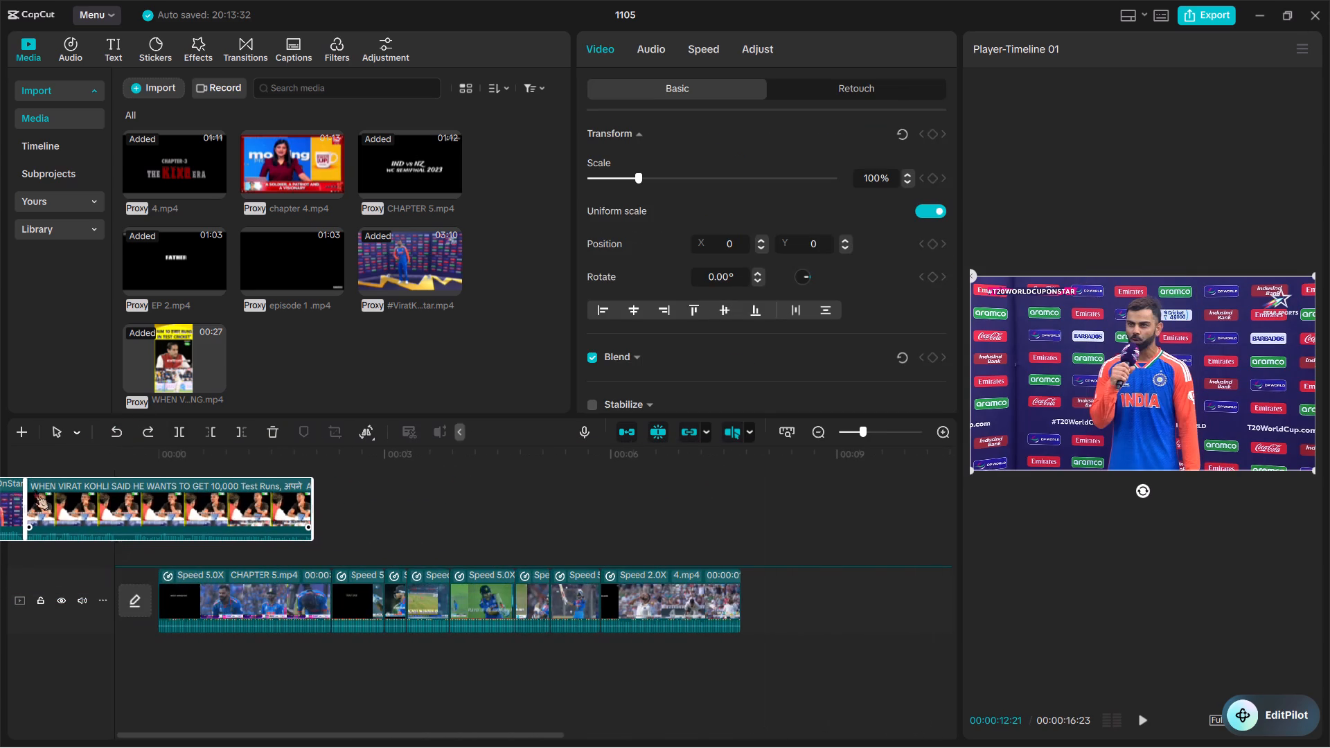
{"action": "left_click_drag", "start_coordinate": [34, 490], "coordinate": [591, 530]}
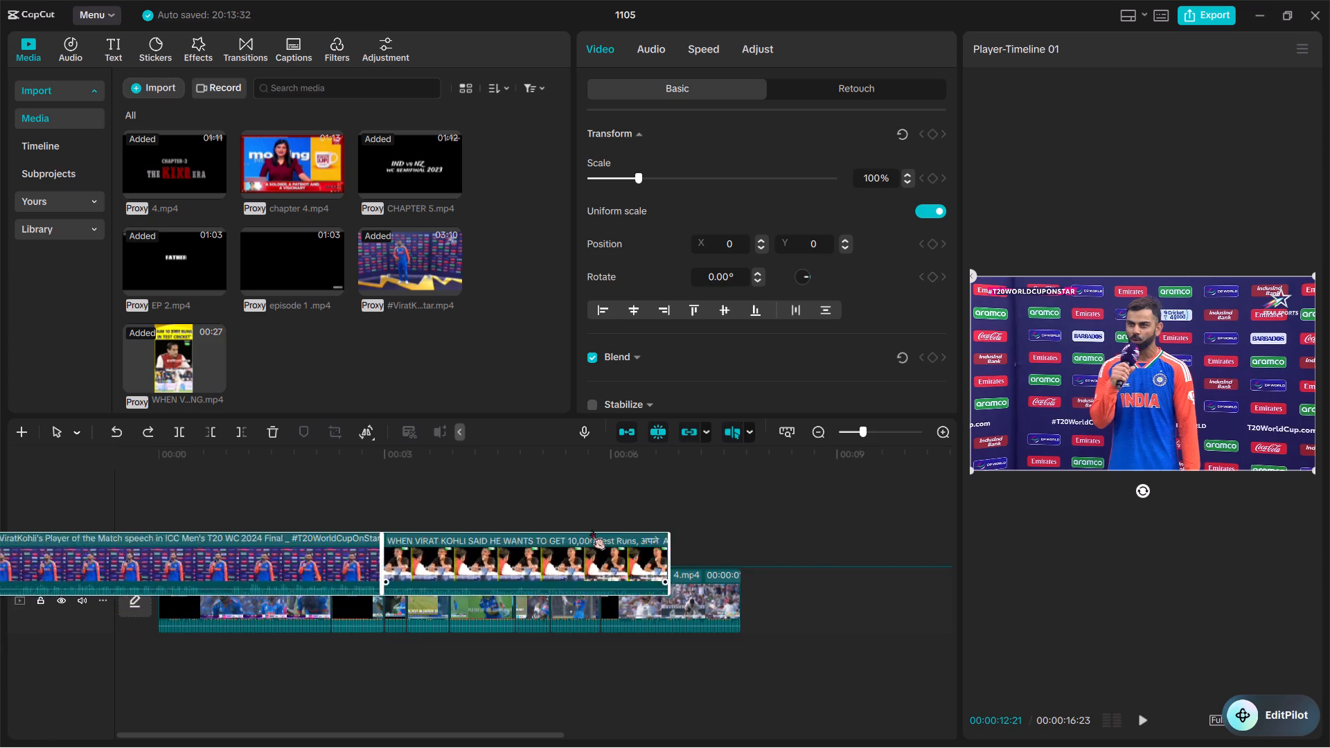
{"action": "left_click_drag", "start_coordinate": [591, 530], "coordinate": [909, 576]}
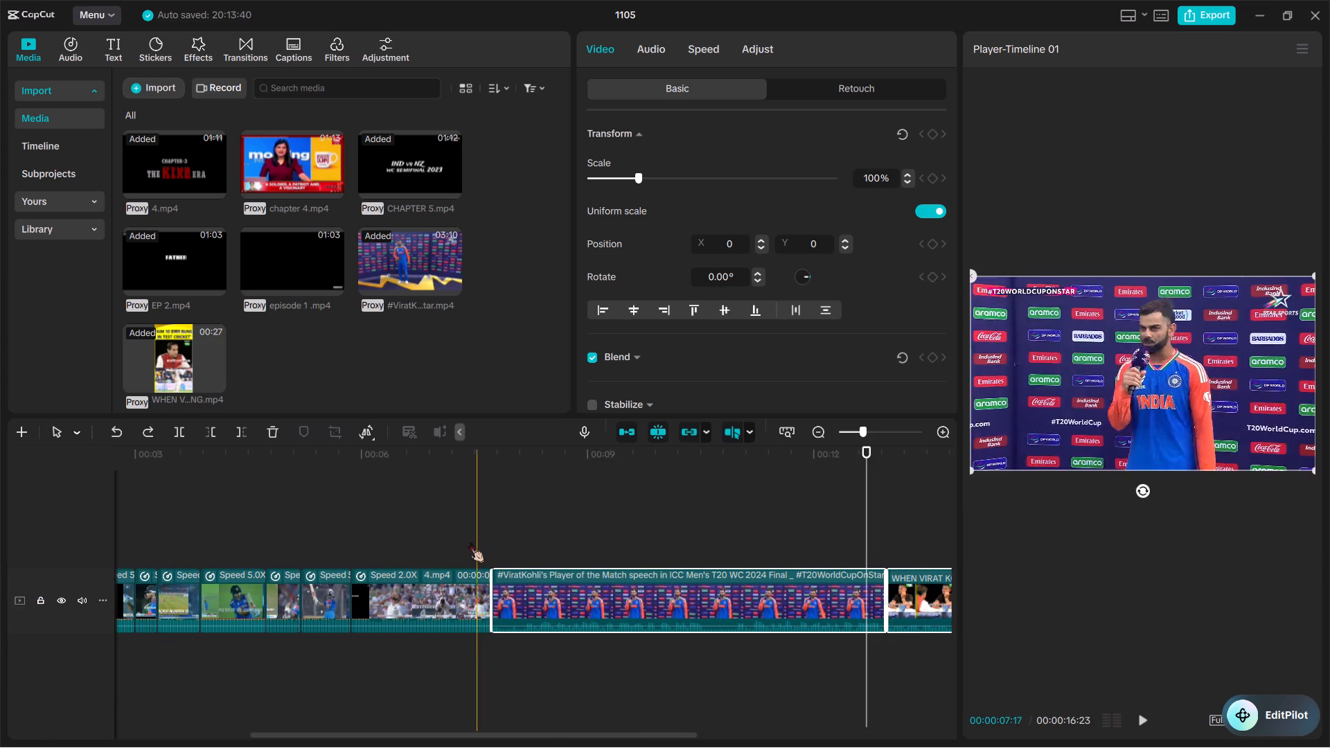
Play the reversed recap from the start of the timeline to check how its picture and sound run.
{"action": "left_click", "coordinate": [461, 540]}
{"action": "scroll", "coordinate": [299, 526], "scroll_direction": "down", "scroll_amount": 12, "text": "ctrl"}
{"action": "scroll", "coordinate": [299, 526], "scroll_direction": "right", "scroll_amount": 2}
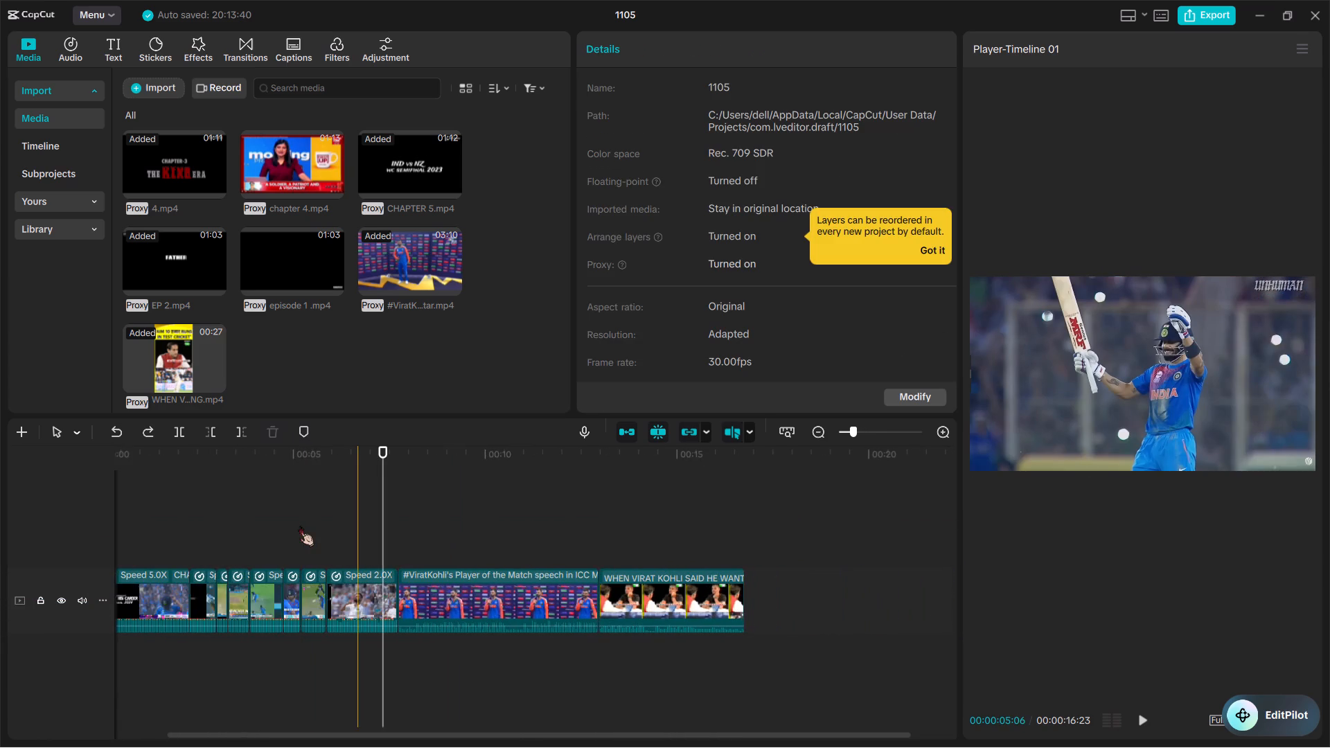
{"action": "scroll", "coordinate": [299, 526], "scroll_direction": "right", "scroll_amount": 1}
{"action": "key", "text": "space"}
{"action": "key", "text": "space"}
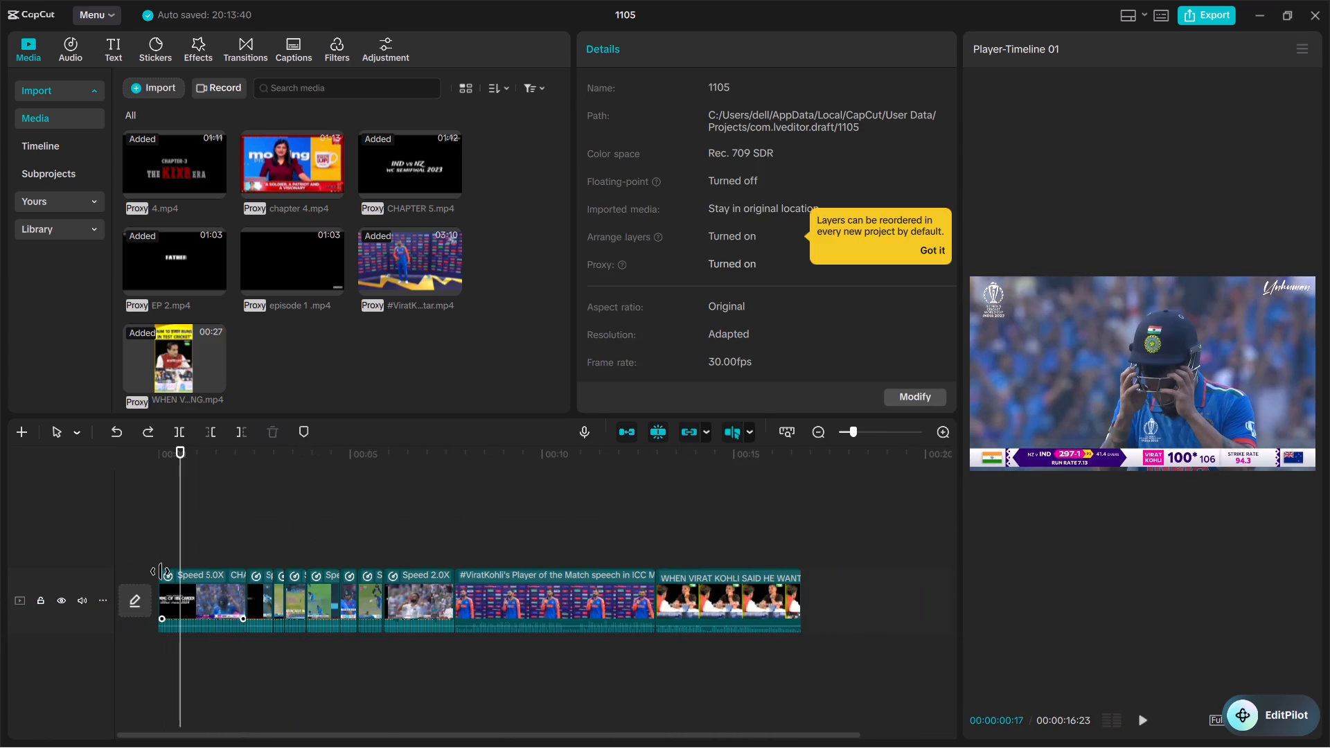
{"action": "key", "text": "space"}
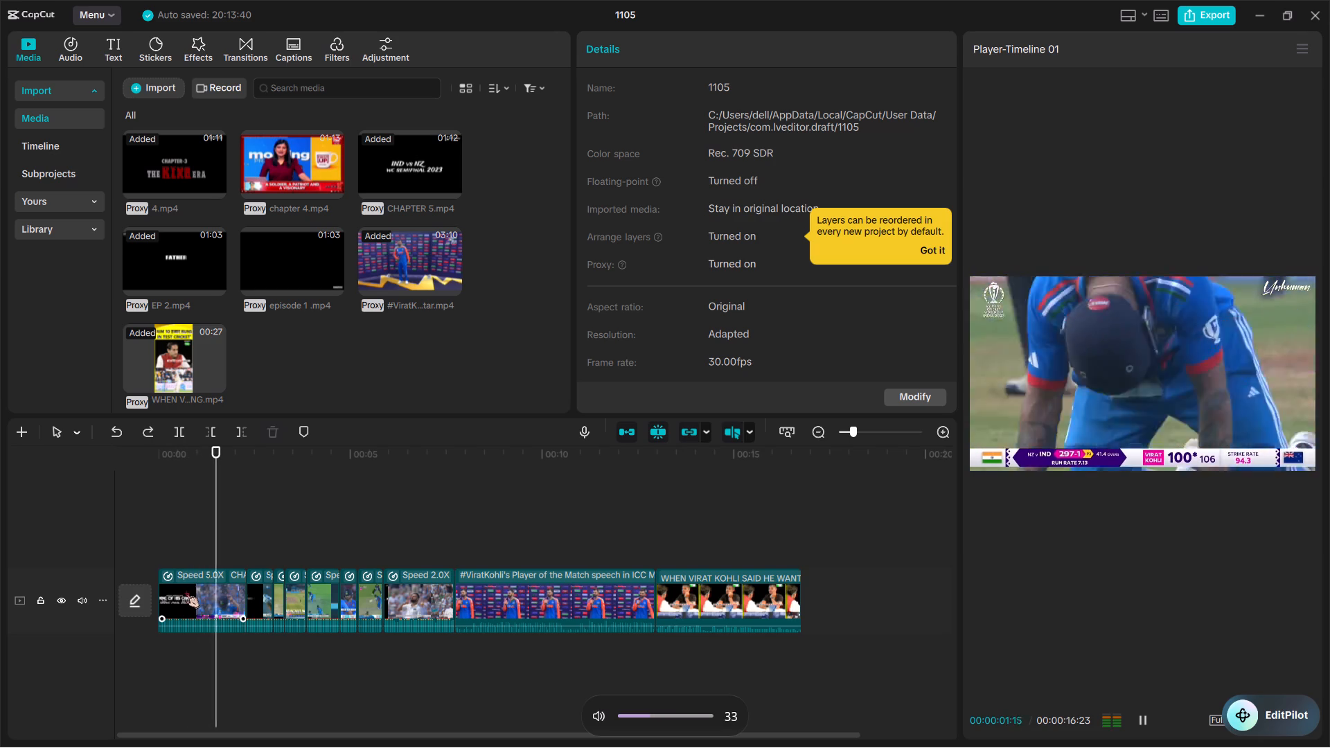
{"action": "key", "text": "space"}
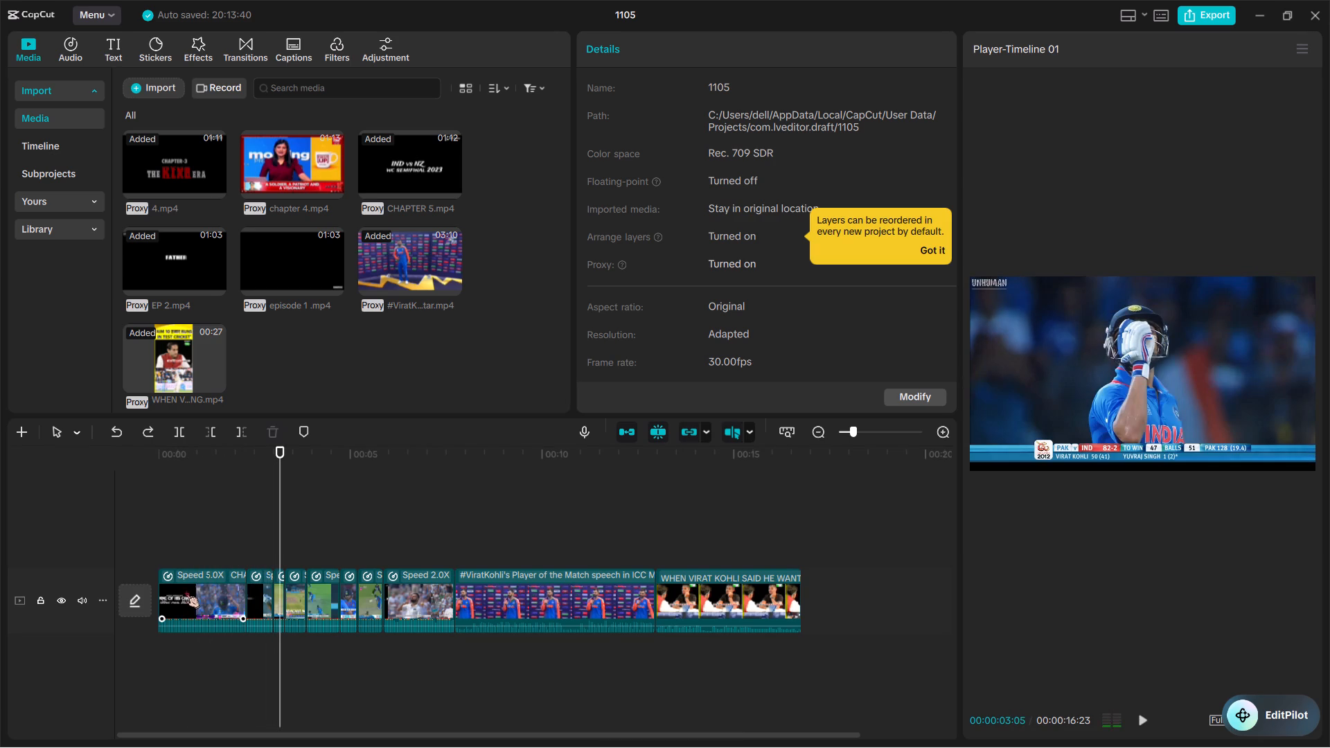
Mute all the sped-up recap clips, from the first CHAPTER 5.mp4 clip through 4.mp4, by lowering their volume to the minimum.
{"action": "scroll", "coordinate": [185, 588], "scroll_direction": "up", "scroll_amount": 10}
{"action": "scroll", "coordinate": [0, 586], "scroll_direction": "up", "scroll_amount": 8, "text": "ctrl"}
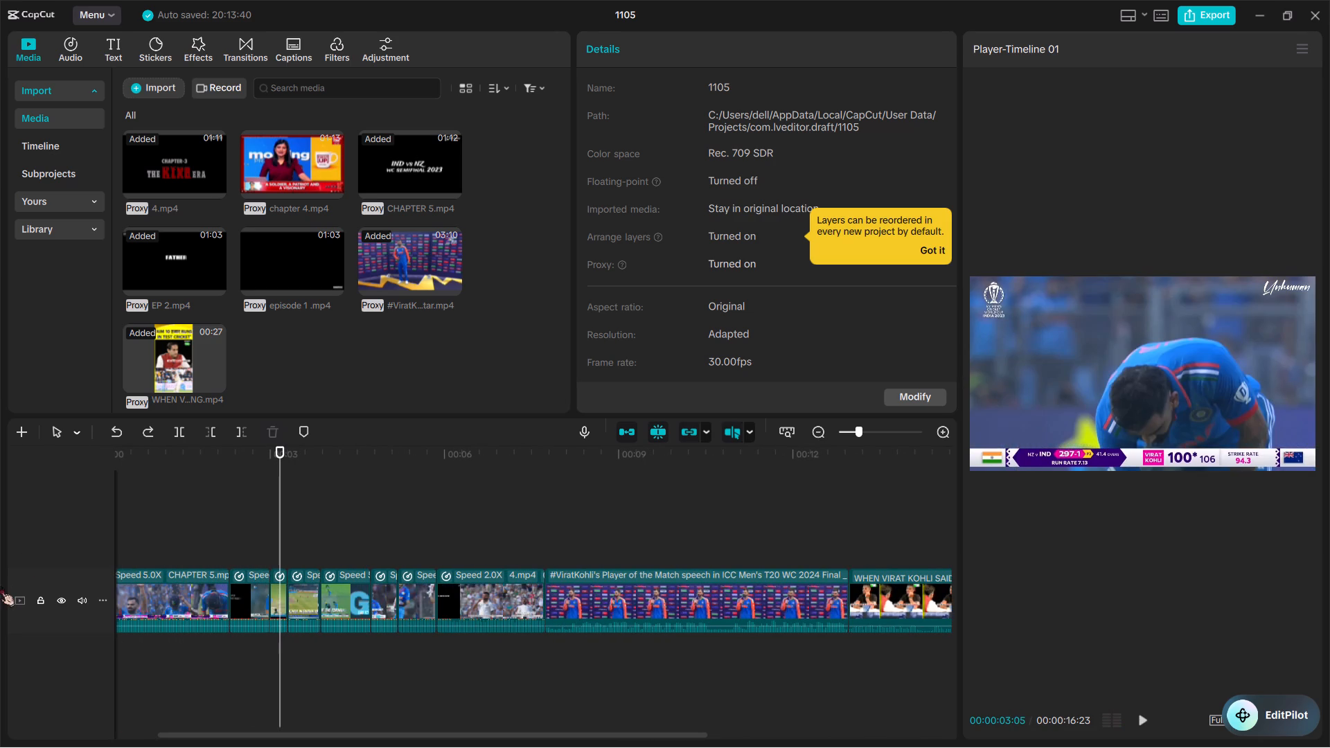
{"action": "scroll", "coordinate": [112, 571], "scroll_direction": "up", "scroll_amount": 8, "text": "ctrl"}
{"action": "scroll", "coordinate": [236, 633], "scroll_direction": "up", "scroll_amount": 7, "text": "ctrl"}
{"action": "scroll", "coordinate": [236, 633], "scroll_direction": "right", "scroll_amount": 2}
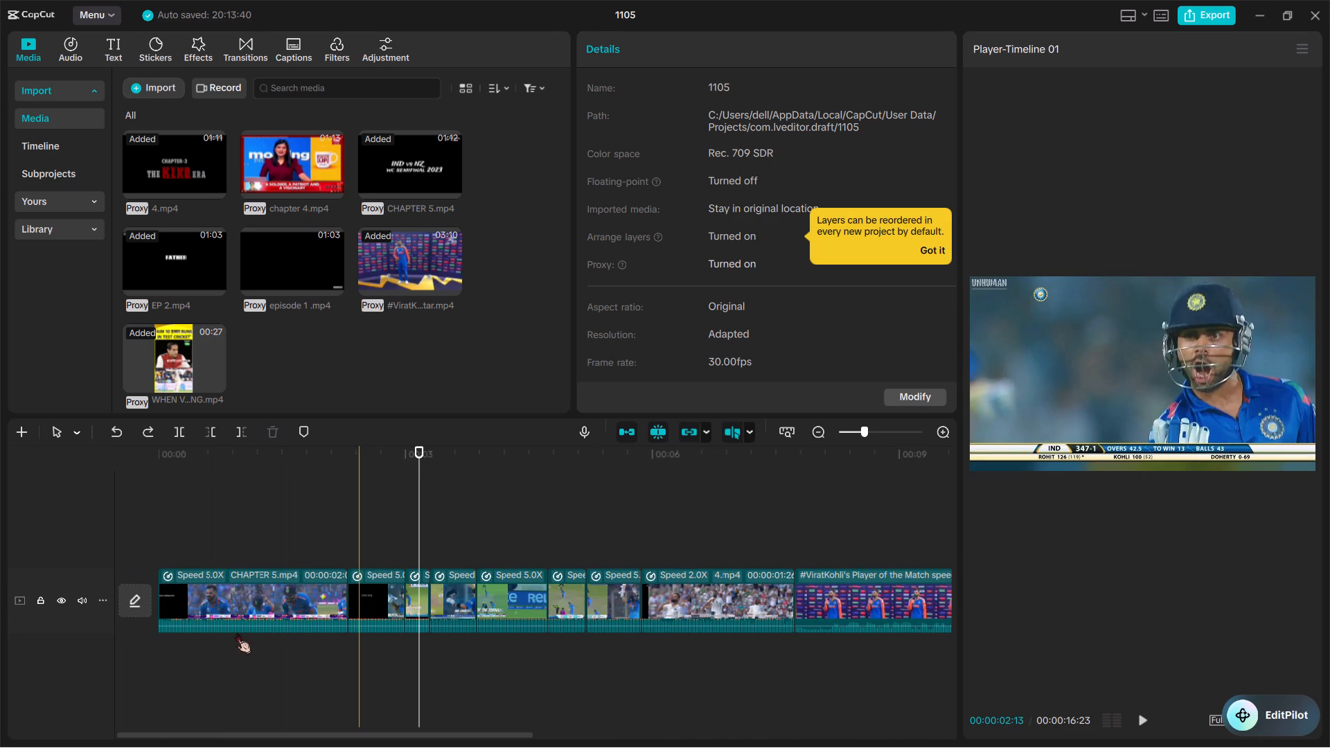
{"action": "left_click_drag", "start_coordinate": [254, 483], "coordinate": [762, 578]}
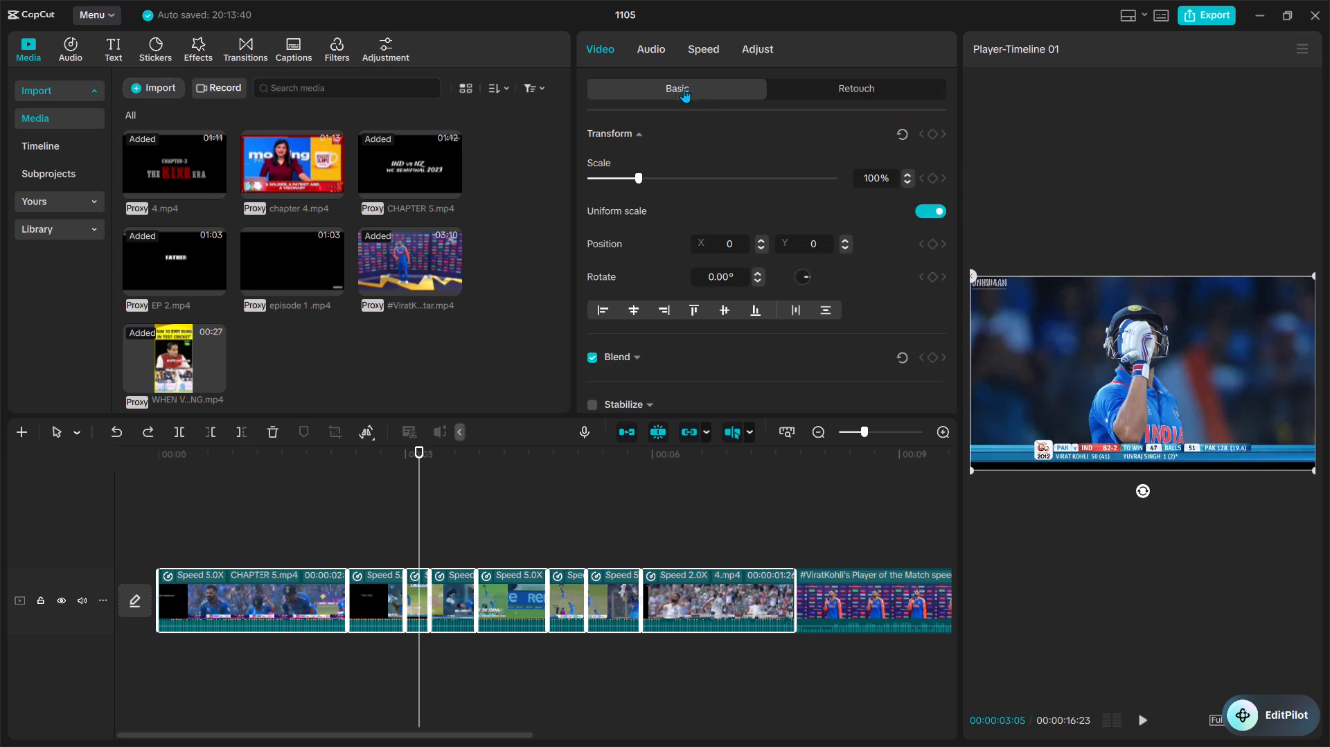
{"action": "left_click", "coordinate": [667, 61]}
{"action": "left_click_drag", "start_coordinate": [729, 174], "coordinate": [543, 185]}
{"action": "left_click", "coordinate": [355, 536]}
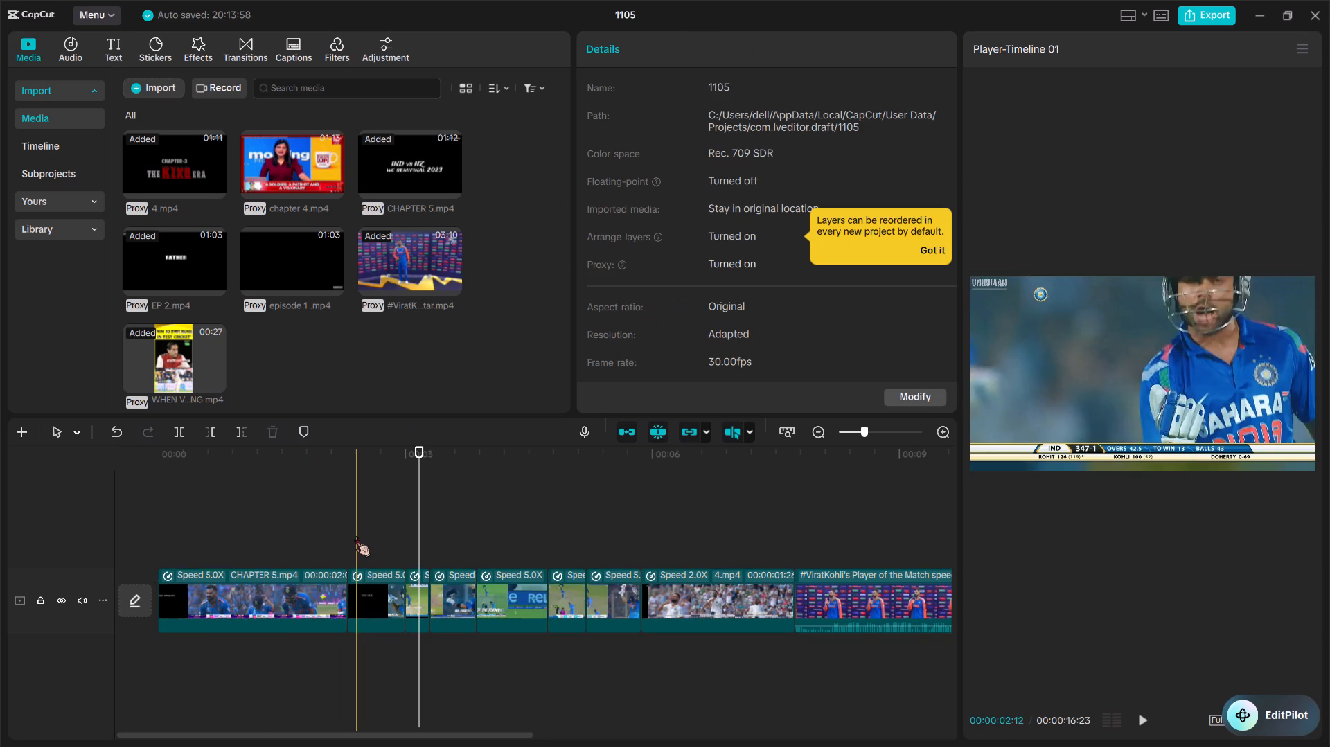
Move the speech and 10,000 Test Runs clips together onto a layer above the recap, near the start of the timeline.
{"action": "key", "text": "space"}
{"action": "key", "text": "space"}
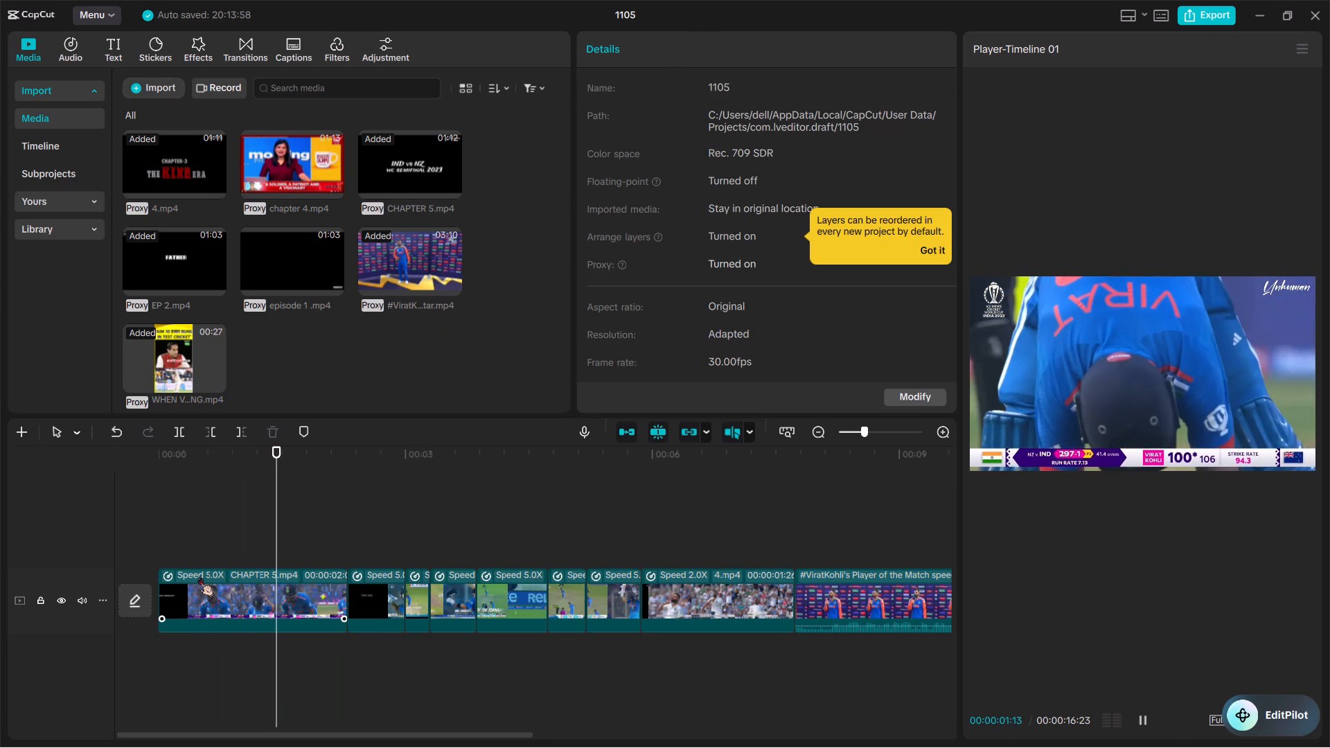
{"action": "scroll", "coordinate": [826, 573], "scroll_direction": "left", "scroll_amount": 1}
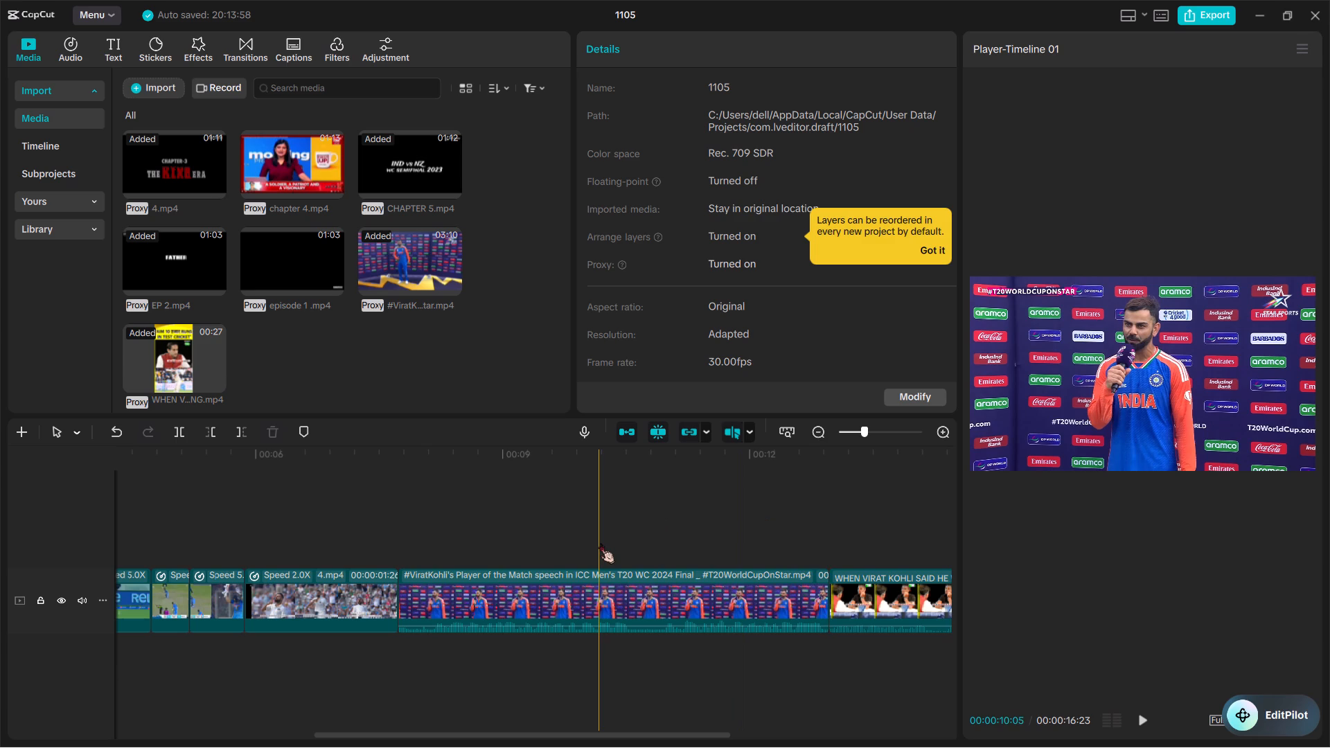
{"action": "left_click_drag", "start_coordinate": [600, 543], "coordinate": [877, 587]}
{"action": "left_click_drag", "start_coordinate": [822, 592], "coordinate": [702, 517]}
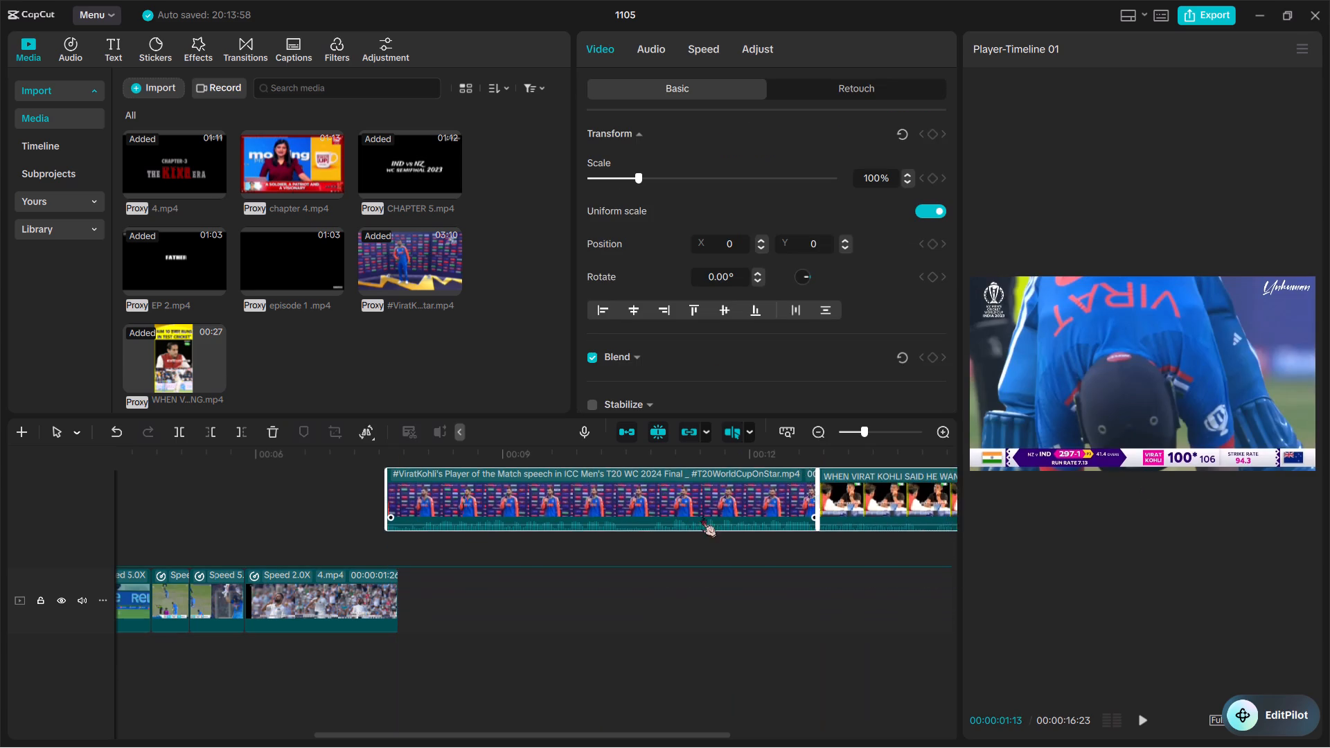
{"action": "left_click_drag", "start_coordinate": [702, 517], "coordinate": [130, 584]}
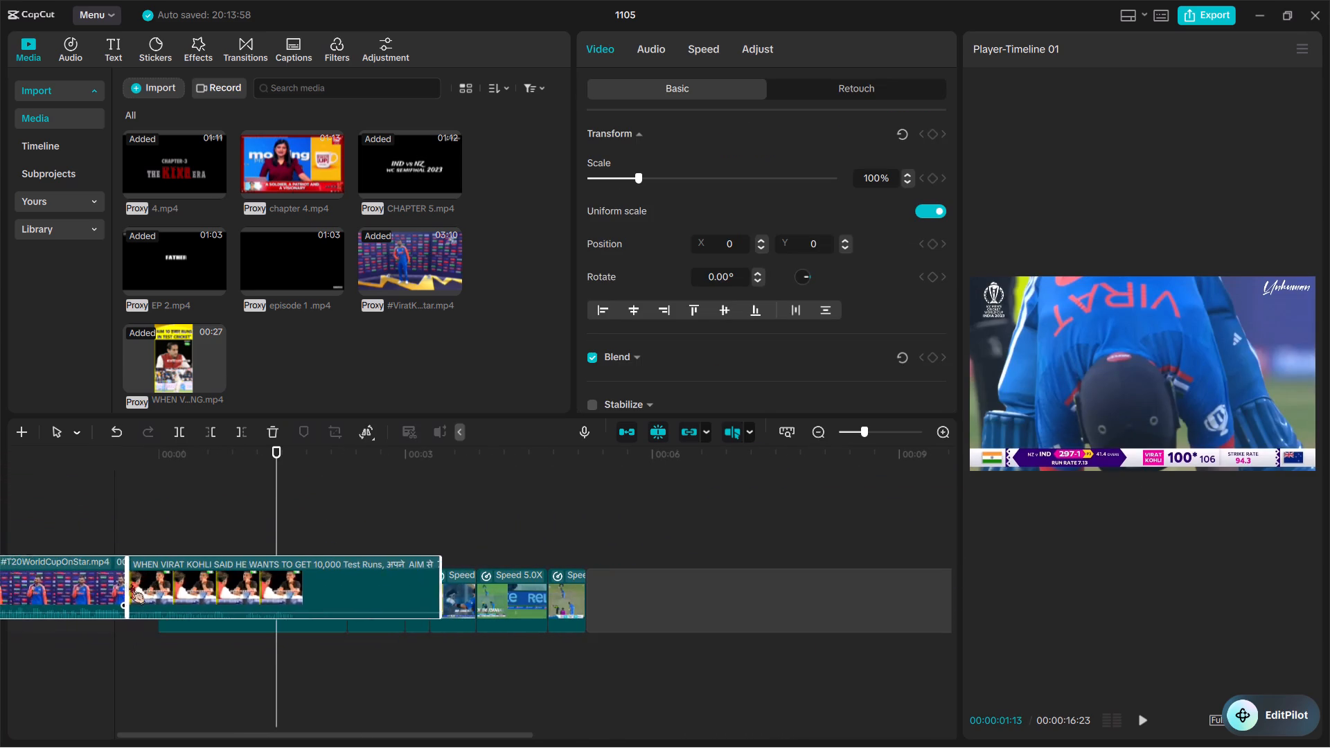
{"action": "left_click_drag", "start_coordinate": [130, 584], "coordinate": [557, 478]}
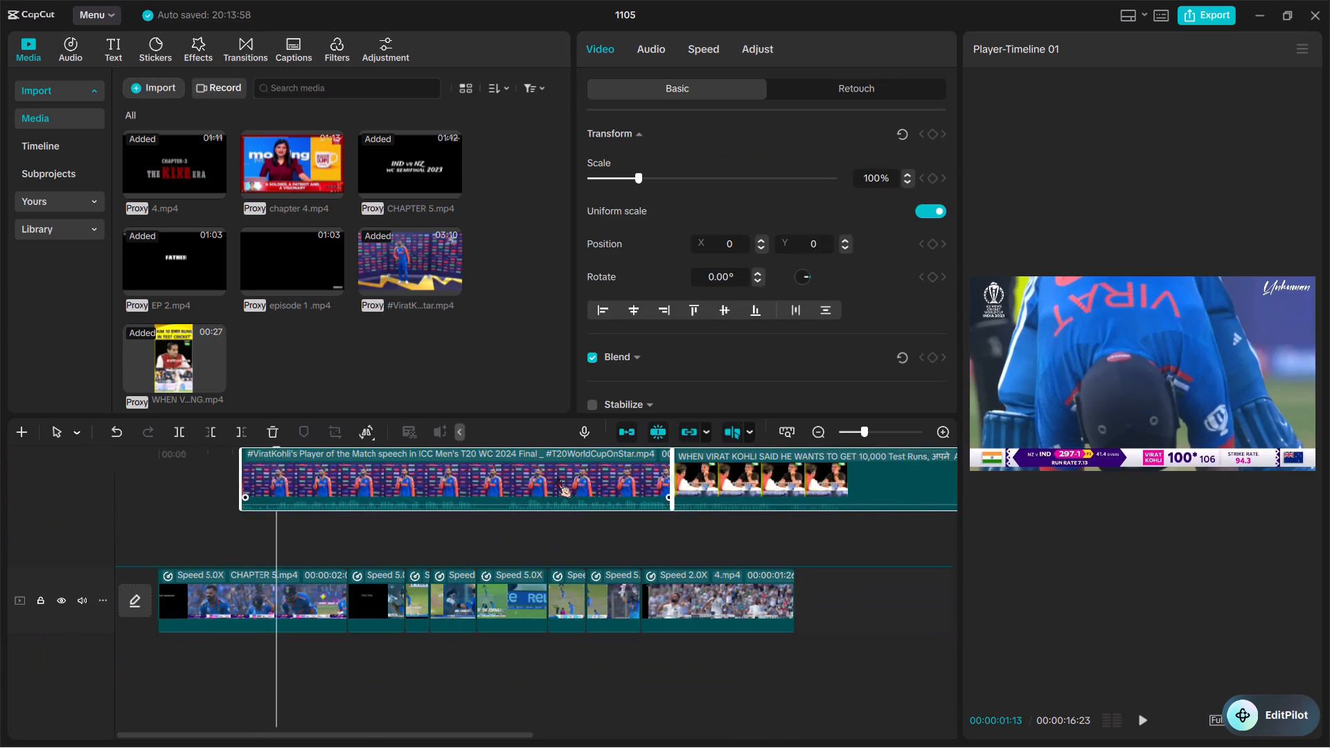
{"action": "left_click_drag", "start_coordinate": [557, 478], "coordinate": [601, 508]}
{"action": "scroll", "coordinate": [424, 549], "scroll_direction": "right", "scroll_amount": 2}
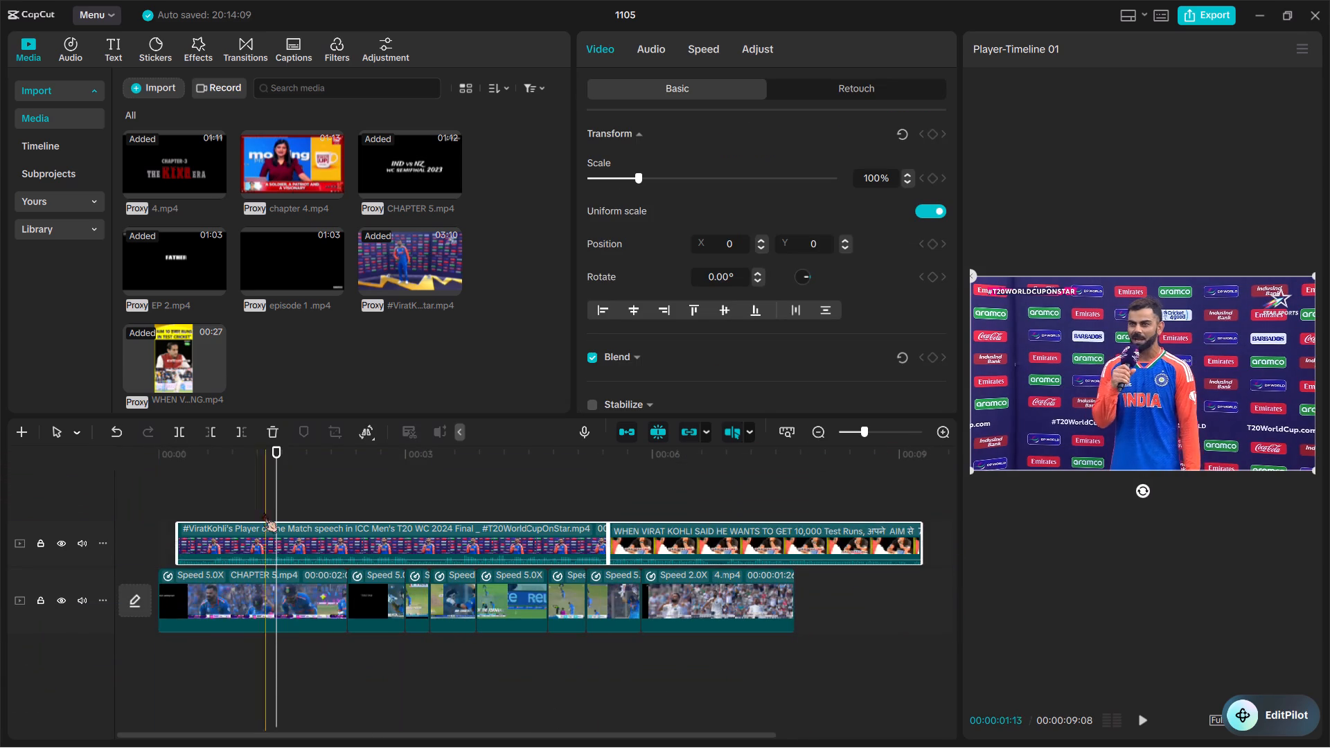
{"action": "left_click", "coordinate": [444, 516]}
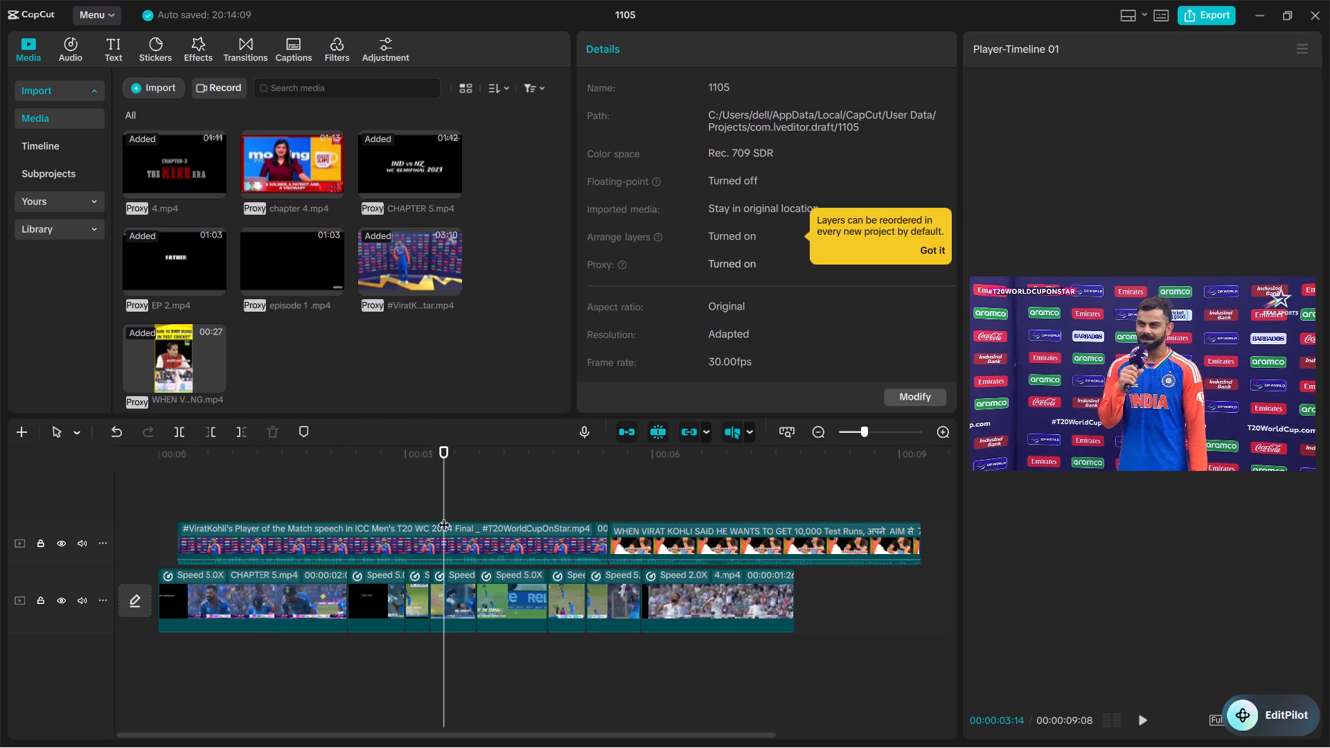
Place the Player of the Match speech clip at the start of the main track, ahead of the first CHAPTER 5.mp4 clip.
{"action": "left_click_drag", "start_coordinate": [387, 537], "coordinate": [275, 667]}
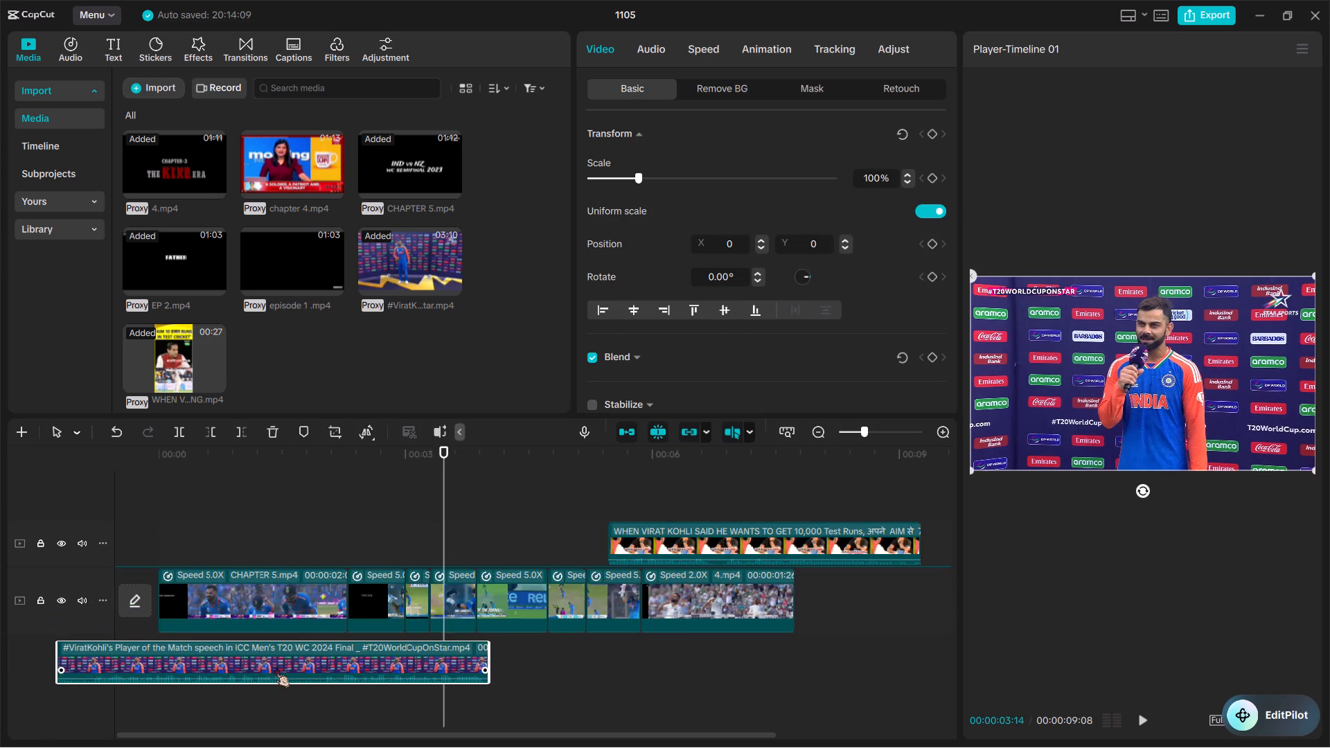
{"action": "left_click_drag", "start_coordinate": [275, 667], "coordinate": [221, 598]}
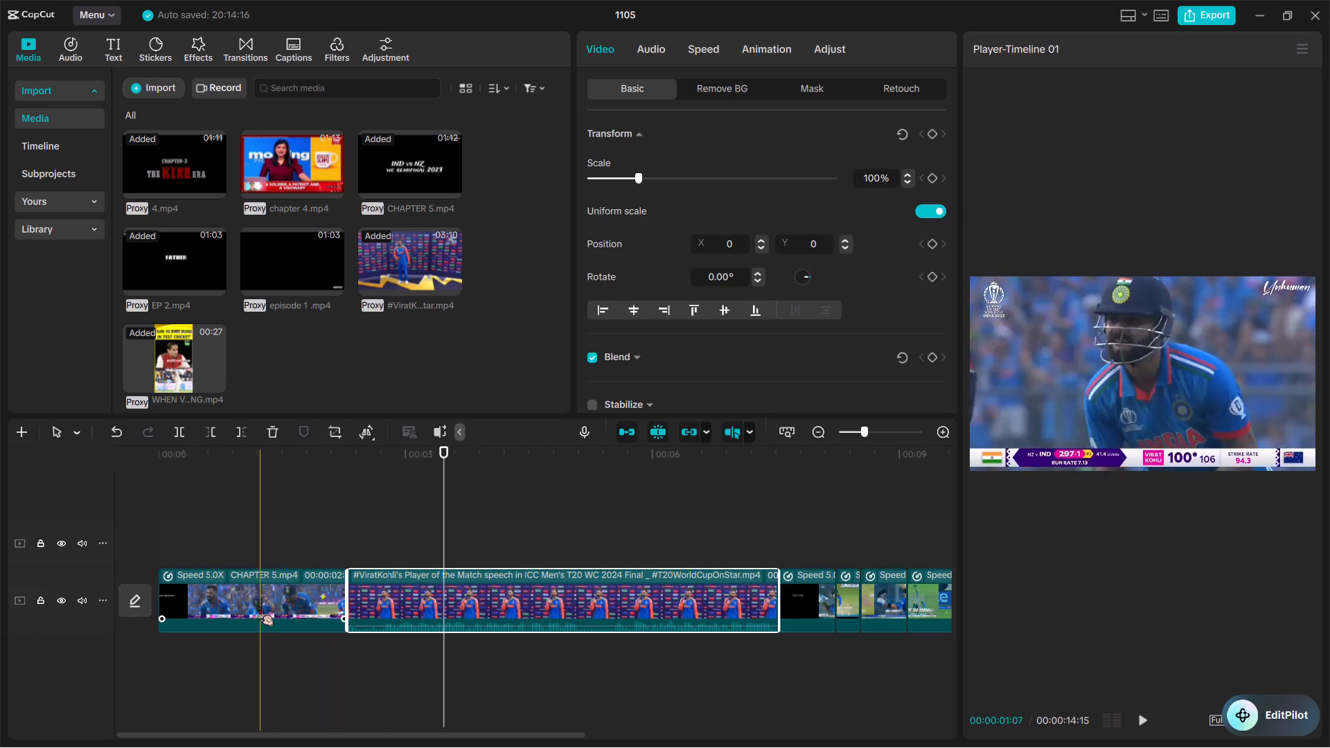
{"action": "left_click_drag", "start_coordinate": [259, 606], "coordinate": [591, 621]}
Insert the 10,000 Test Runs clip into the main track between the speech clip and the first CHAPTER 5.mp4 clip.
{"action": "scroll", "coordinate": [591, 621], "scroll_direction": "down", "scroll_amount": 4, "text": "ctrl"}
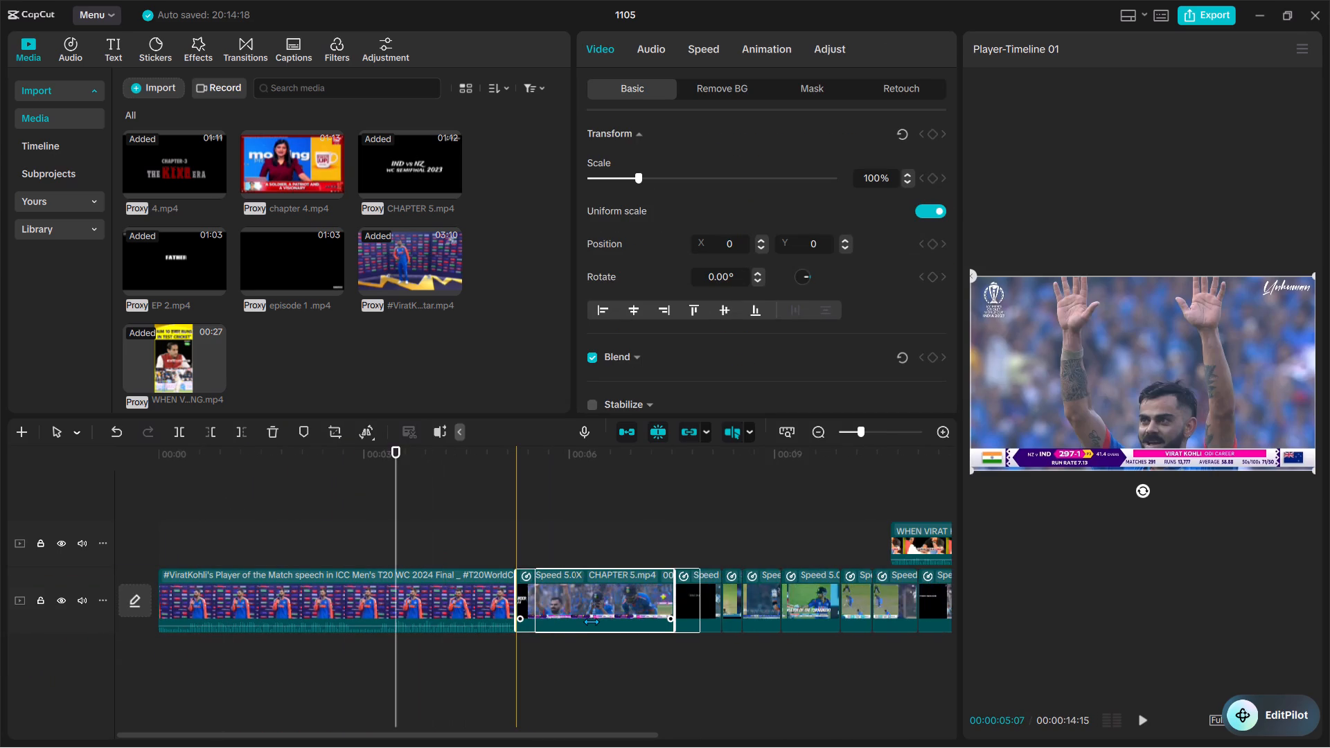
{"action": "scroll", "coordinate": [591, 621], "scroll_direction": "down", "scroll_amount": 4, "text": "ctrl"}
{"action": "left_click_drag", "start_coordinate": [858, 537], "coordinate": [430, 598]}
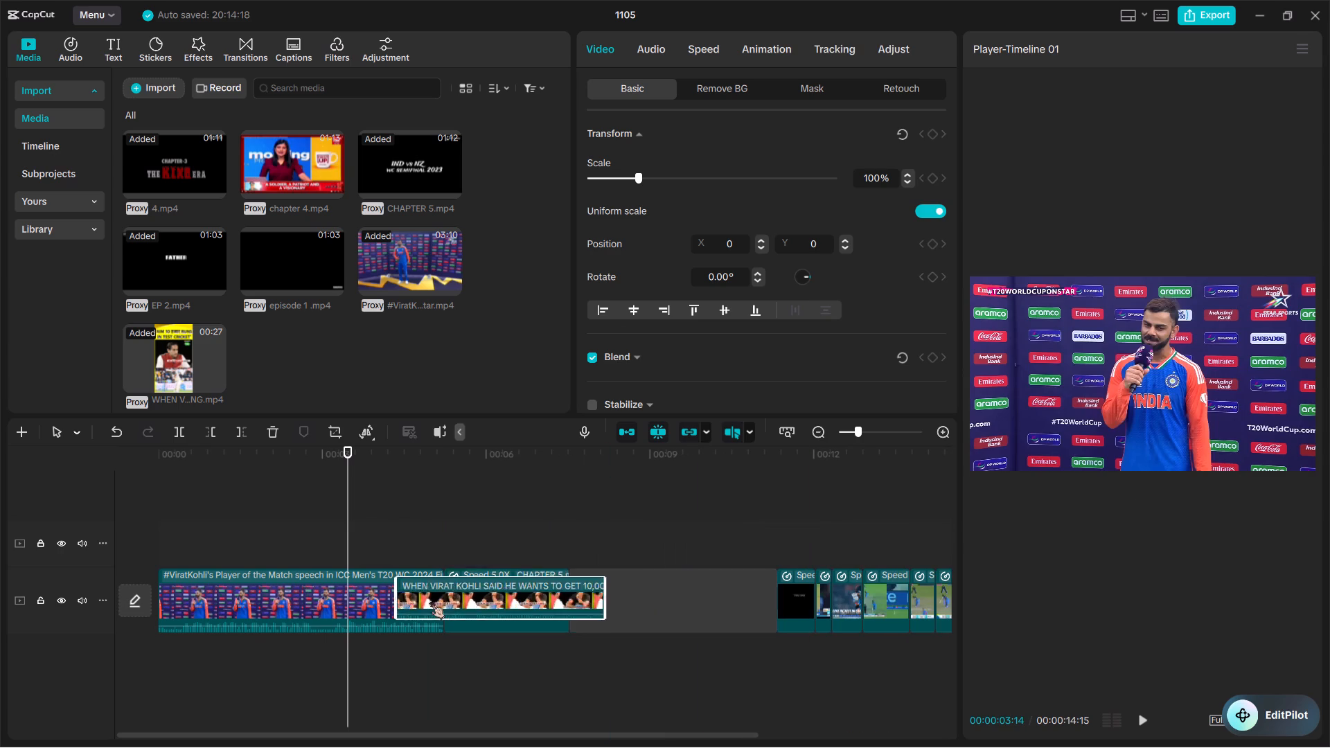
{"action": "left_click_drag", "start_coordinate": [430, 598], "coordinate": [443, 599]}
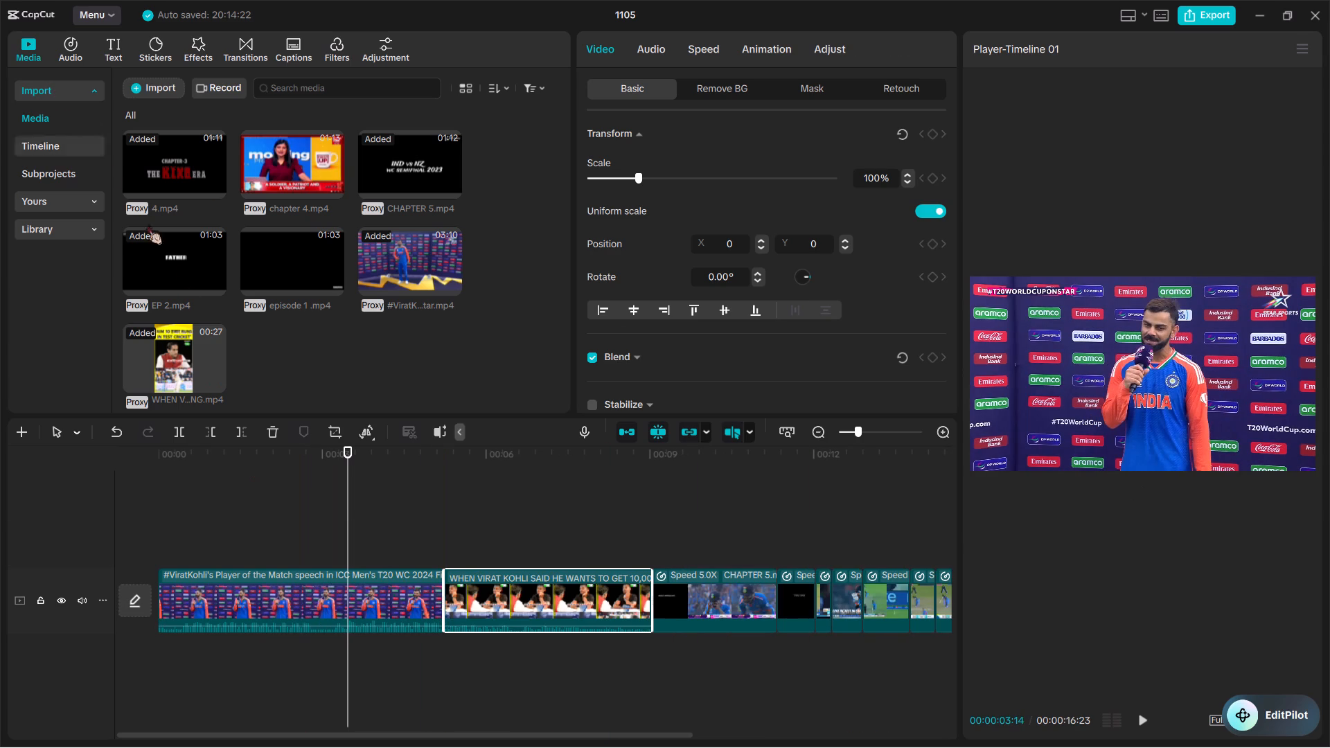
Enlarge the 10,000 Test Runs clip to 316% and reposition it at X 96, Y -716 to frame the interview.
{"action": "key", "text": "space"}
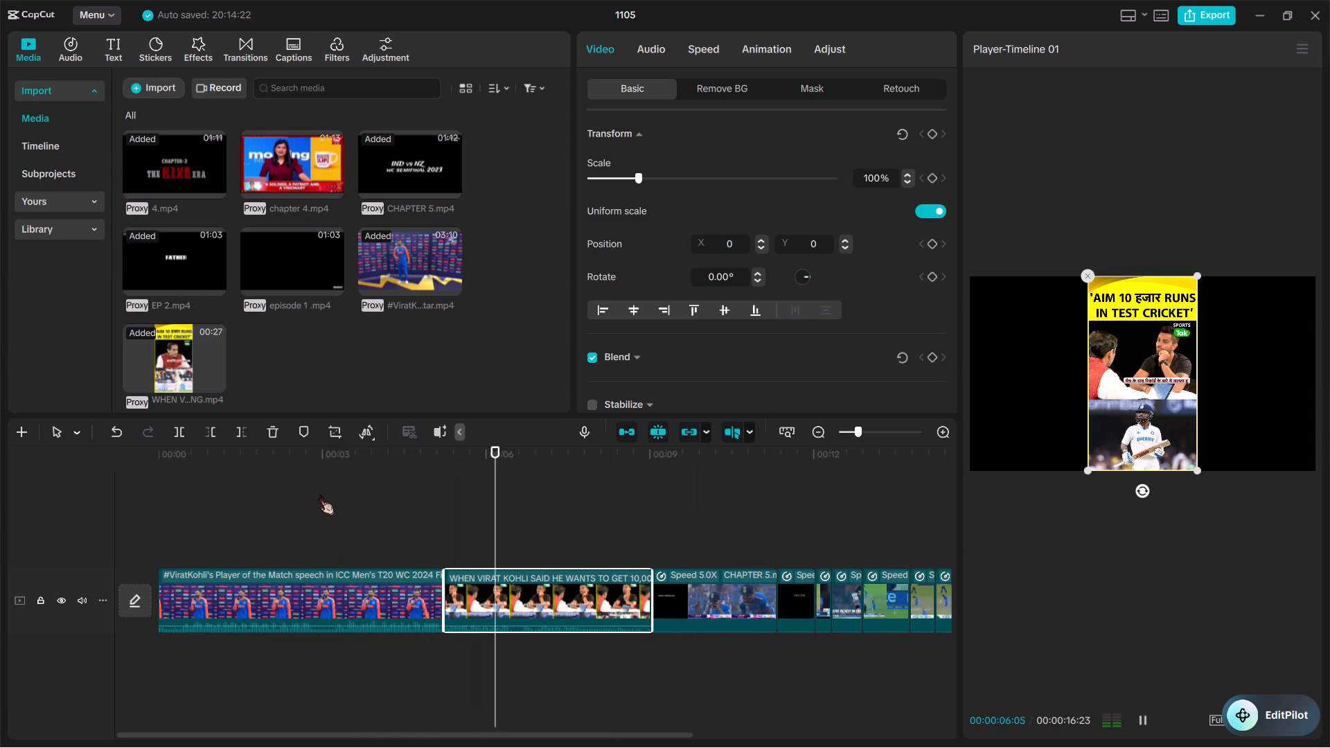
{"action": "key", "text": "space"}
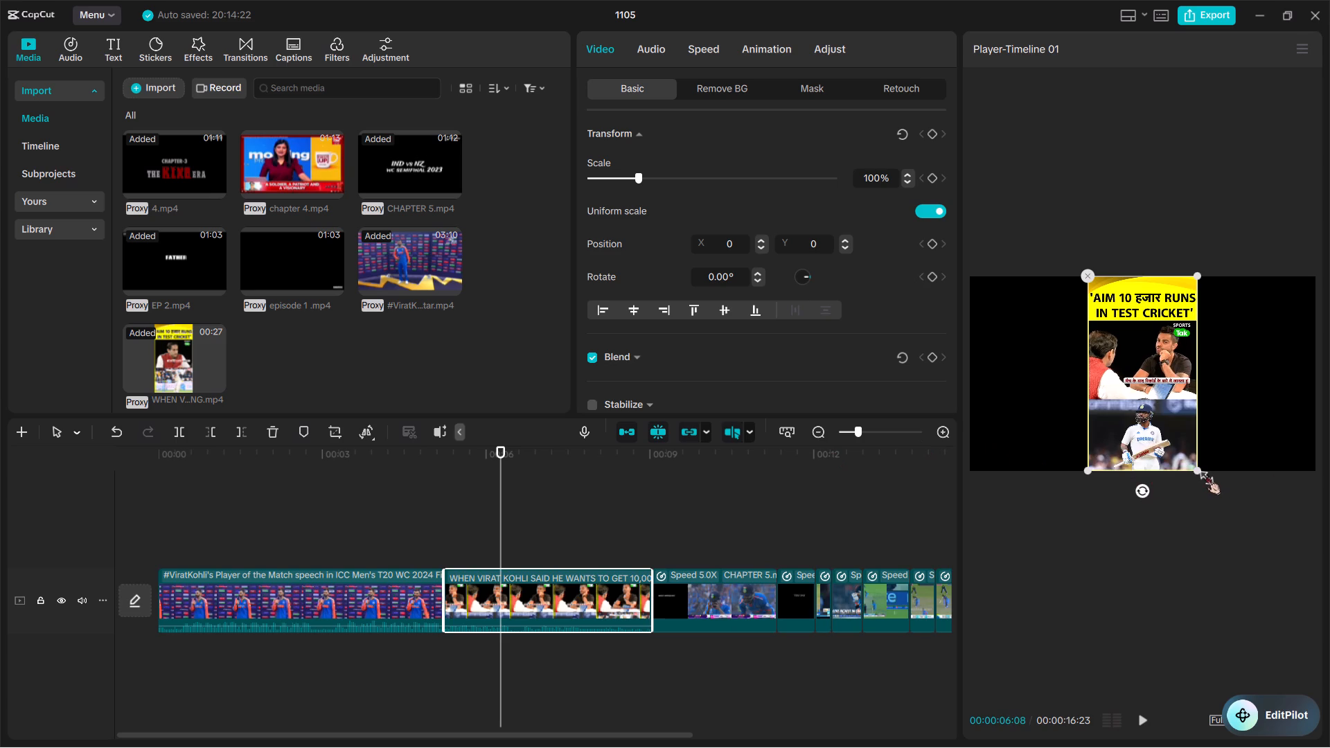
{"action": "left_click_drag", "start_coordinate": [1198, 473], "coordinate": [1329, 747]}
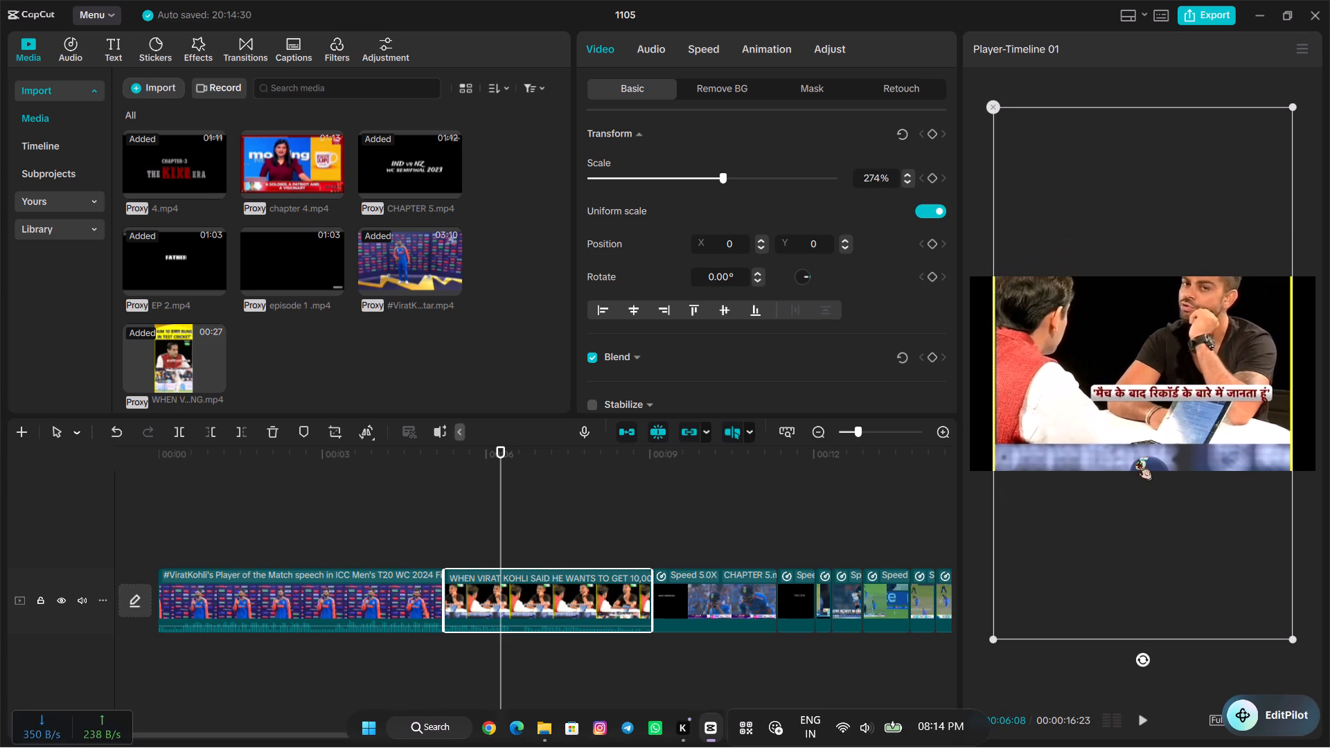
{"action": "left_click_drag", "start_coordinate": [1137, 460], "coordinate": [1135, 500]}
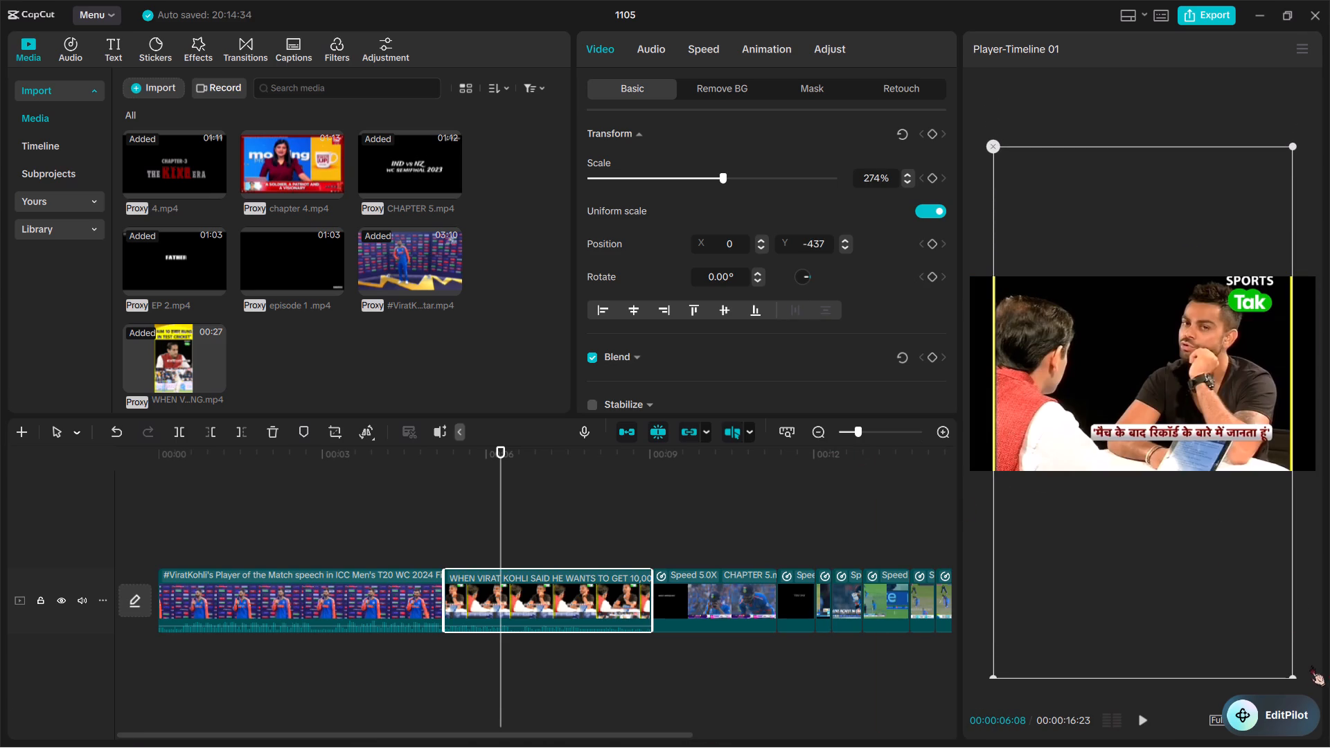
{"action": "left_click_drag", "start_coordinate": [1290, 673], "coordinate": [1329, 745]}
{"action": "scroll", "coordinate": [1206, 612], "scroll_direction": "up", "scroll_amount": 1}
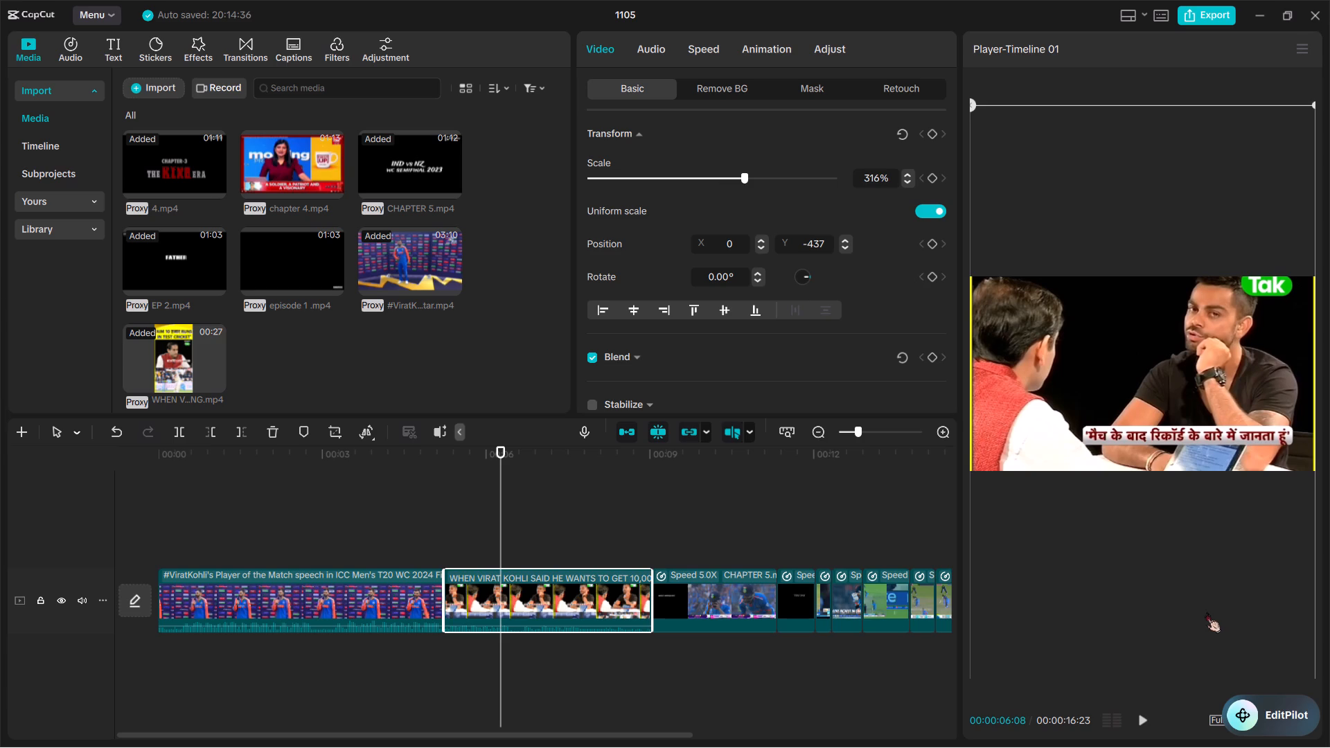
{"action": "scroll", "coordinate": [1206, 612], "scroll_direction": "up", "scroll_amount": 1}
{"action": "scroll", "coordinate": [1176, 422], "scroll_direction": "up", "scroll_amount": 1}
{"action": "left_click_drag", "start_coordinate": [1174, 422], "coordinate": [1169, 490]}
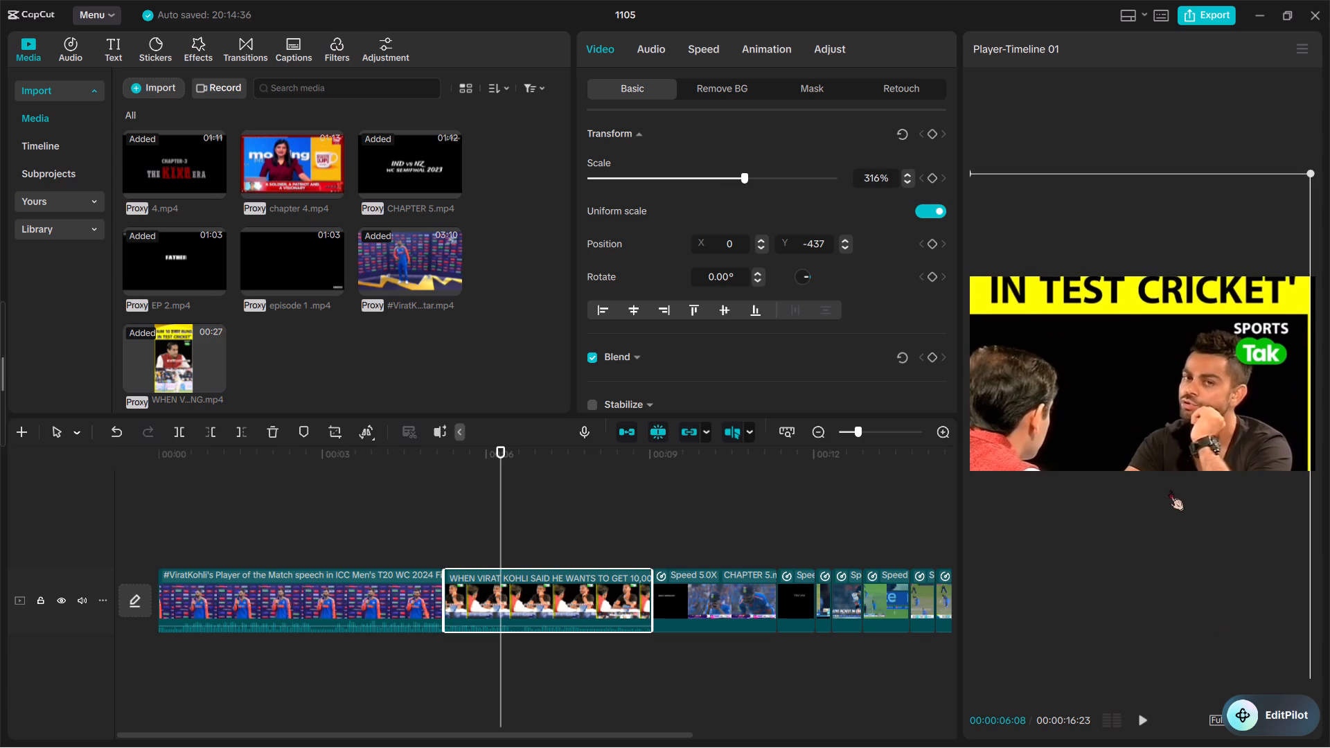
{"action": "left_click_drag", "start_coordinate": [1169, 490], "coordinate": [1183, 447]}
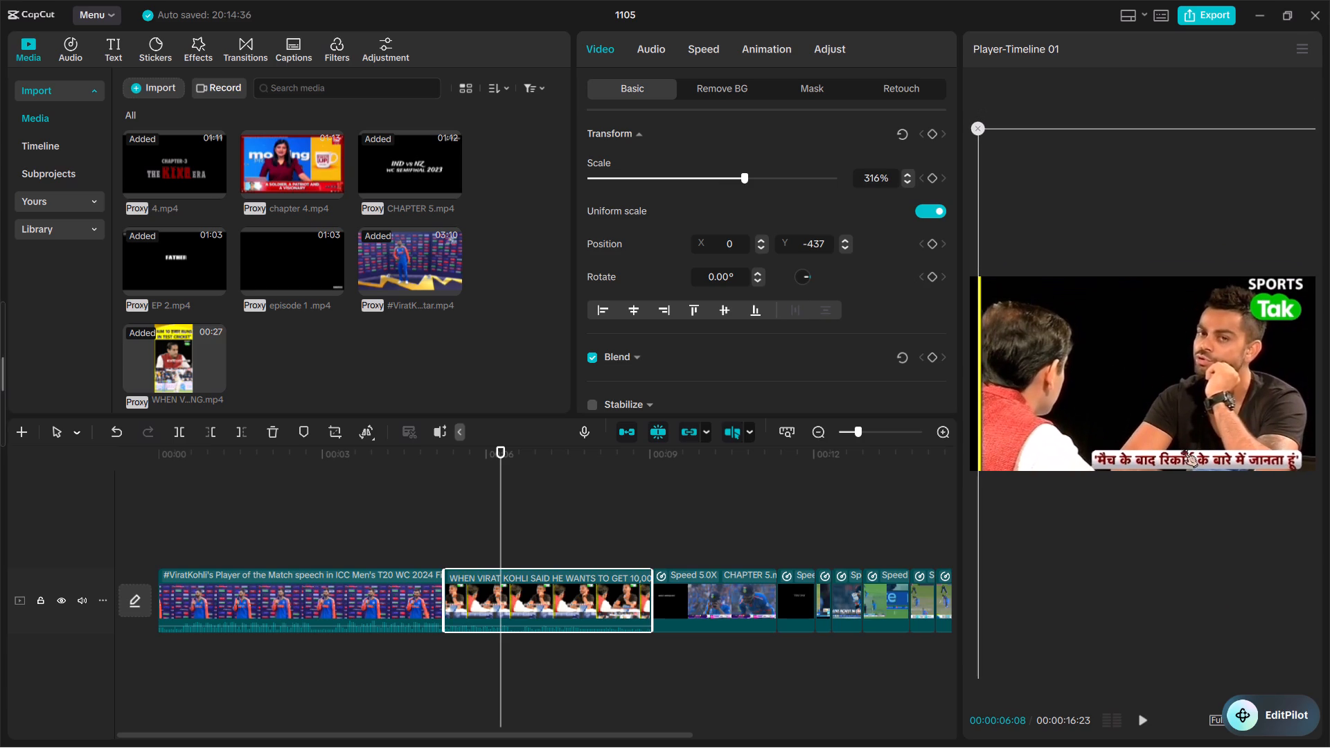
{"action": "left_click_drag", "start_coordinate": [1183, 447], "coordinate": [1183, 447]}
Play the 10,000 Test Runs clip against the speech clip and raise its volume to 11.9 dB.
{"action": "key", "text": "space"}
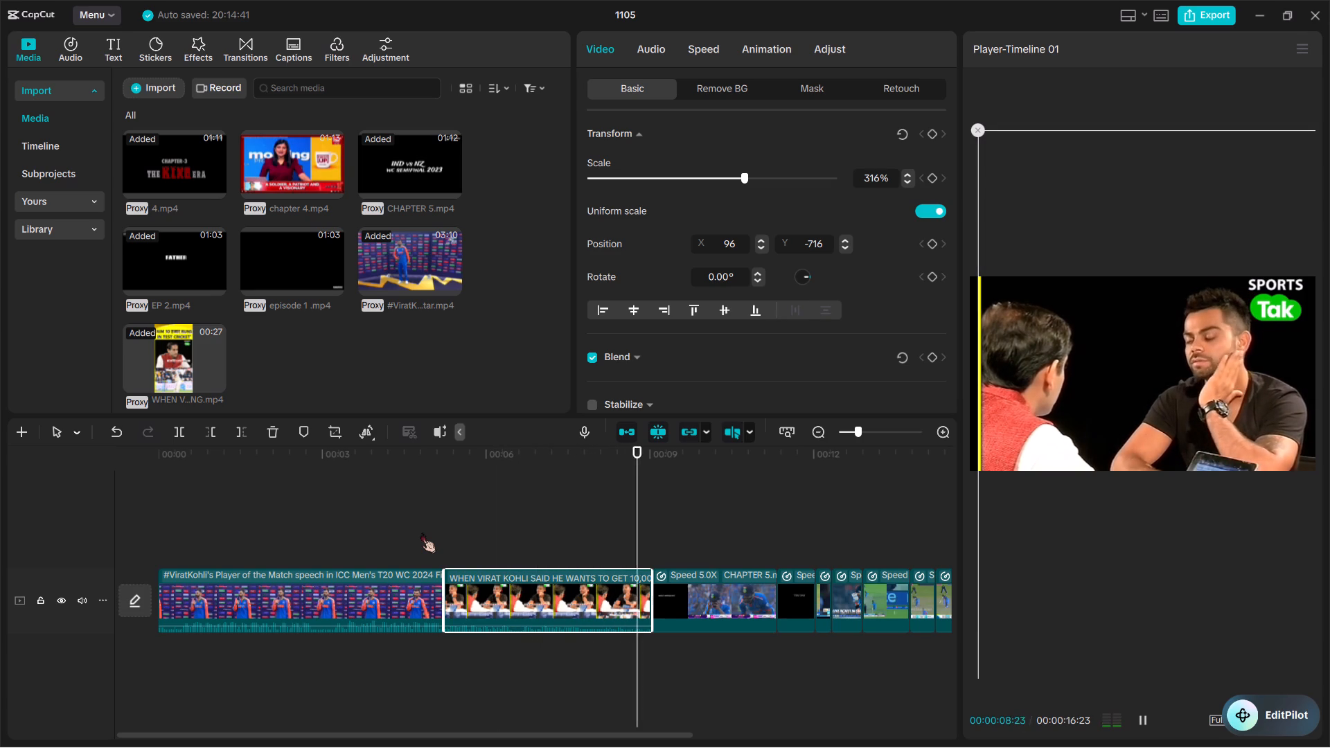
{"action": "key", "text": "space"}
{"action": "scroll", "coordinate": [640, 655], "scroll_direction": "up", "scroll_amount": 8, "text": "ctrl"}
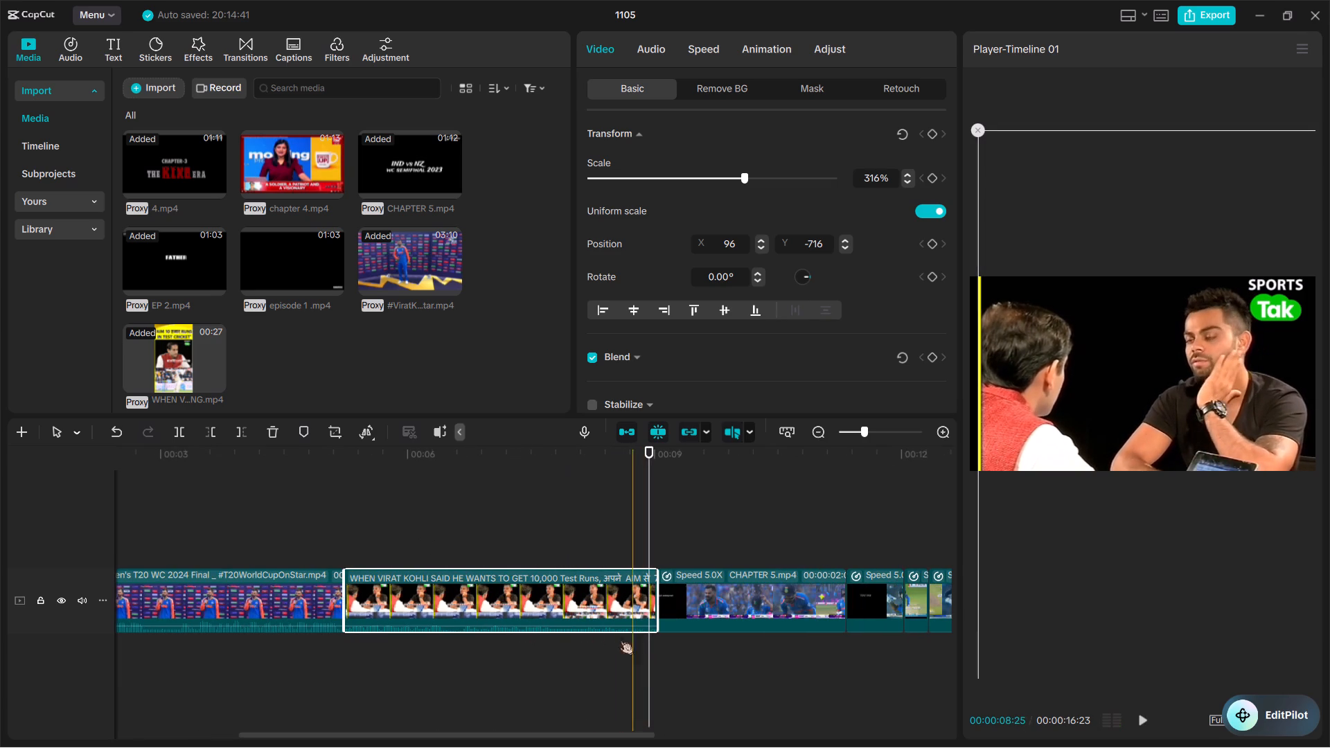
{"action": "left_click", "coordinate": [651, 48]}
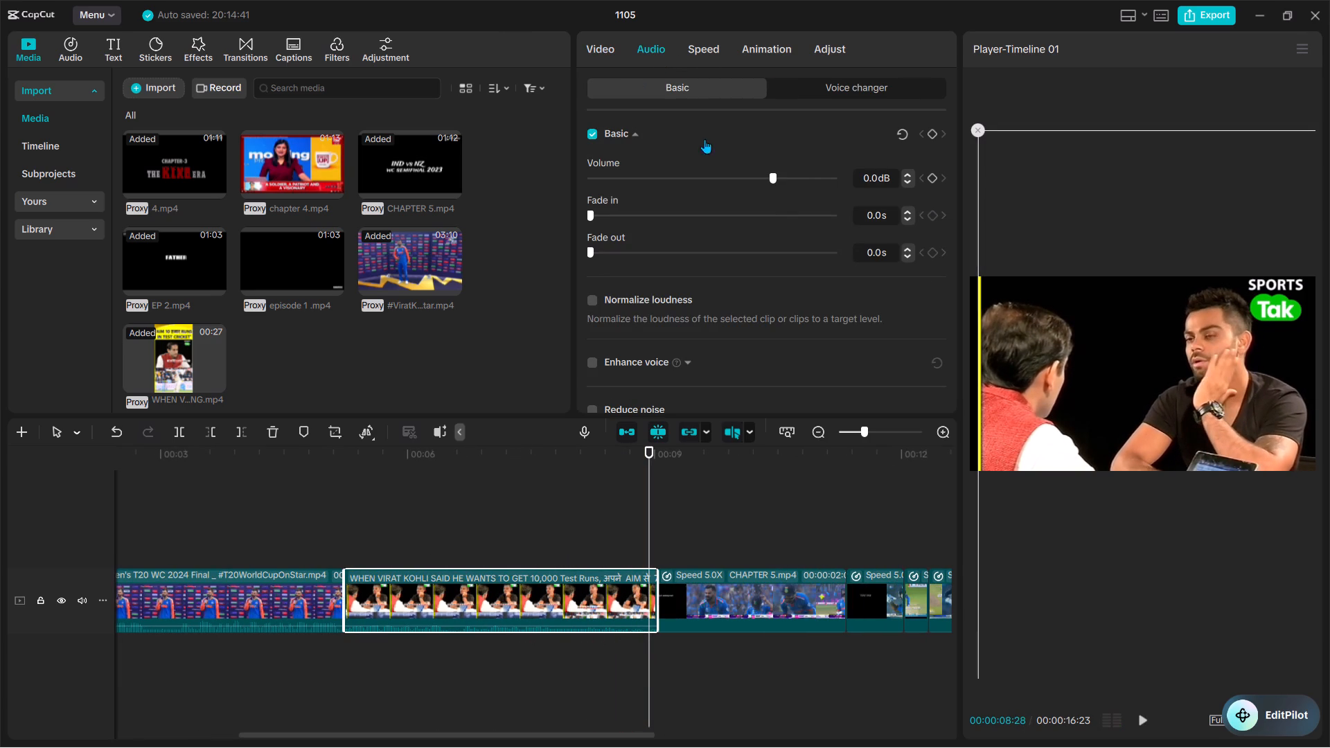
{"action": "left_click", "coordinate": [795, 181]}
{"action": "key", "text": "space"}
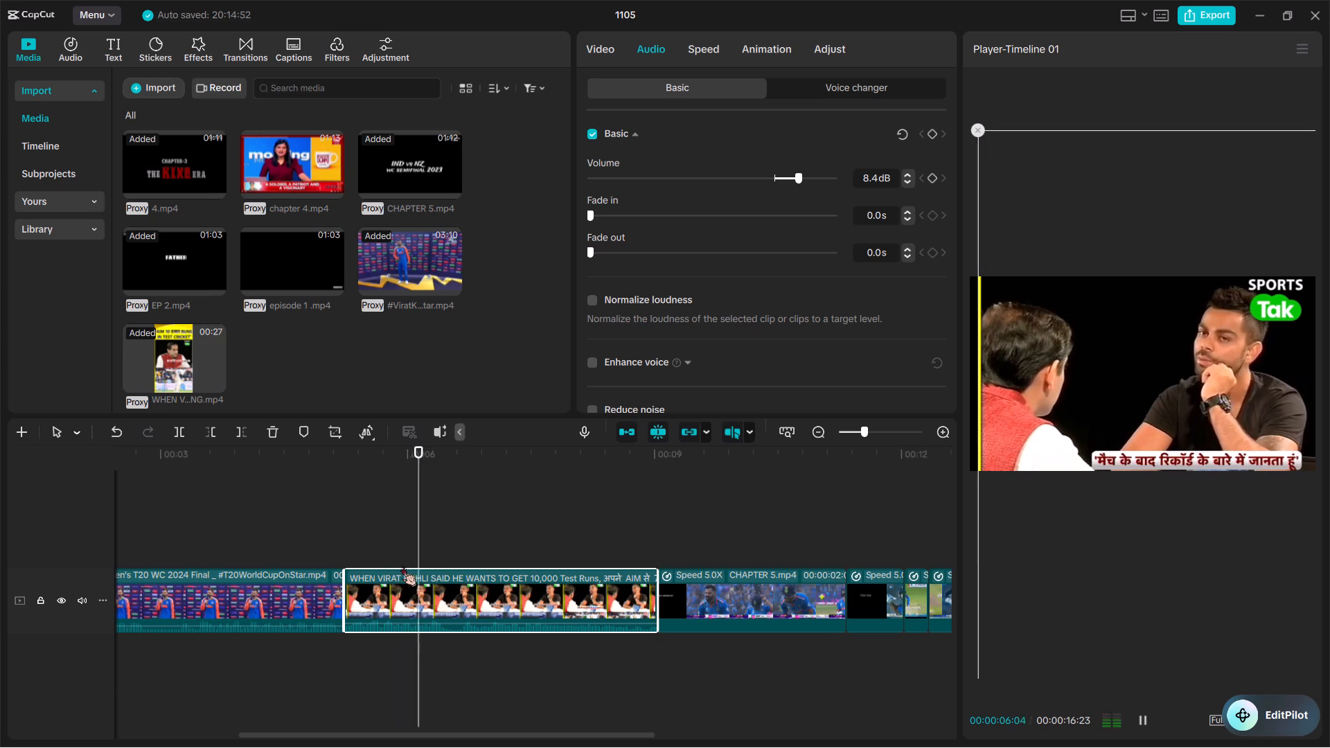
{"action": "left_click", "coordinate": [819, 181]}
{"action": "key", "text": "space"}
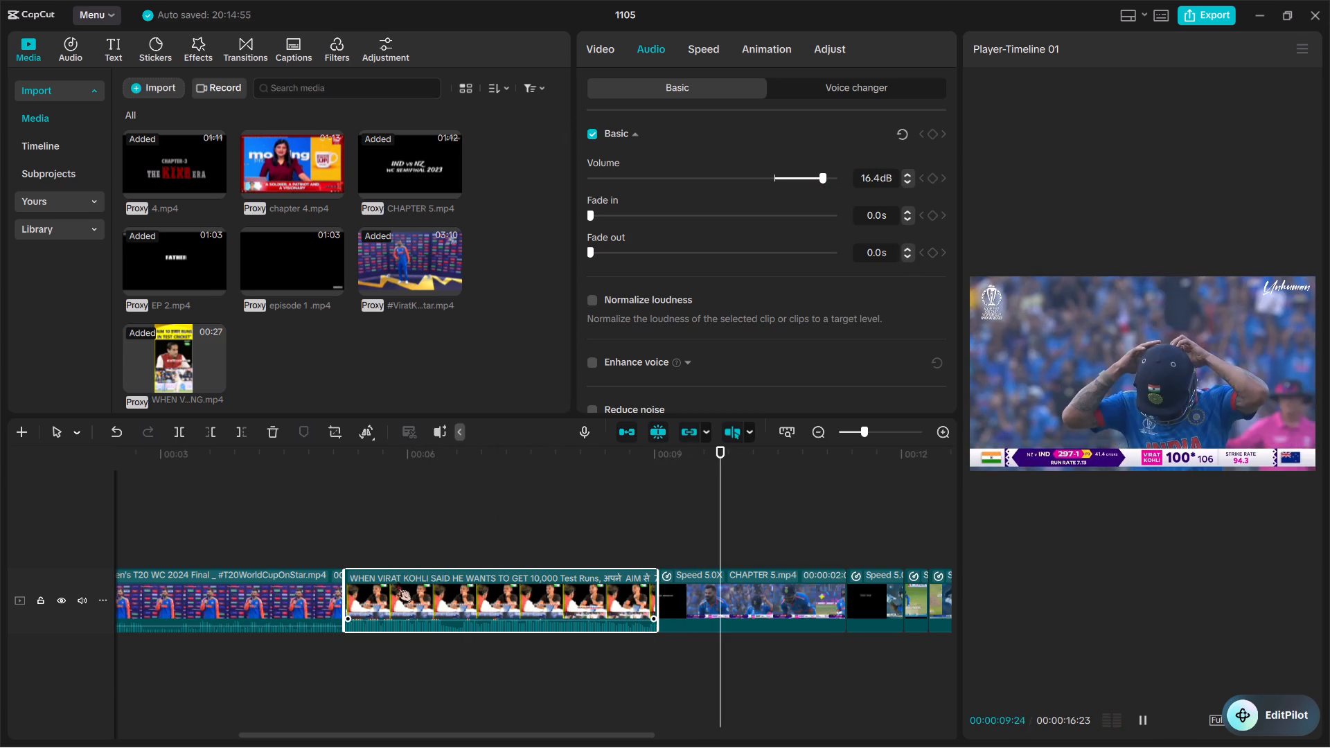
{"action": "left_click", "coordinate": [209, 623]}
{"action": "key", "text": "space"}
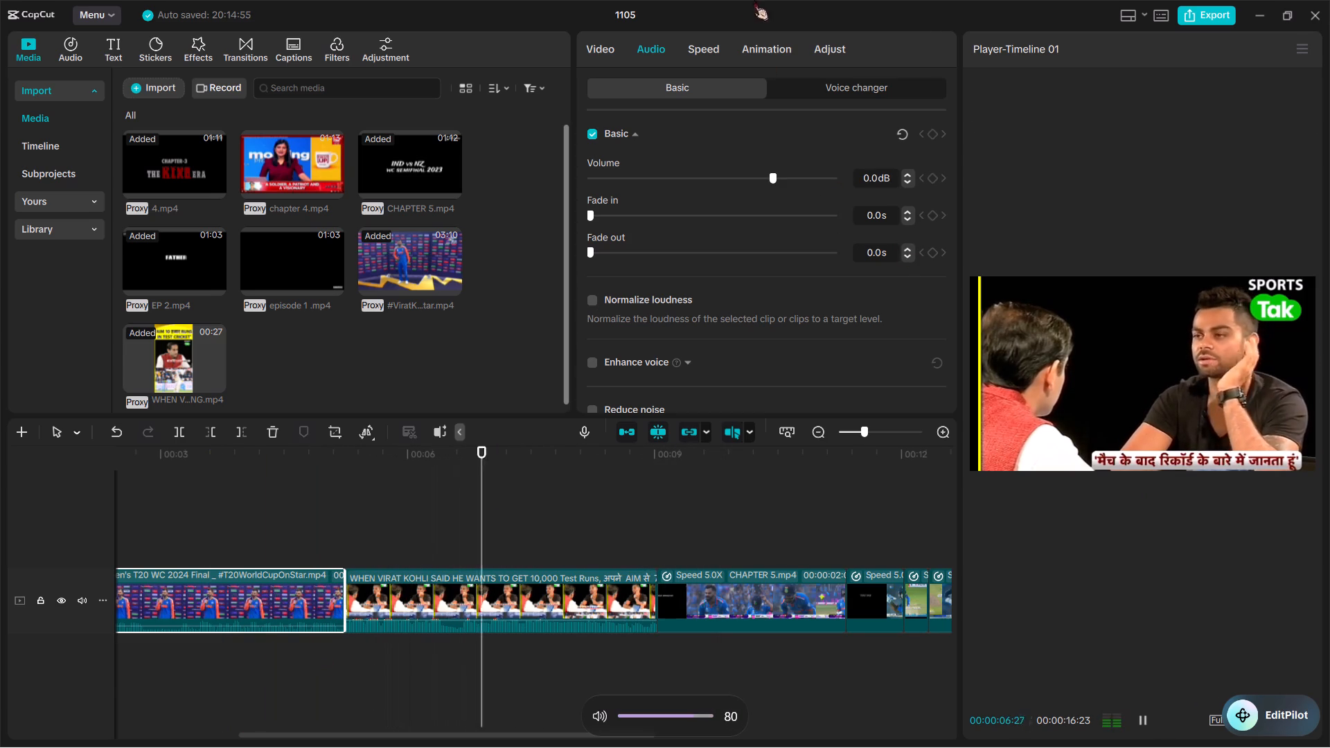
{"action": "left_click", "coordinate": [578, 573]}
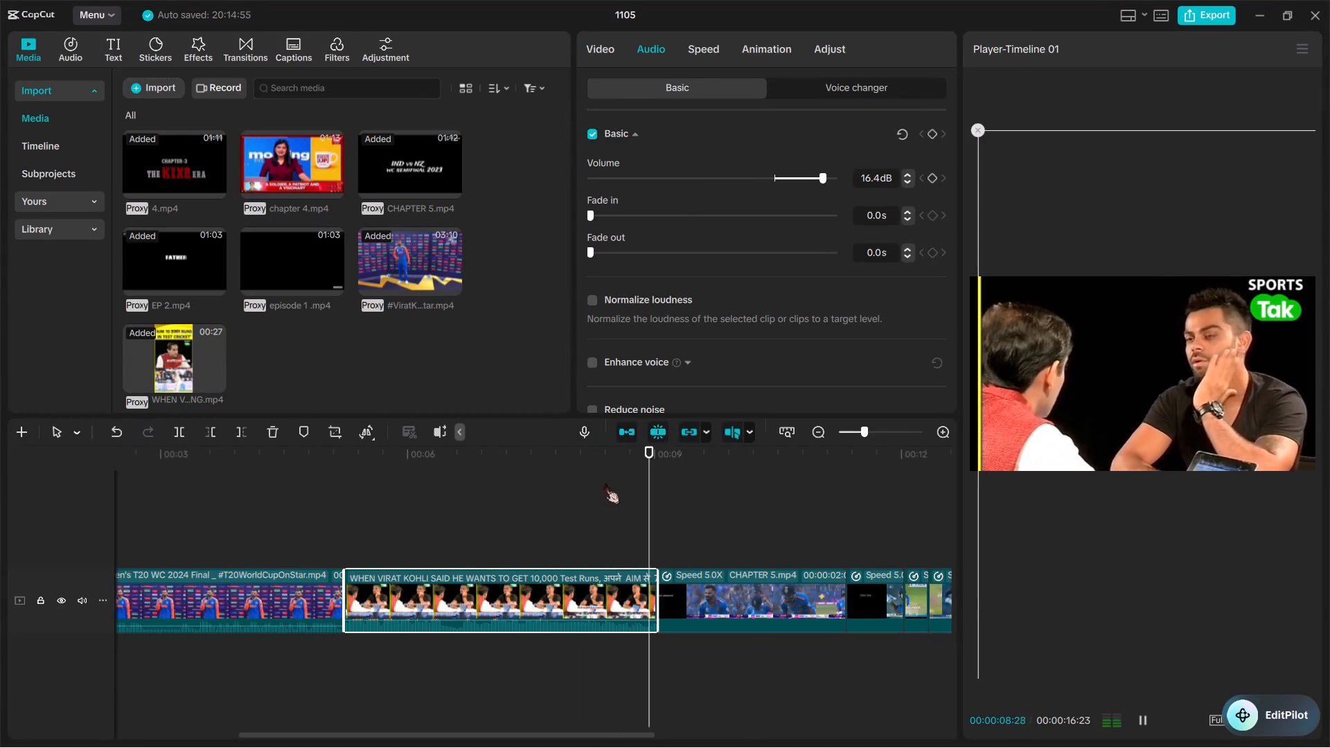
{"action": "left_click", "coordinate": [806, 178]}
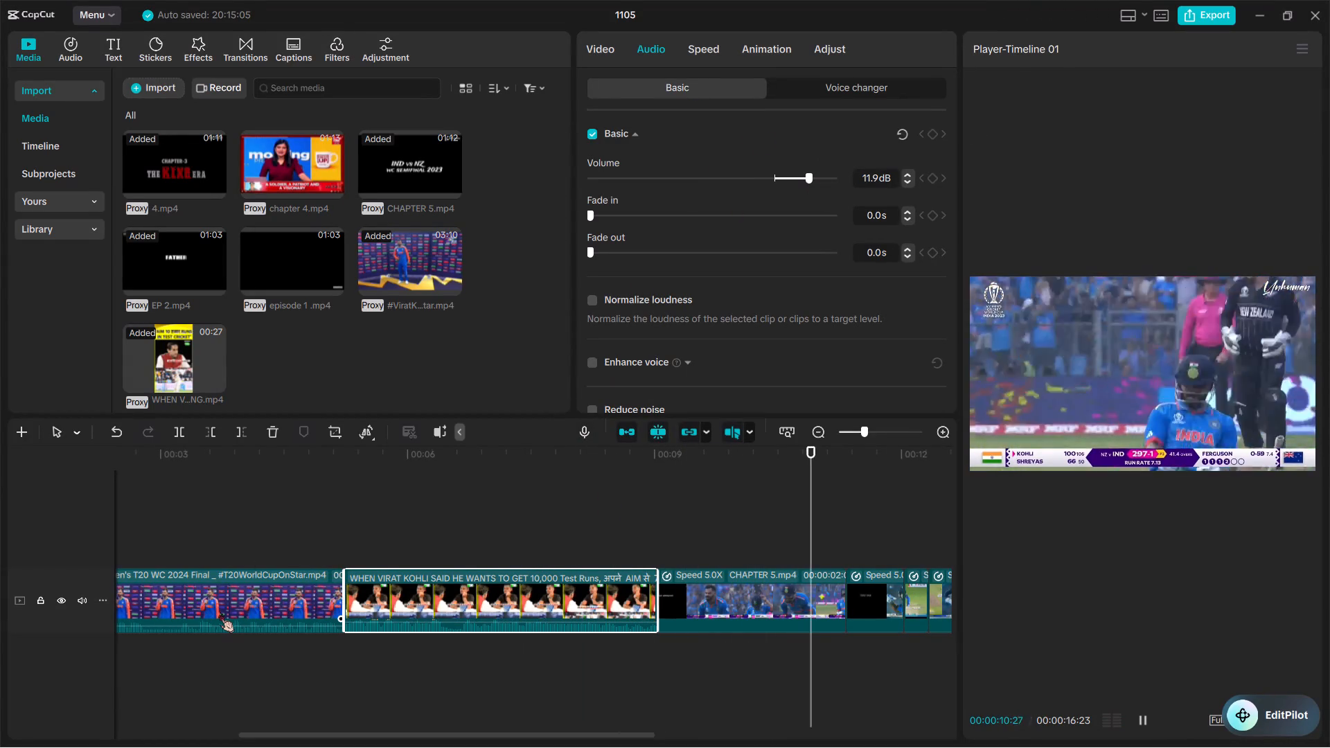
Play the 10,000 Test Runs clip into the start of the recap to check its volume.
{"action": "key", "text": "space"}
{"action": "key", "text": "space"}
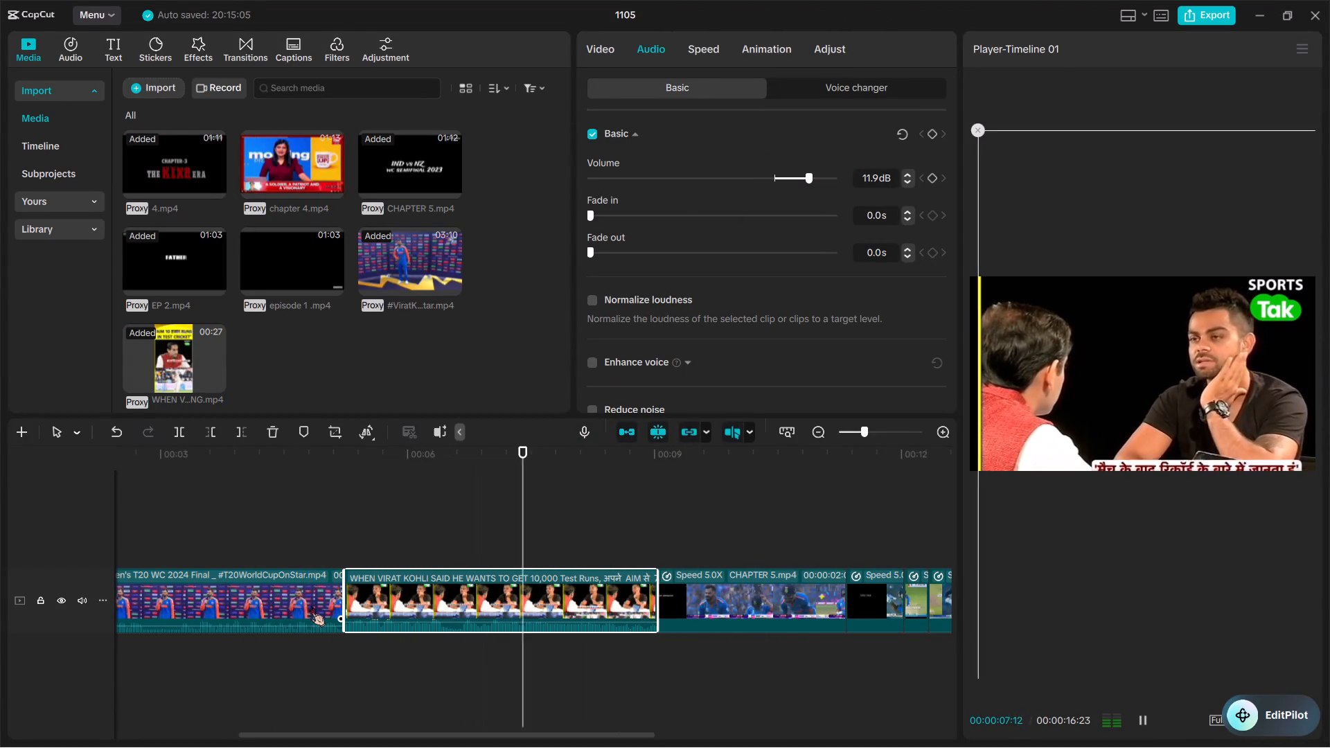
{"action": "key", "text": "space"}
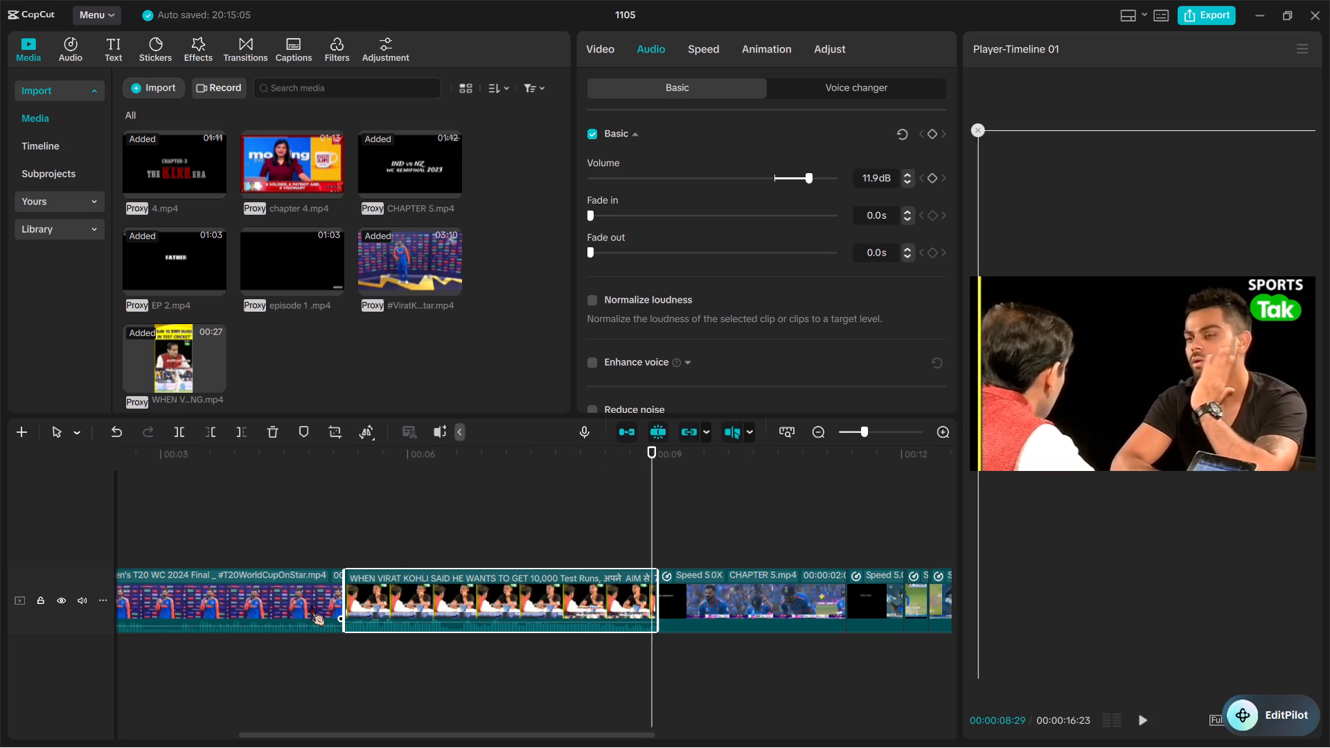
{"action": "key", "text": "space"}
{"action": "key", "text": "space"}
{"action": "scroll", "coordinate": [702, 644], "scroll_direction": "down", "scroll_amount": 4, "text": "ctrl"}
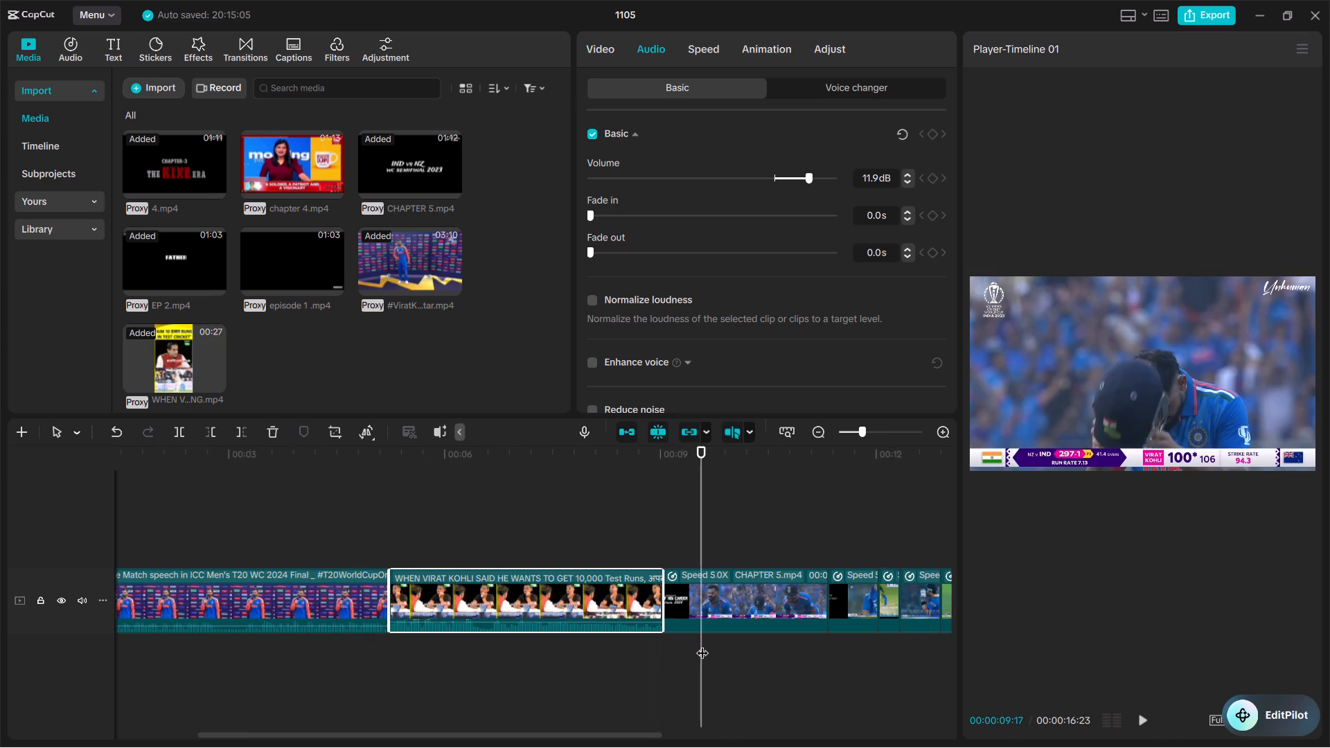
{"action": "scroll", "coordinate": [674, 633], "scroll_direction": "left", "scroll_amount": 1}
{"action": "scroll", "coordinate": [387, 403], "scroll_direction": "left", "scroll_amount": 1}
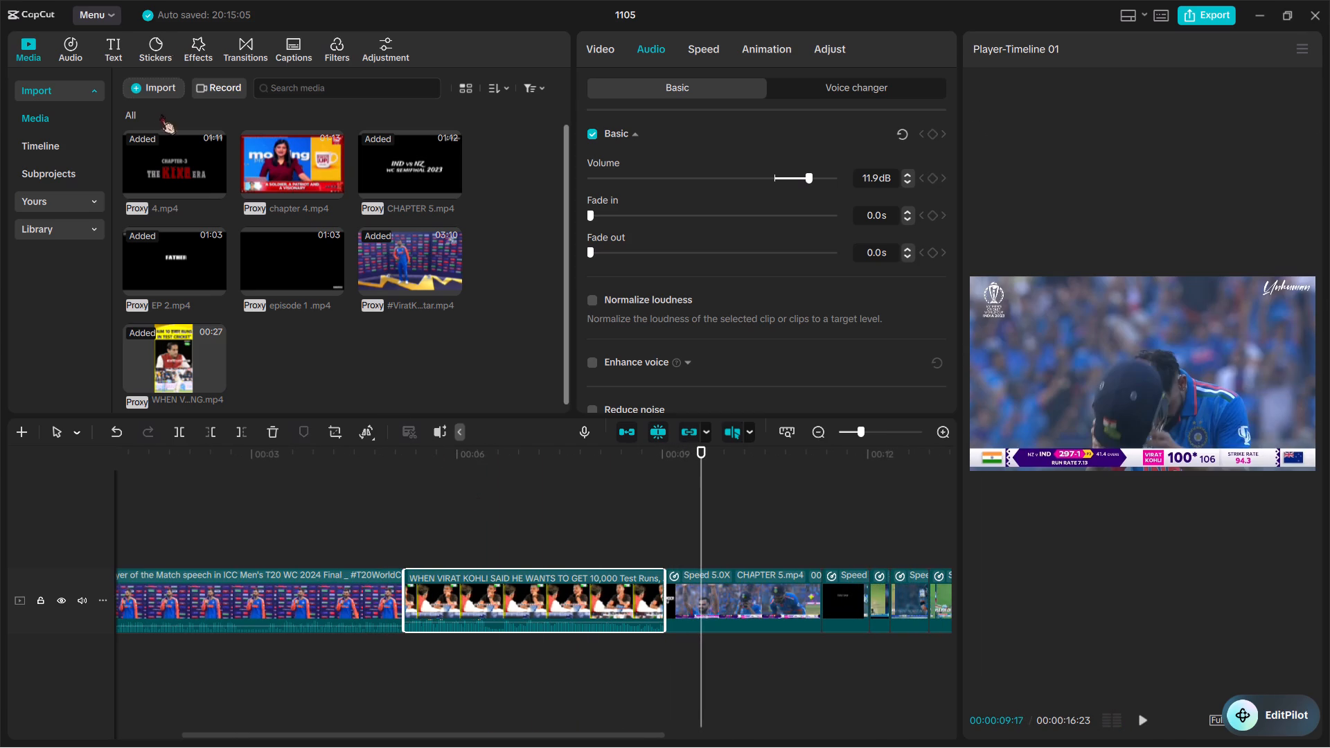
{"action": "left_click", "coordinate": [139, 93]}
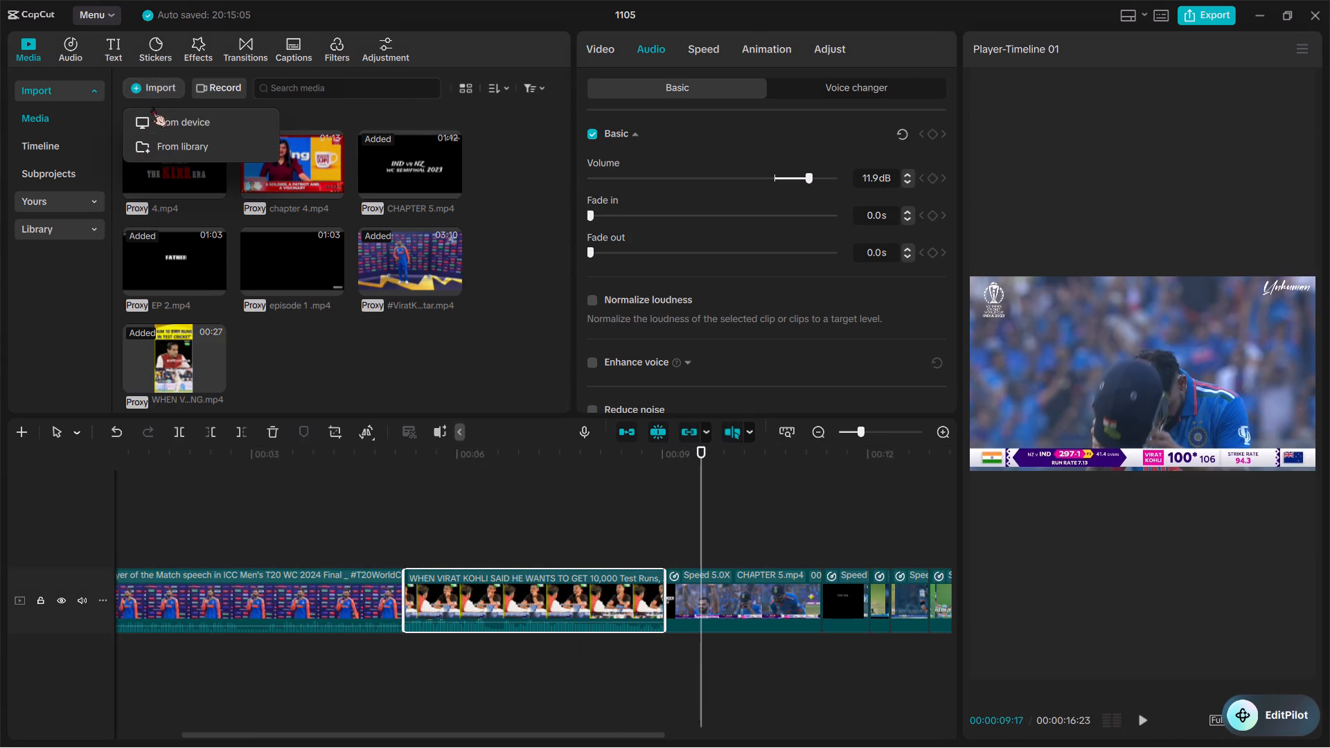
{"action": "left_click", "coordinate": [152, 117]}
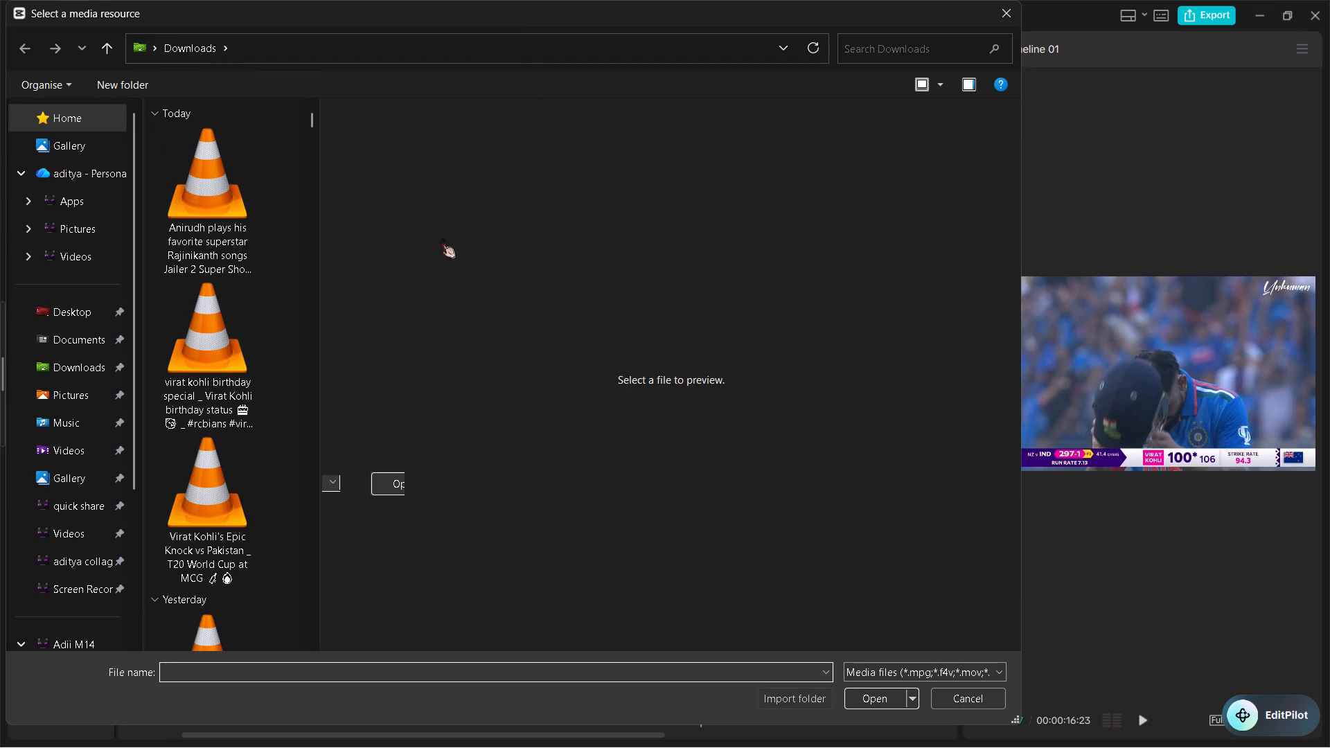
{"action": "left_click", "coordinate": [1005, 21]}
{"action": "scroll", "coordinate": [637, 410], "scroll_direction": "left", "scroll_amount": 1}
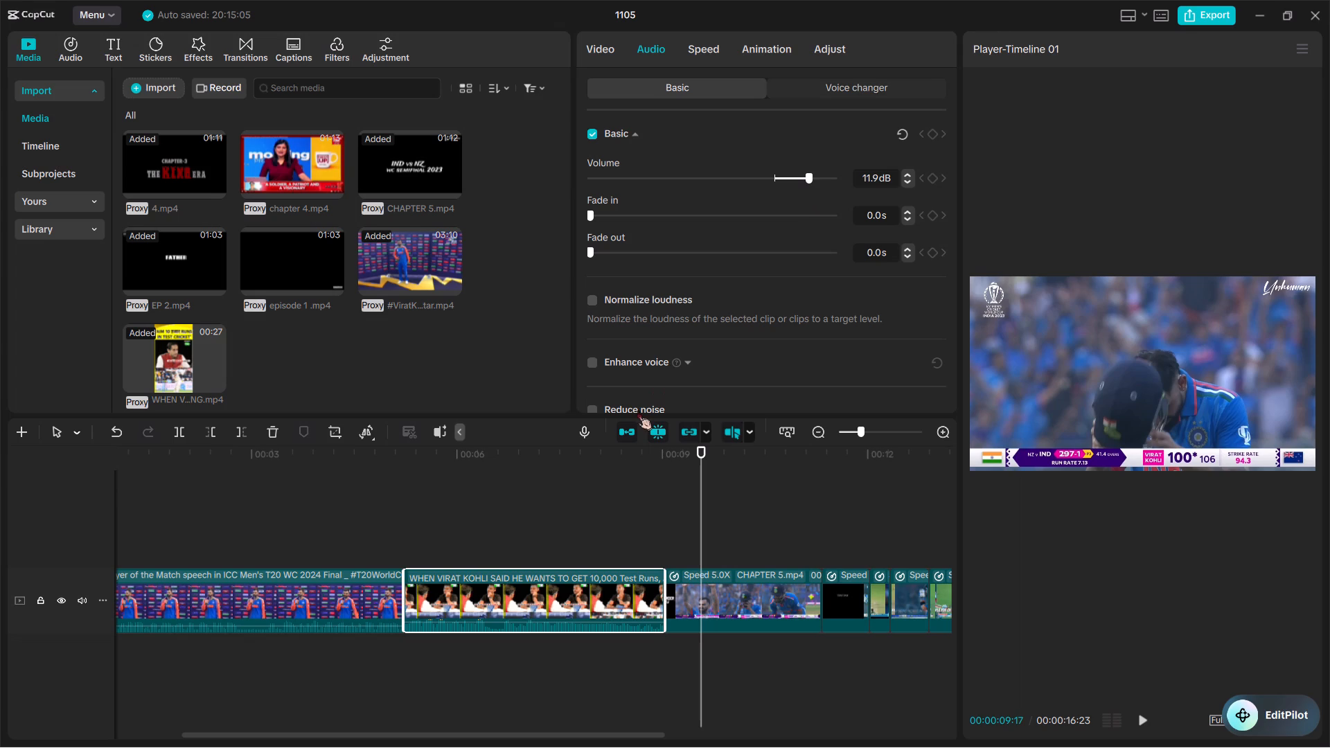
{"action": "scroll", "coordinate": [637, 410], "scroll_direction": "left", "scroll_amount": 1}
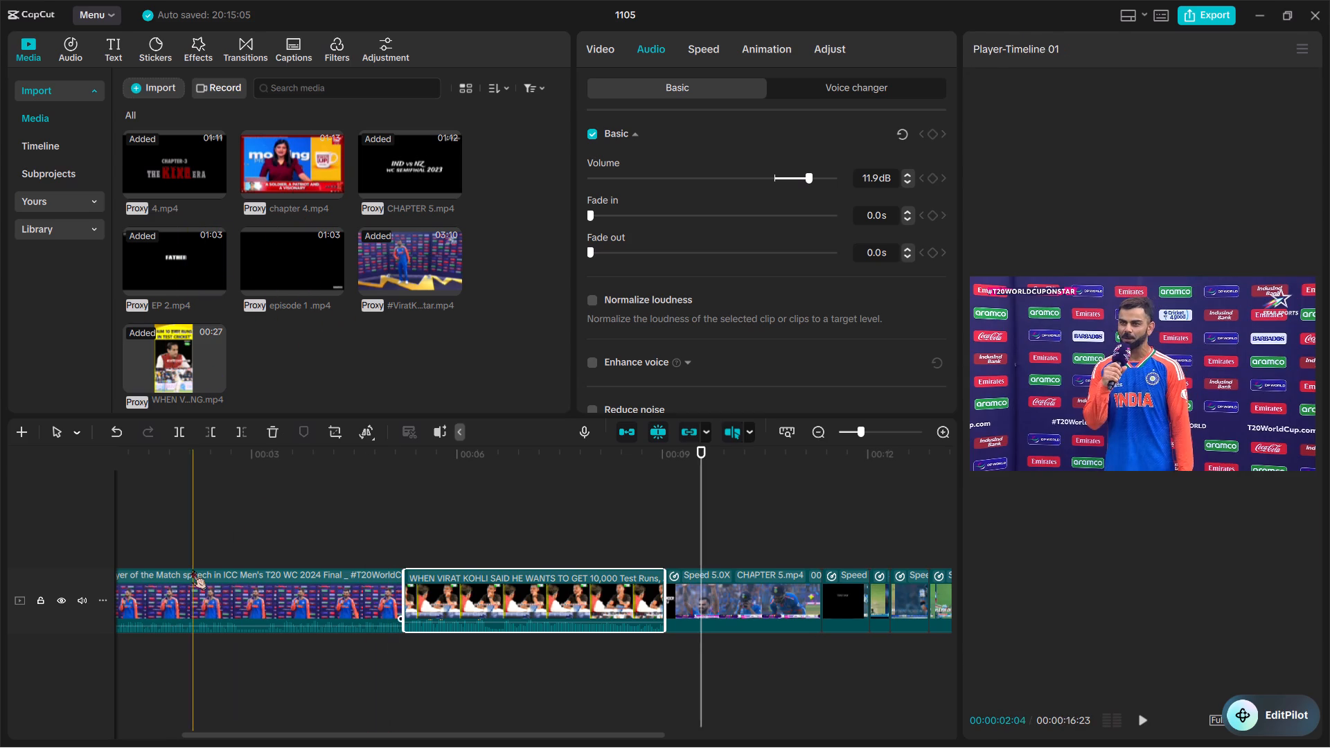
Search the Home location for "black" and import the image black.png into the project media.
{"action": "scroll", "coordinate": [192, 569], "scroll_direction": "right", "scroll_amount": 2}
{"action": "left_click", "coordinate": [138, 92]}
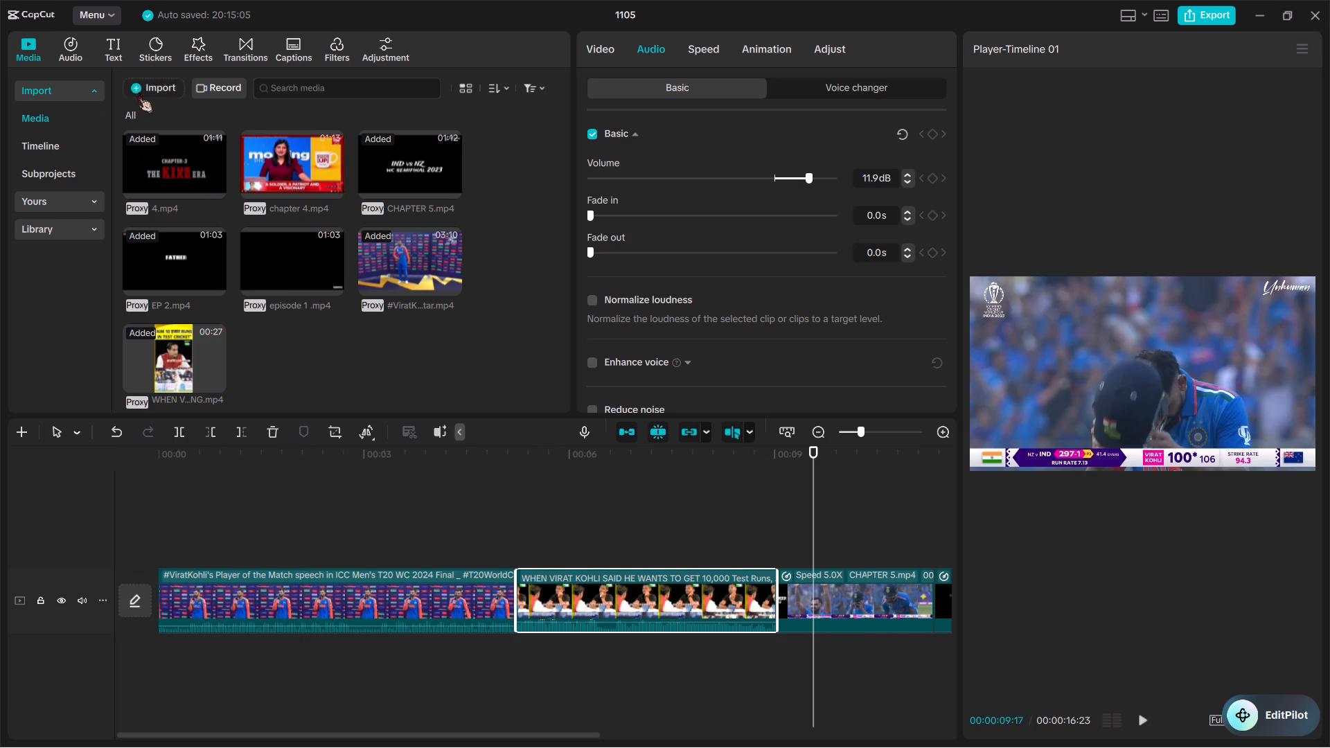
{"action": "left_click", "coordinate": [162, 122]}
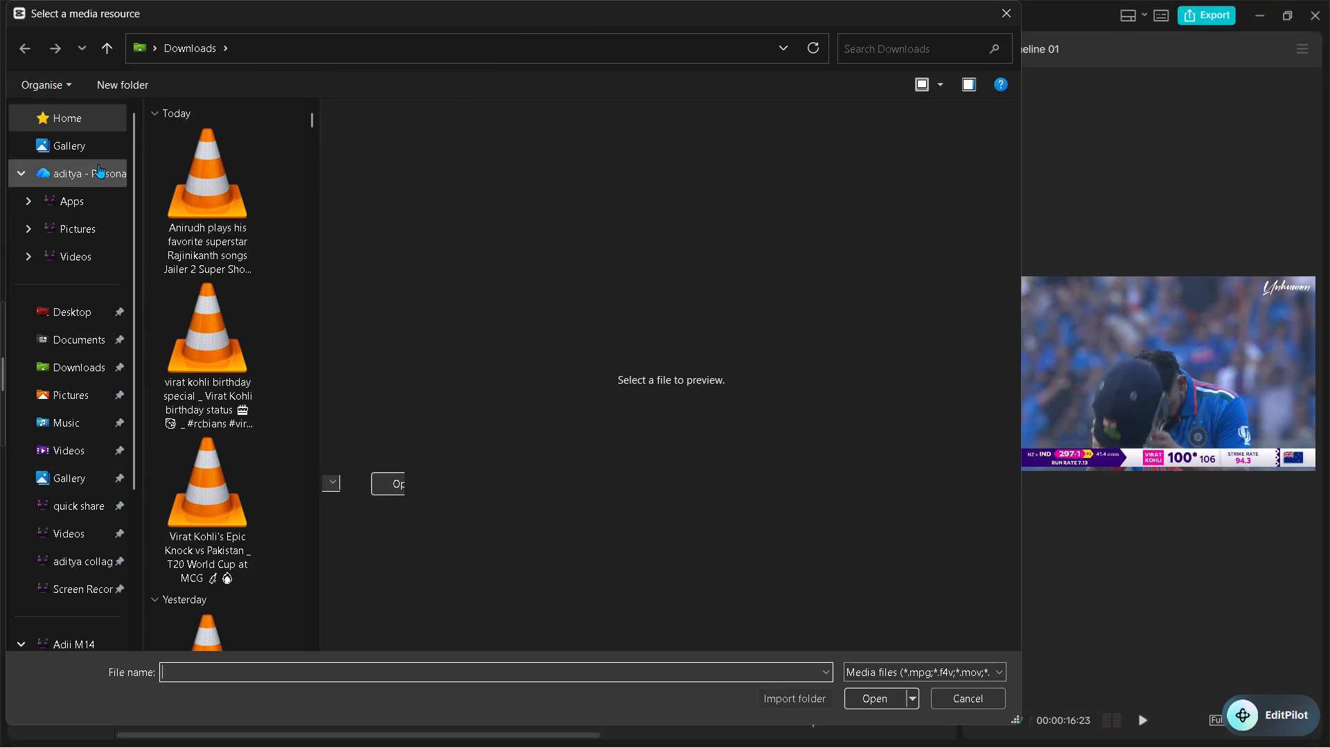
{"action": "triple_click", "coordinate": [80, 114]}
{"action": "triple_click", "coordinate": [80, 114]}
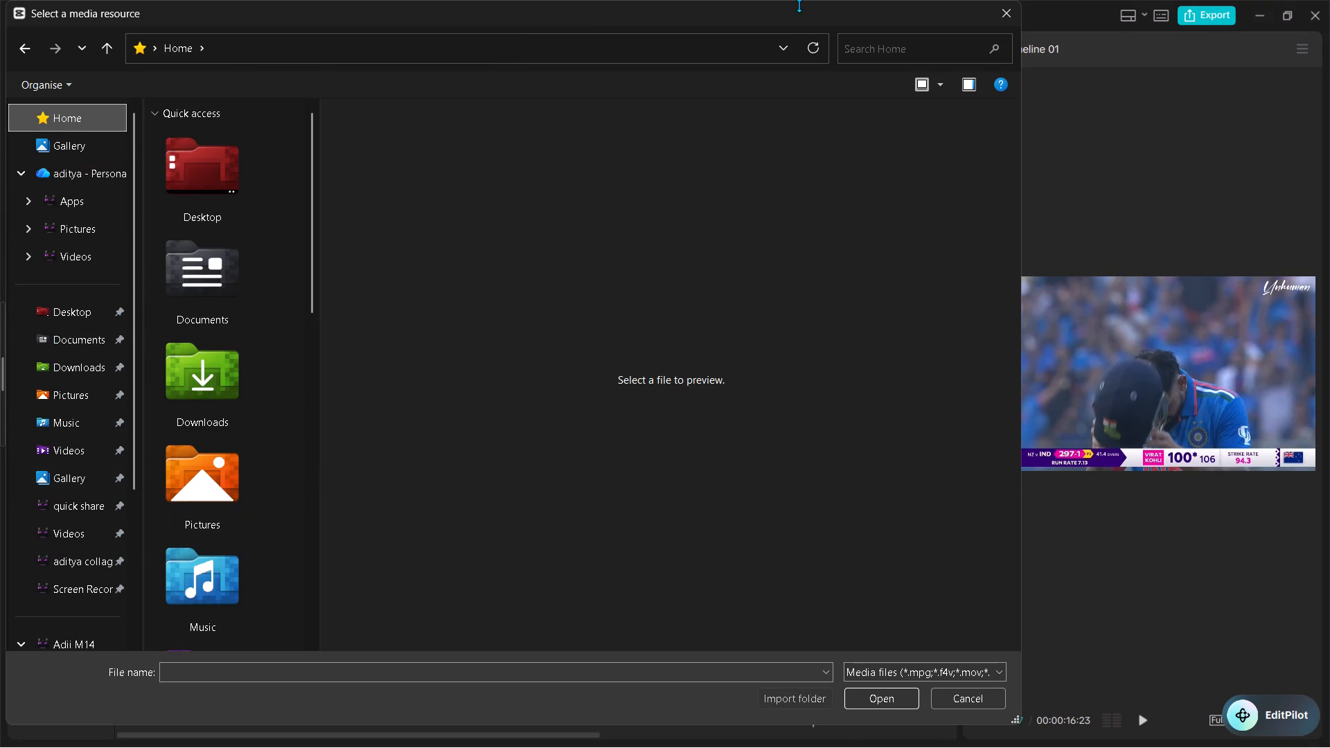
{"action": "left_click", "coordinate": [855, 39]}
{"action": "left_click", "coordinate": [868, 49]}
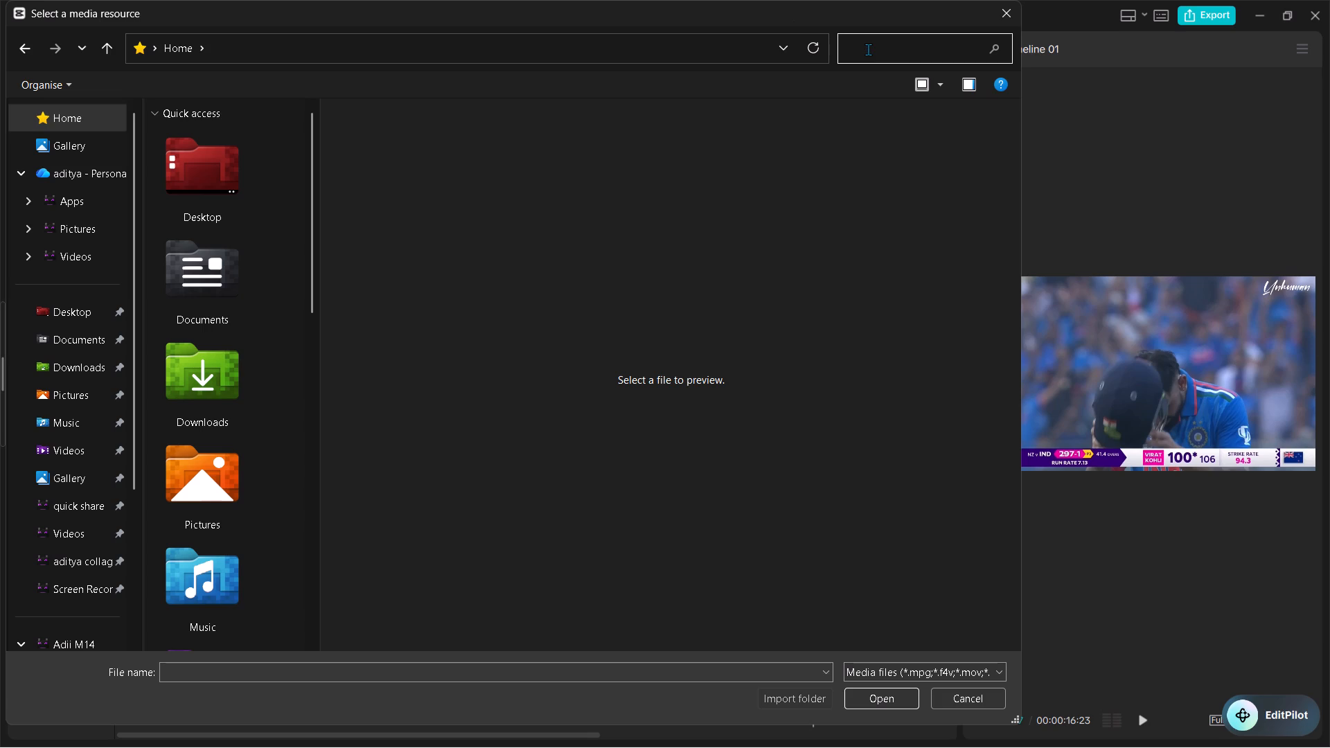
{"action": "type", "text": "black"}
{"action": "key", "text": "Return"}
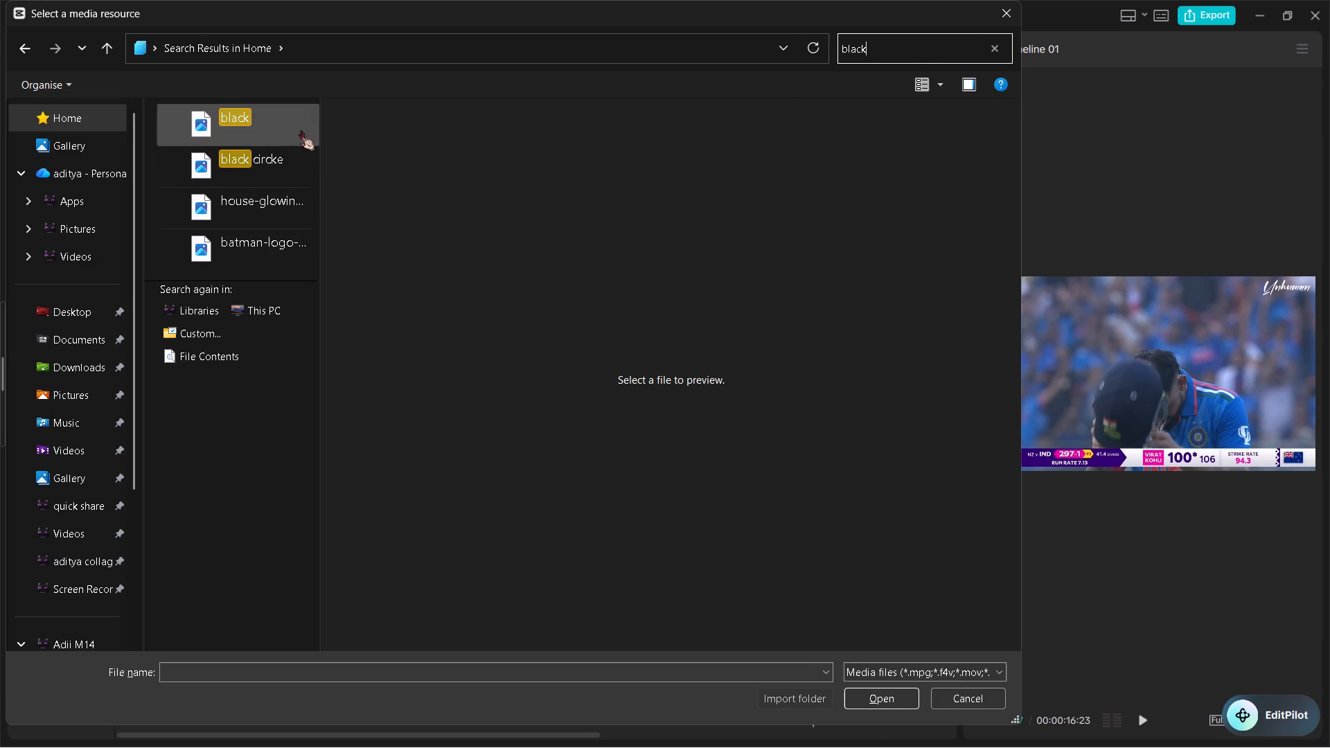
{"action": "left_click", "coordinate": [300, 133]}
{"action": "left_click", "coordinate": [867, 695]}
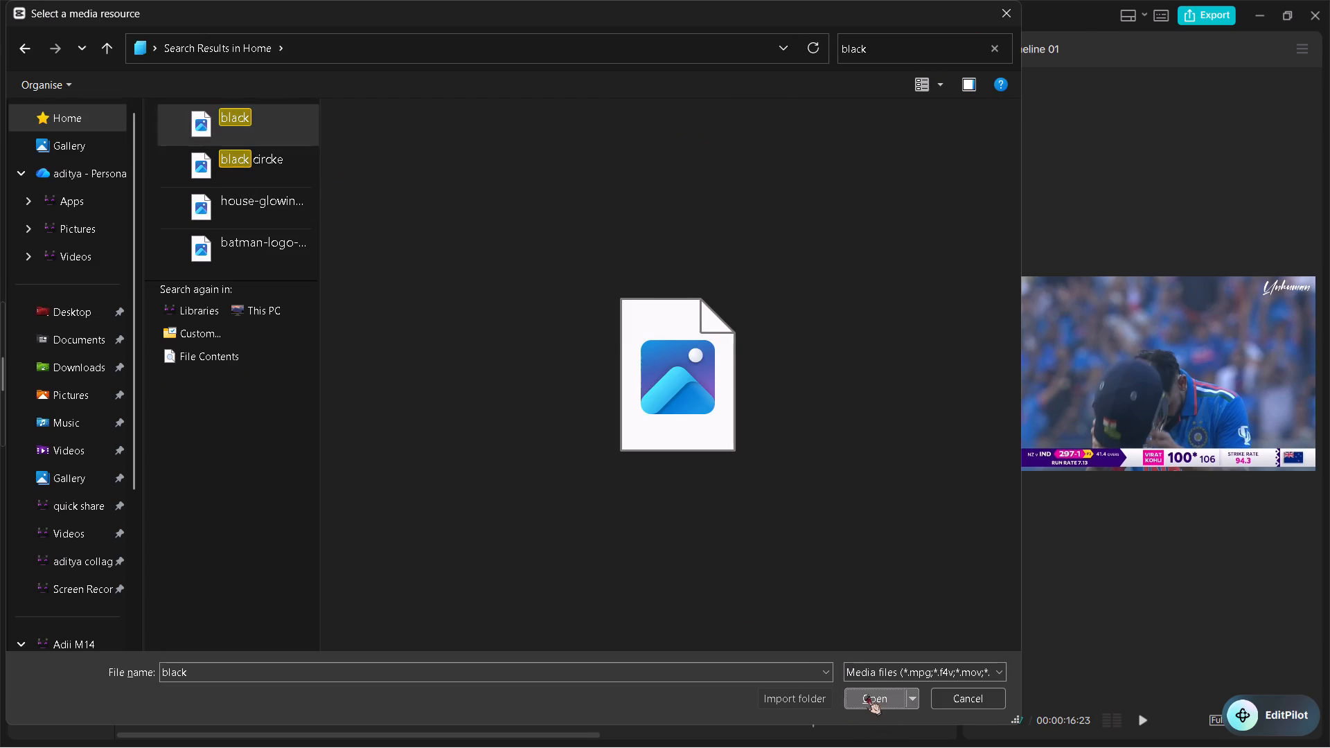
Insert black.png at the very start of the main track, before the Player of the Match speech clip, and play it briefly.
{"action": "left_click_drag", "start_coordinate": [276, 346], "coordinate": [153, 607]}
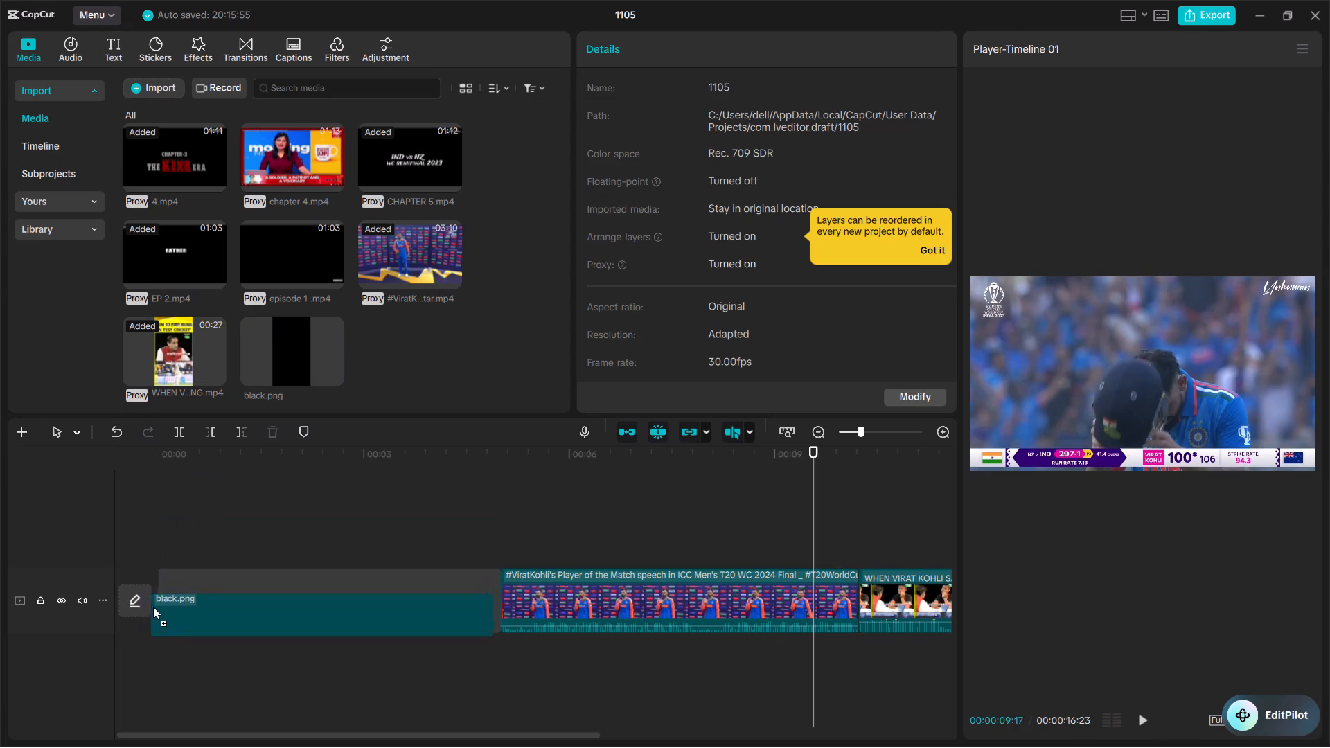
{"action": "left_click_drag", "start_coordinate": [153, 607], "coordinate": [154, 605]}
{"action": "key", "text": "space"}
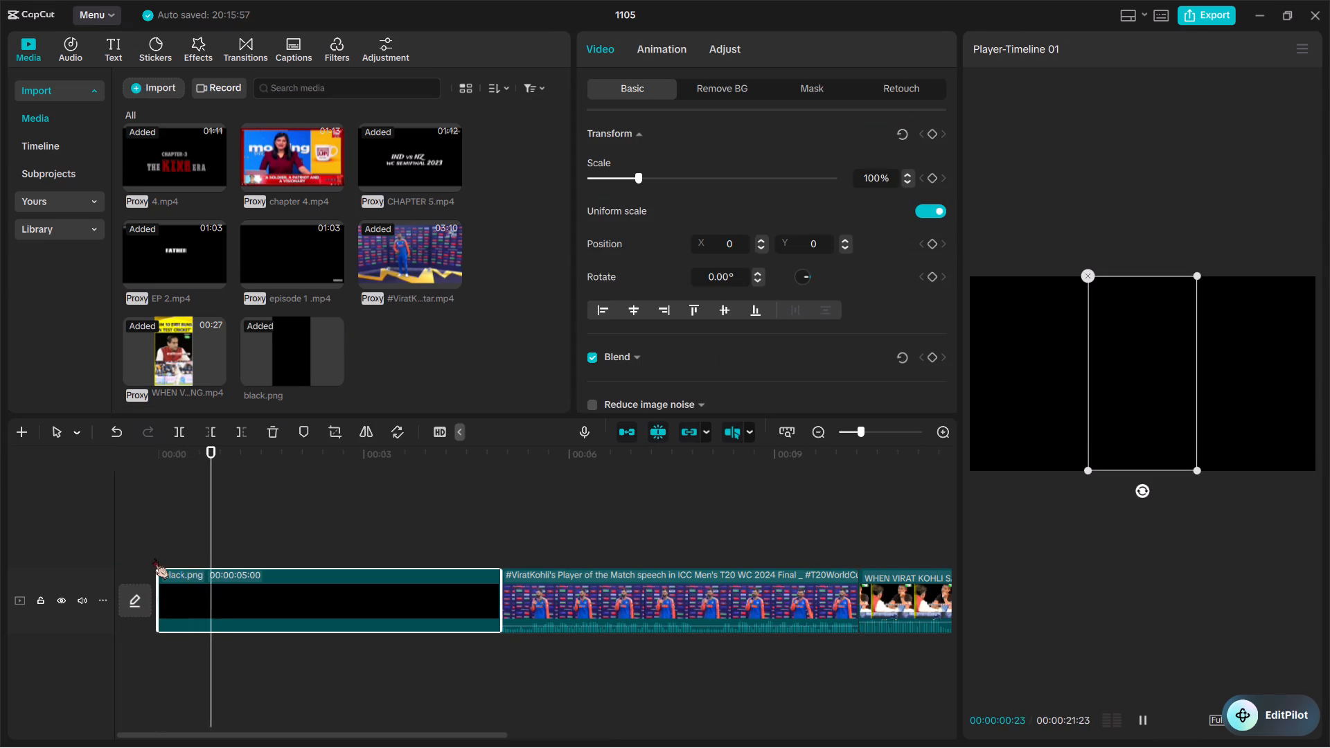
{"action": "key", "text": "space"}
Rotate the black.png clip to -90° and enlarge it to 178% so it fills the whole frame.
{"action": "left_click_drag", "start_coordinate": [1198, 466], "coordinate": [1329, 475]}
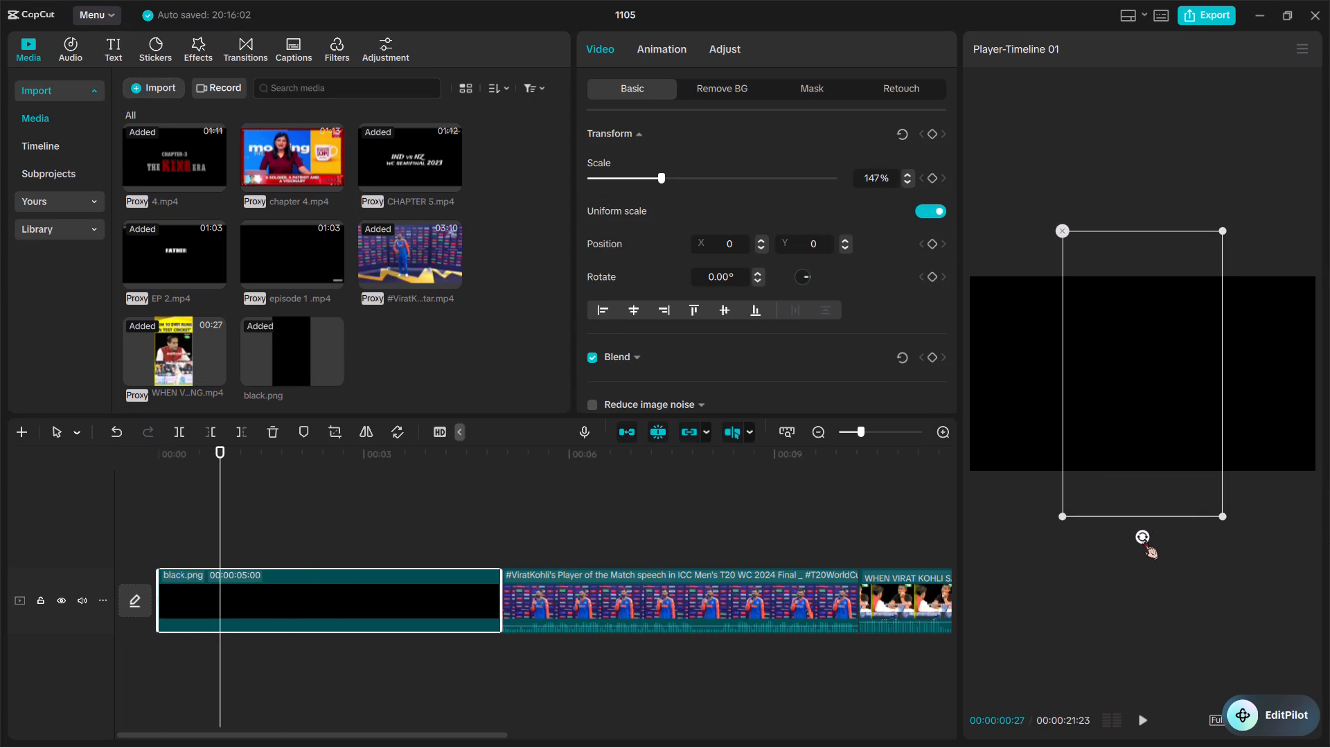
{"action": "left_click_drag", "start_coordinate": [1144, 539], "coordinate": [1302, 383]}
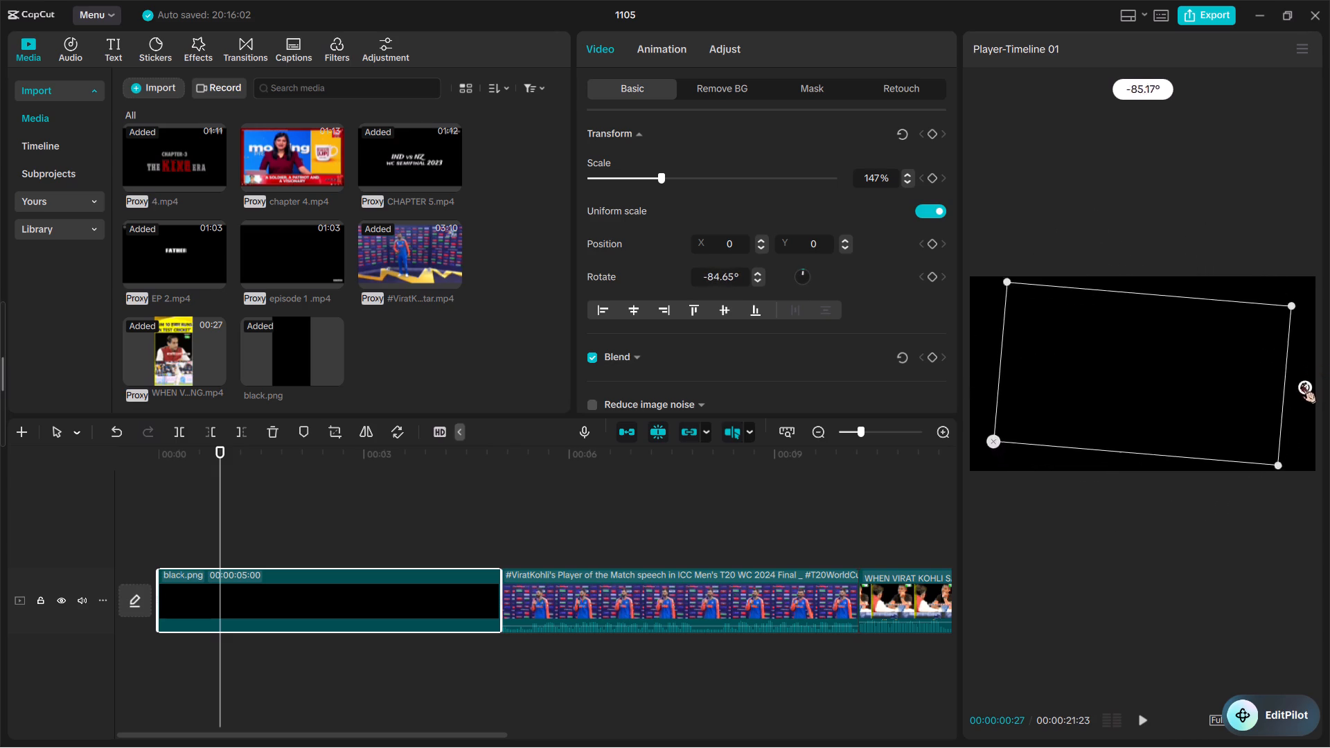
{"action": "left_click_drag", "start_coordinate": [1302, 383], "coordinate": [1305, 375]}
{"action": "left_click", "coordinate": [1290, 447]}
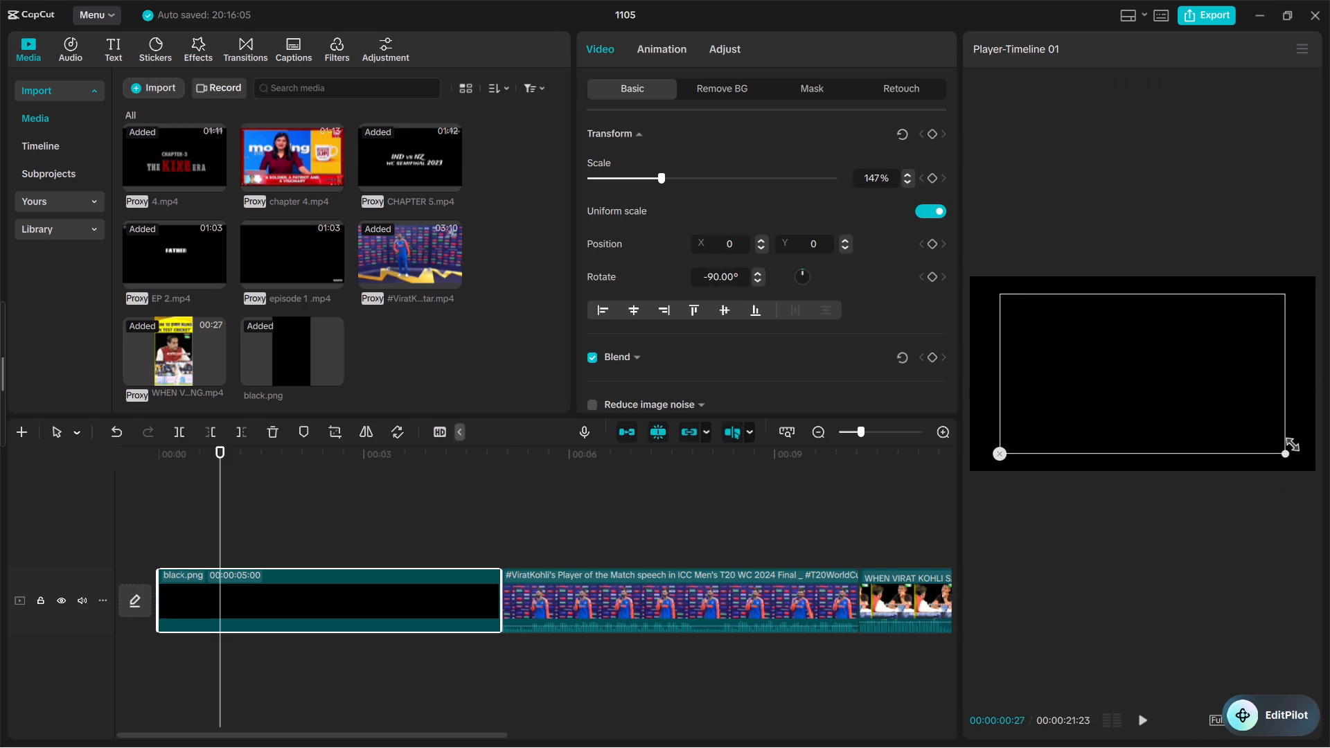
{"action": "left_click", "coordinate": [1290, 447]}
{"action": "left_click_drag", "start_coordinate": [1286, 456], "coordinate": [1329, 509]}
Import the audio file "Anirudh plays his favorite superstar Rajinikanth songs Jailer 2 Super Show Sun TV" from Downloads.
{"action": "left_click", "coordinate": [165, 96]}
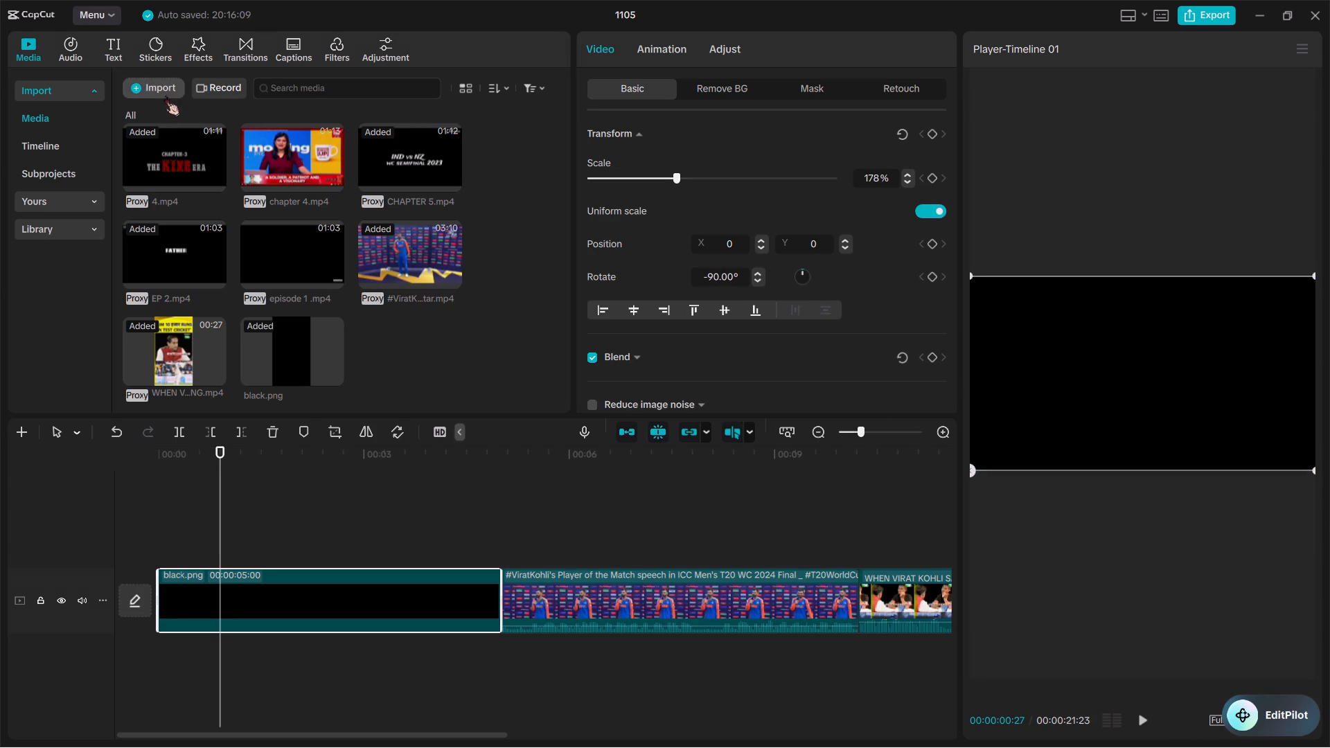
{"action": "left_click", "coordinate": [151, 122]}
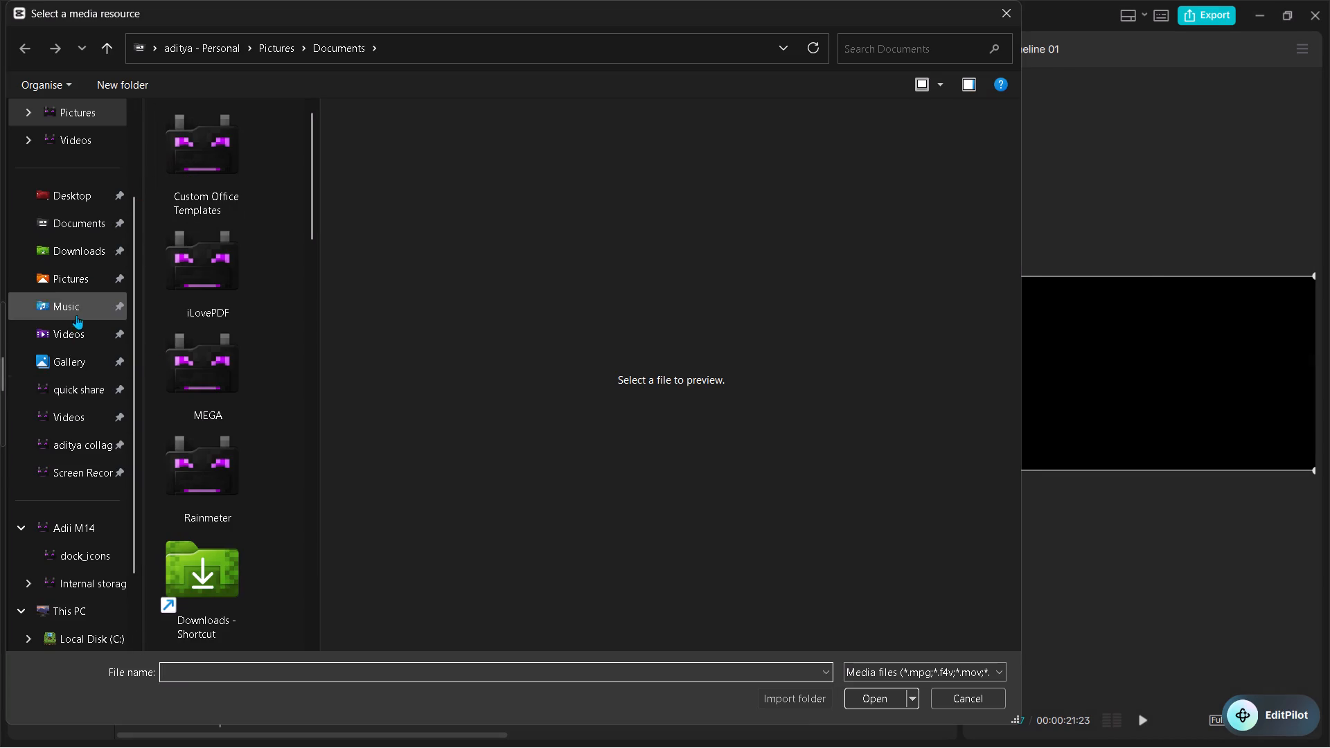
{"action": "left_click", "coordinate": [82, 260]}
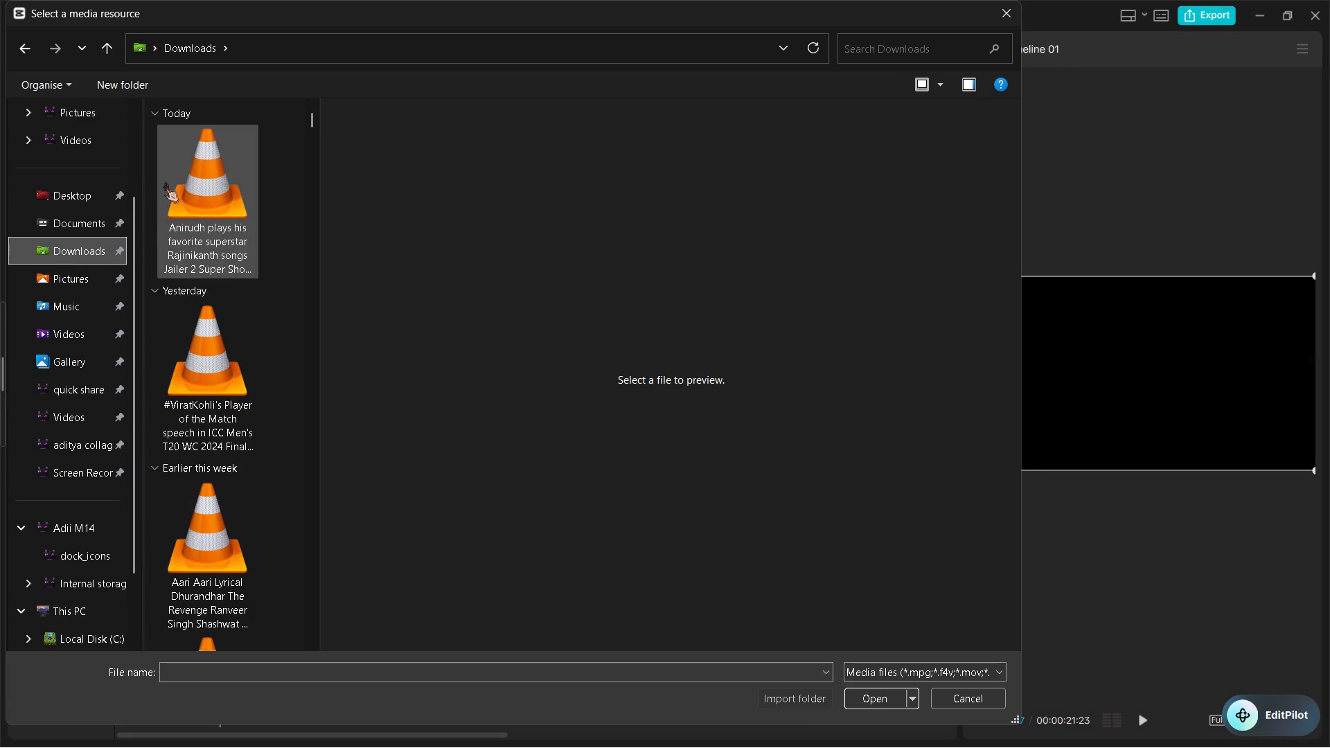
{"action": "left_click", "coordinate": [162, 206]}
{"action": "left_click", "coordinate": [880, 697]}
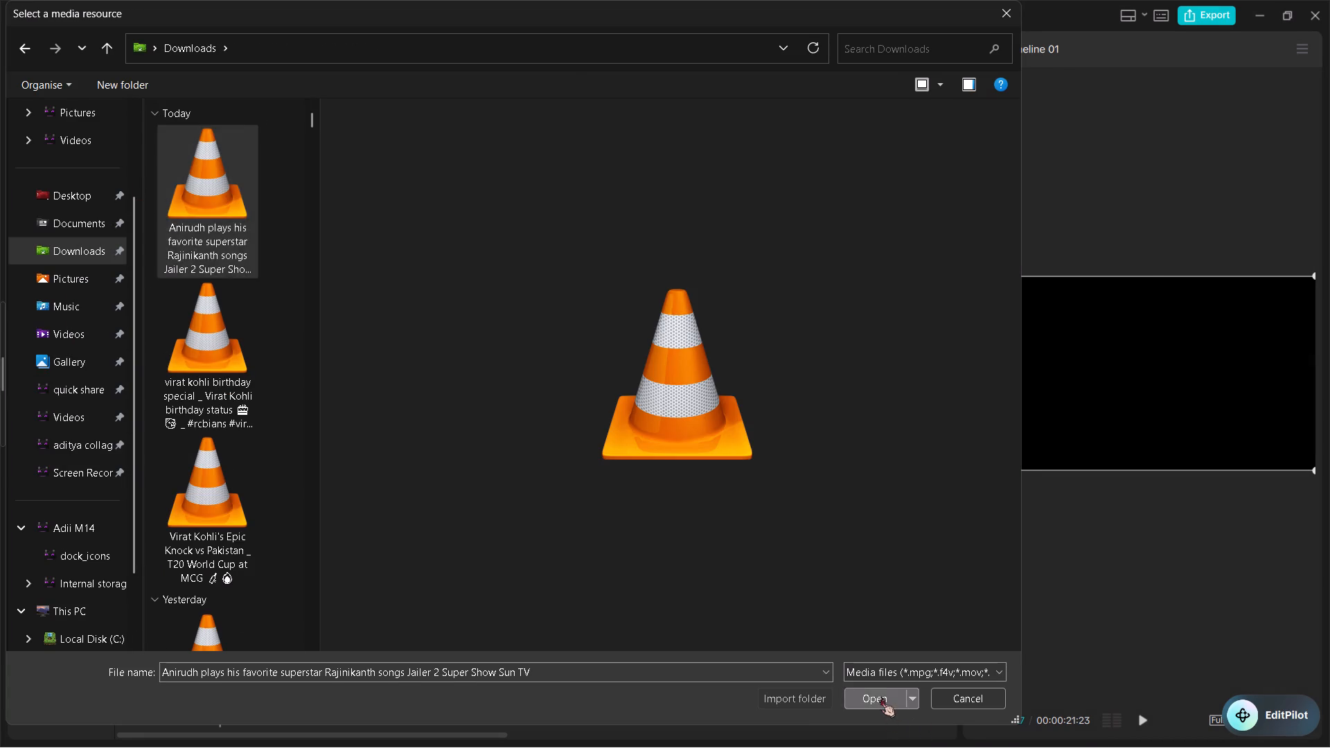
Place the Anirudh audio on a track below the recap, starting at about 15 s under the first CHAPTER 5.mp4 clip, and play it.
{"action": "scroll", "coordinate": [579, 538], "scroll_direction": "left", "scroll_amount": 3}
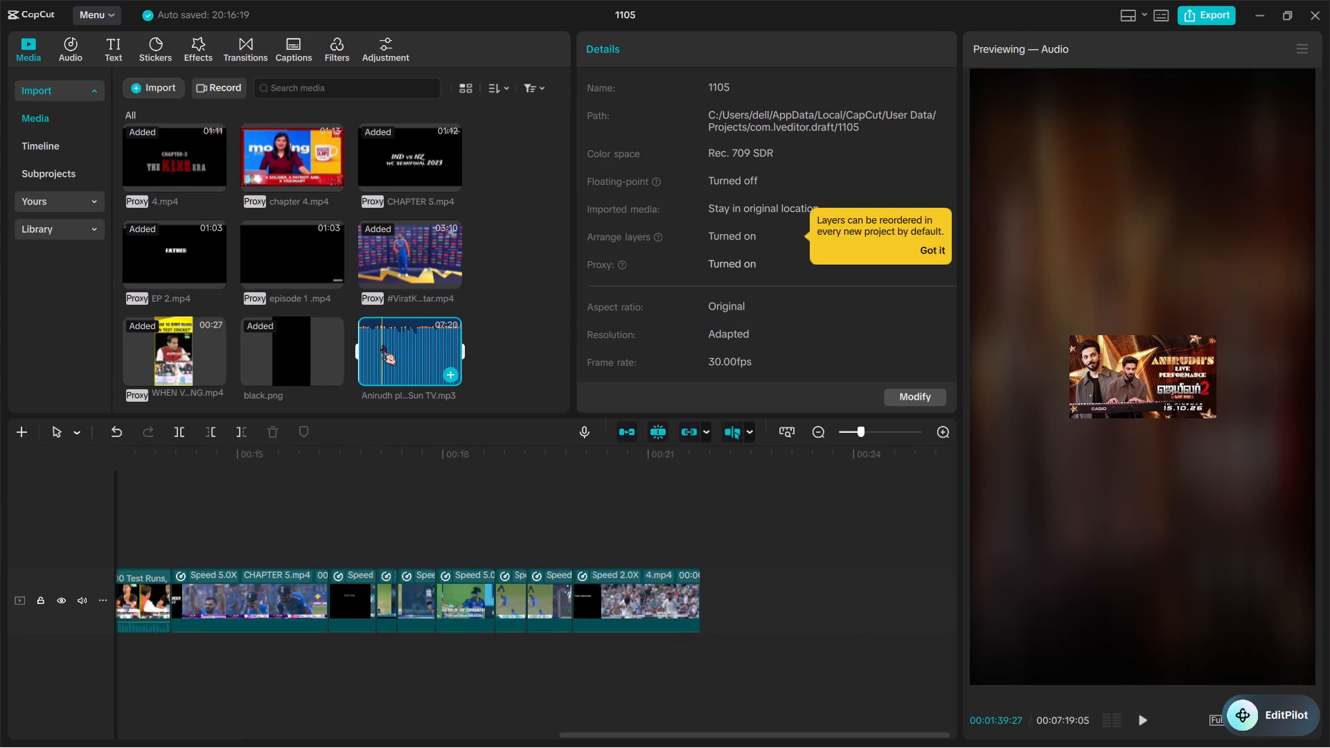
{"action": "left_click_drag", "start_coordinate": [382, 345], "coordinate": [270, 695]}
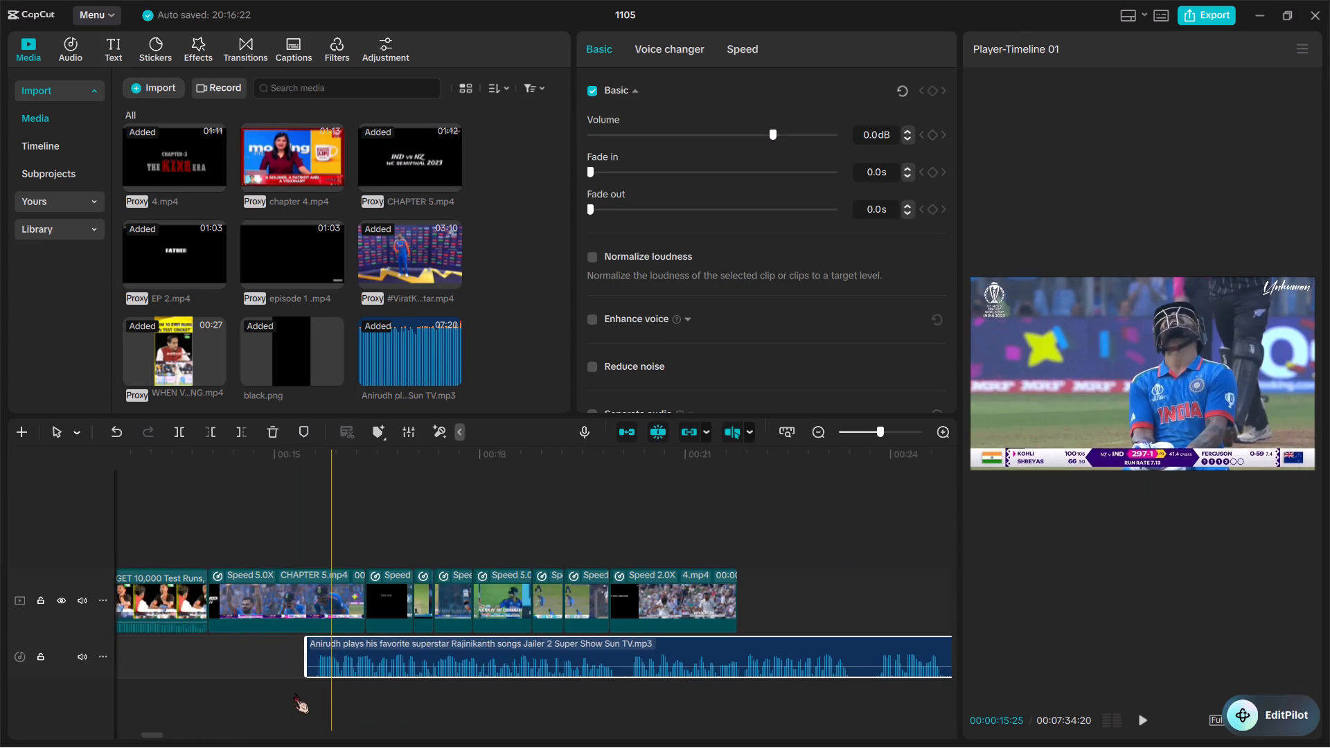
{"action": "key", "text": "space"}
{"action": "key", "text": "space"}
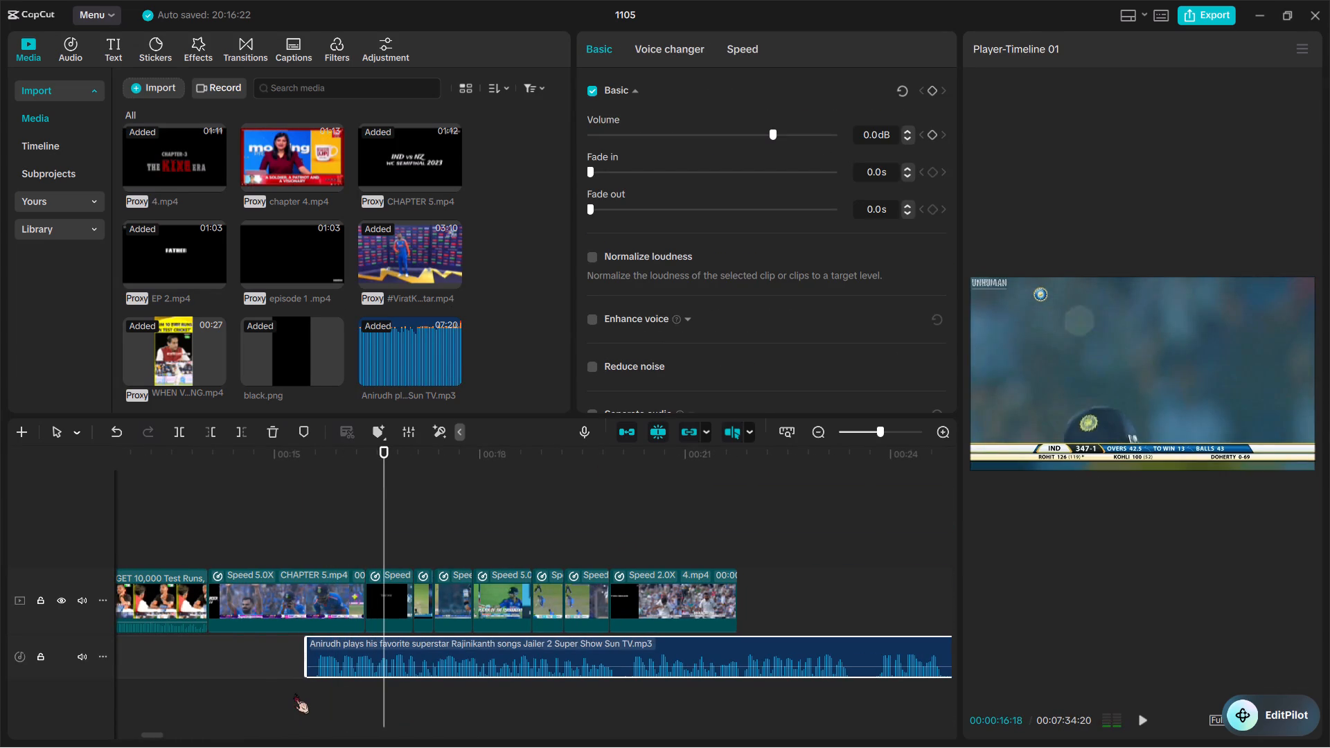
Mute the main video track and play the recap with only the Anirudh audio.
{"action": "left_click", "coordinate": [81, 593]}
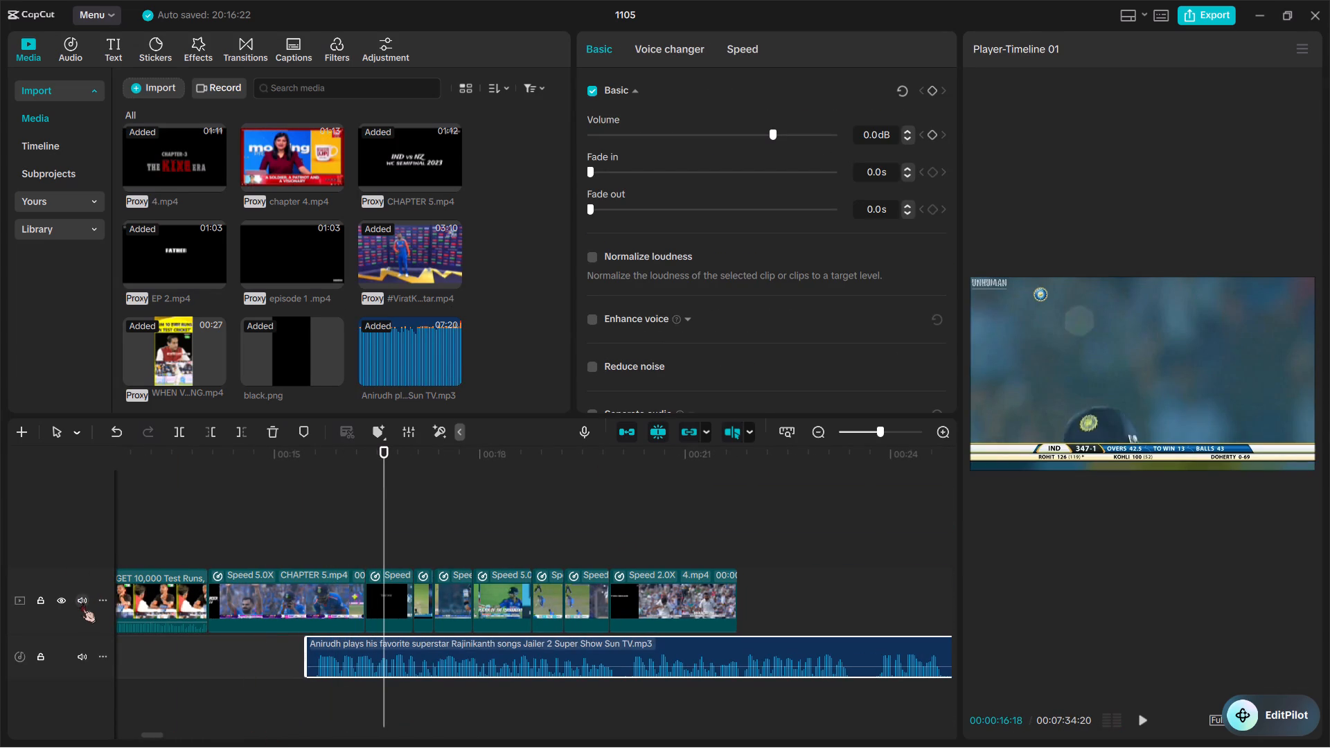
{"action": "left_click", "coordinate": [81, 603]}
{"action": "key", "text": "space"}
{"action": "key", "text": "space"}
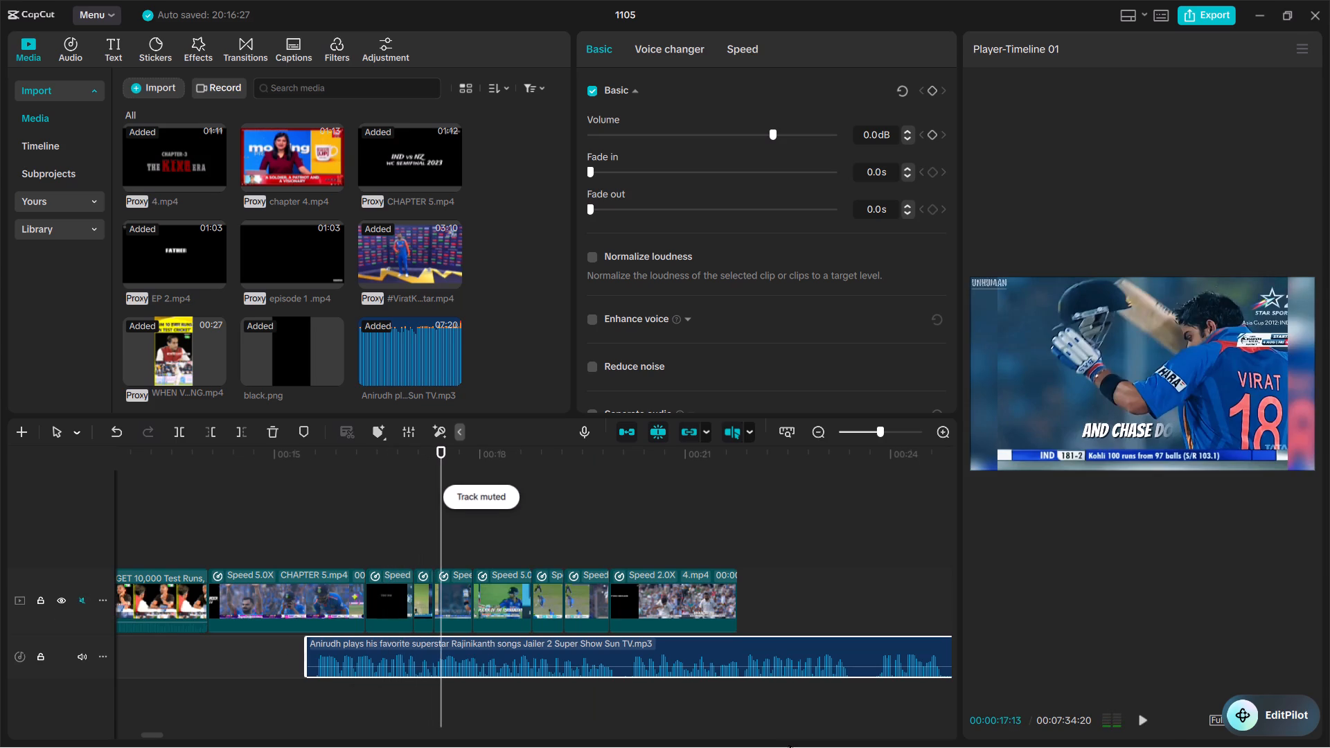
Sample the Anirudh audio at several points between about 0:28 and 1:04 on the timeline to find a suitable music passage.
{"action": "scroll", "coordinate": [788, 745], "scroll_direction": "left", "scroll_amount": 1}
{"action": "scroll", "coordinate": [788, 745], "scroll_direction": "down", "scroll_amount": 9, "text": "ctrl"}
{"action": "scroll", "coordinate": [477, 636], "scroll_direction": "down", "scroll_amount": 12, "text": "ctrl"}
{"action": "key", "text": "space"}
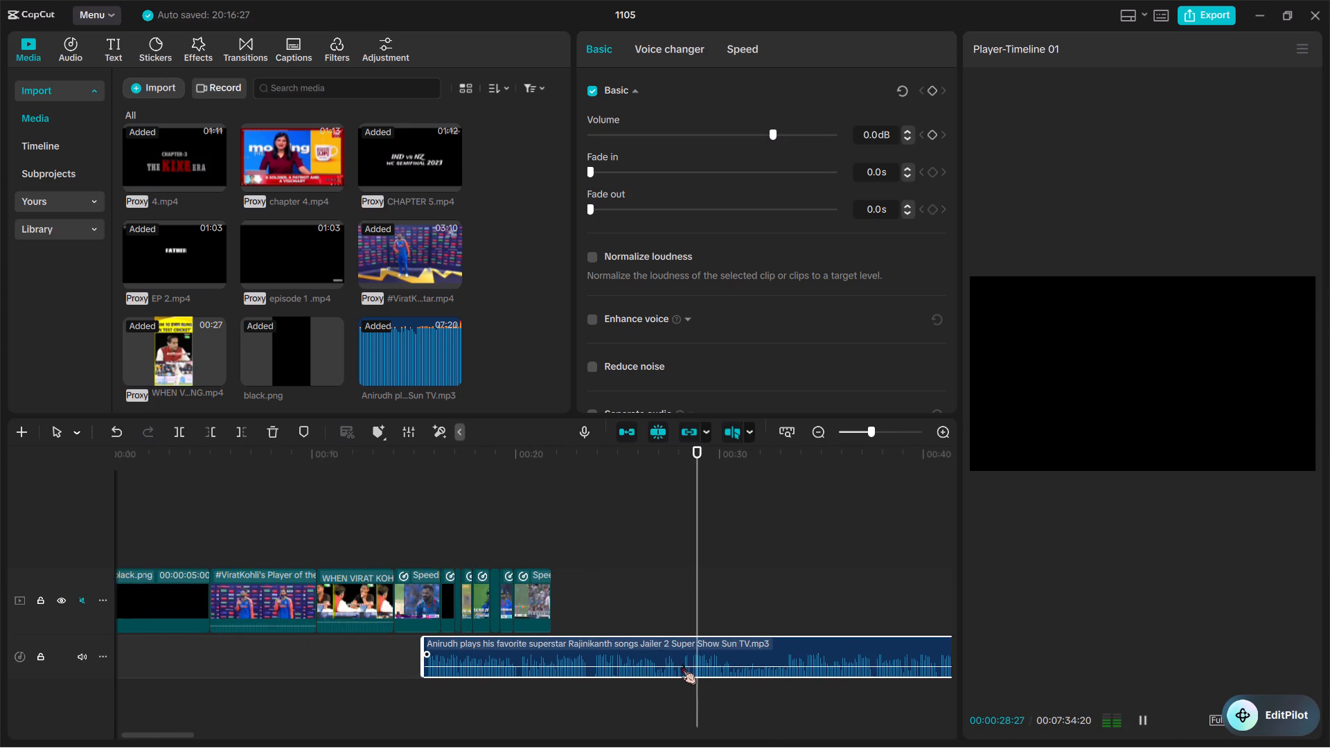
{"action": "key", "text": "space"}
{"action": "scroll", "coordinate": [772, 664], "scroll_direction": "left", "scroll_amount": 1}
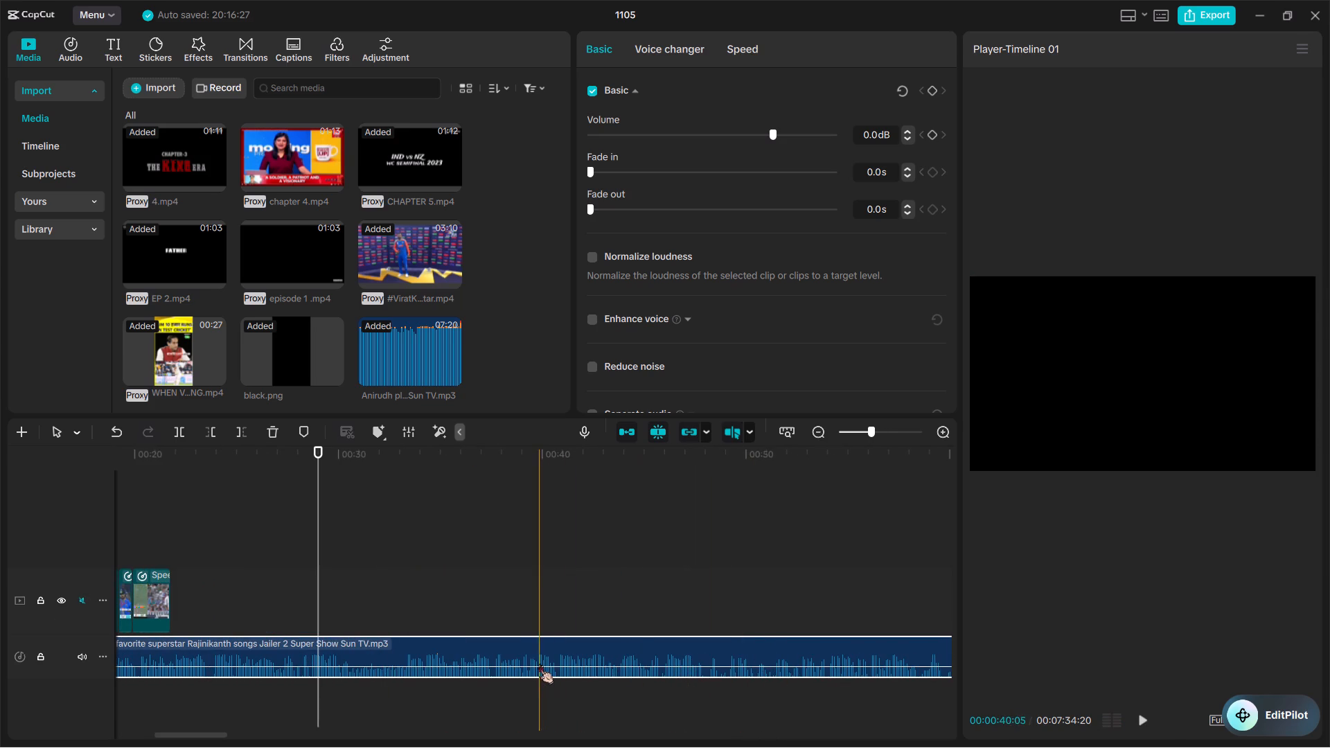
{"action": "key", "text": "space"}
{"action": "key", "text": "space"}
{"action": "key", "text": "space"}
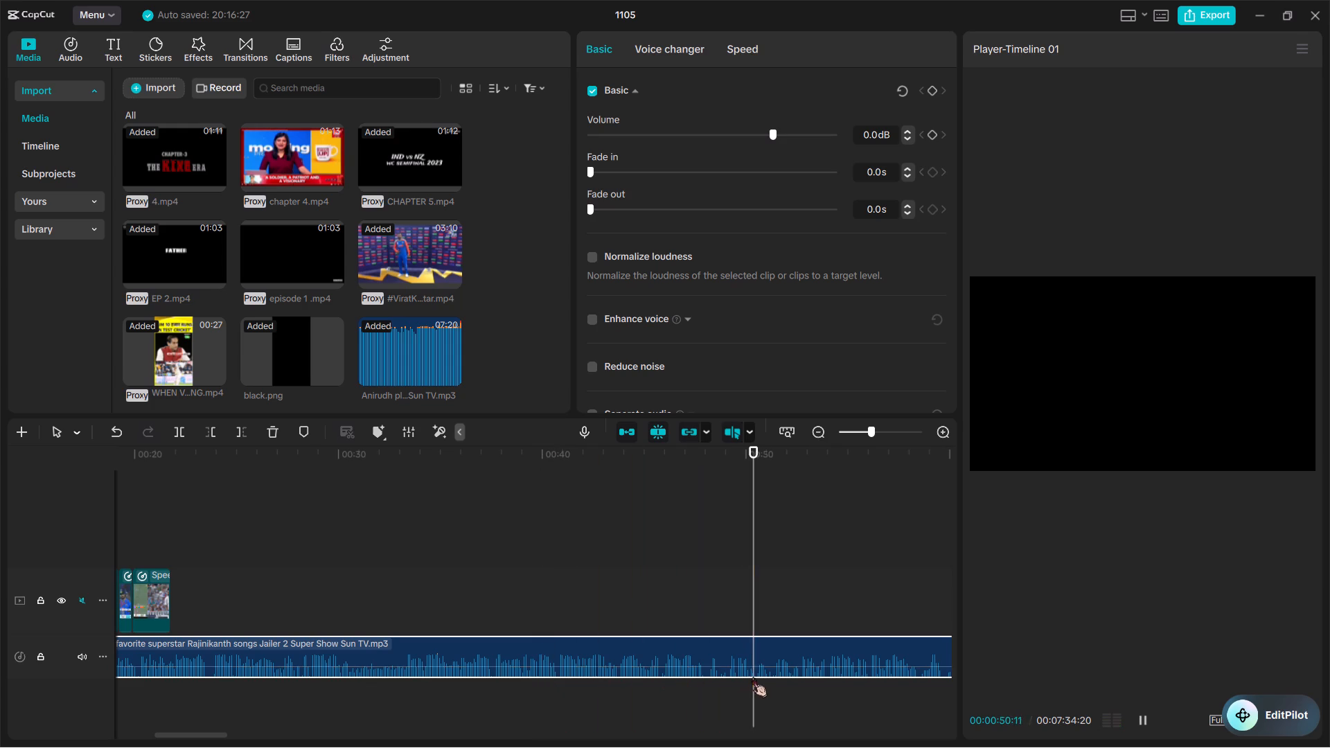
{"action": "scroll", "coordinate": [752, 677], "scroll_direction": "down", "scroll_amount": 7, "text": "ctrl"}
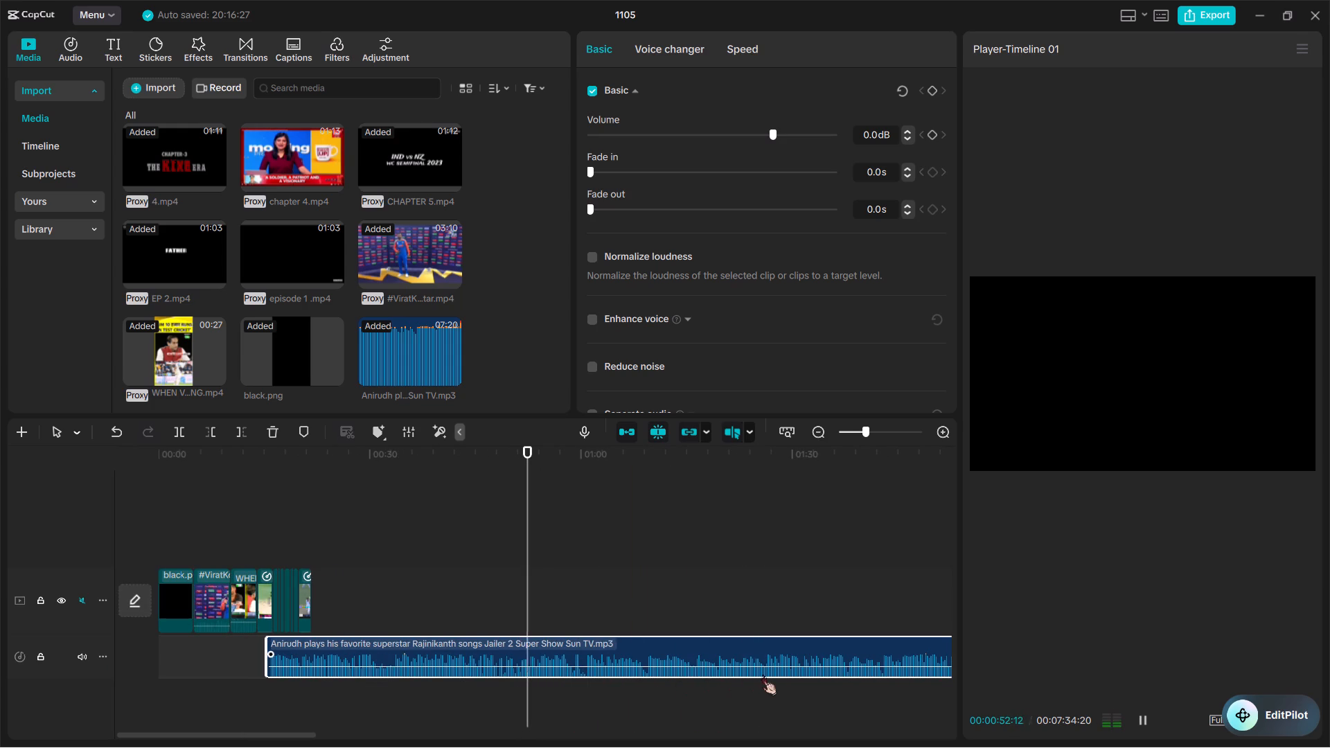
{"action": "key", "text": "space"}
{"action": "key", "text": "space"}
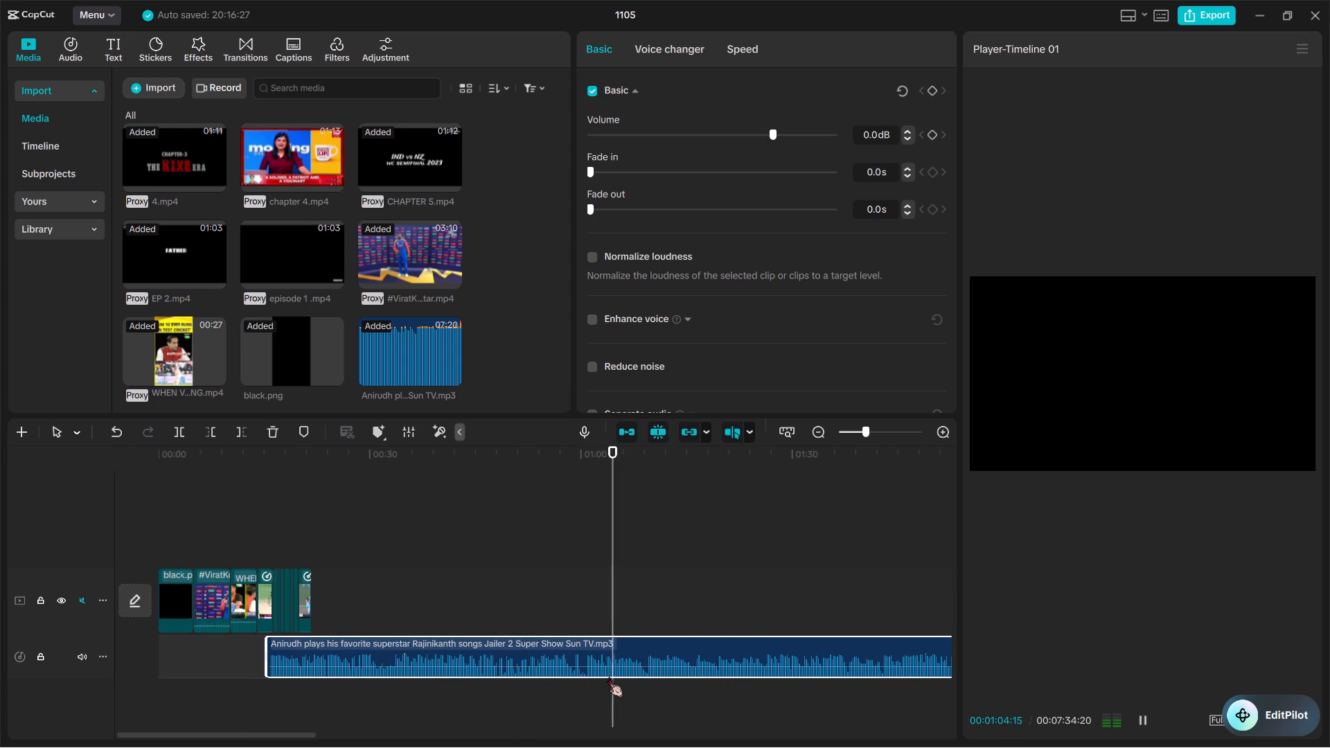
{"action": "key", "text": "space"}
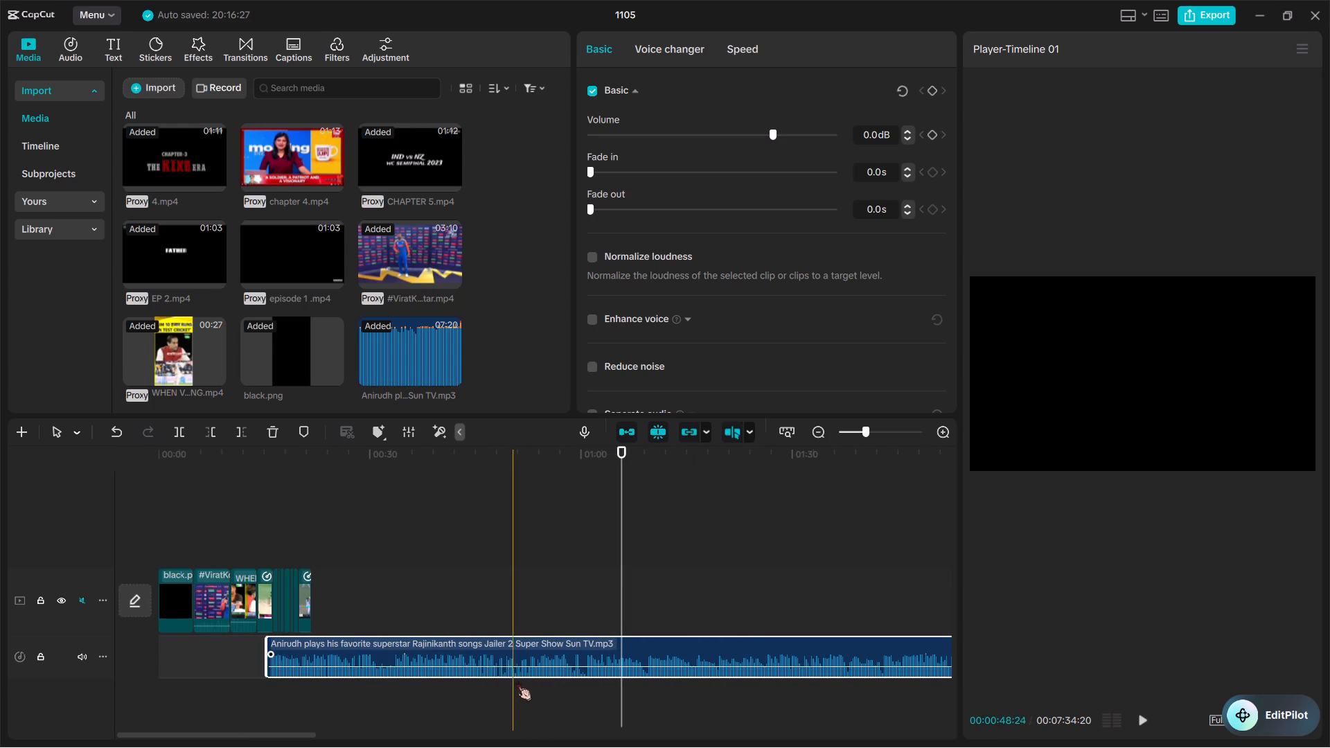
Sample the Anirudh audio at several points between about 0:50 and 1:24 on the timeline for a suitable music passage.
{"action": "key", "text": "space"}
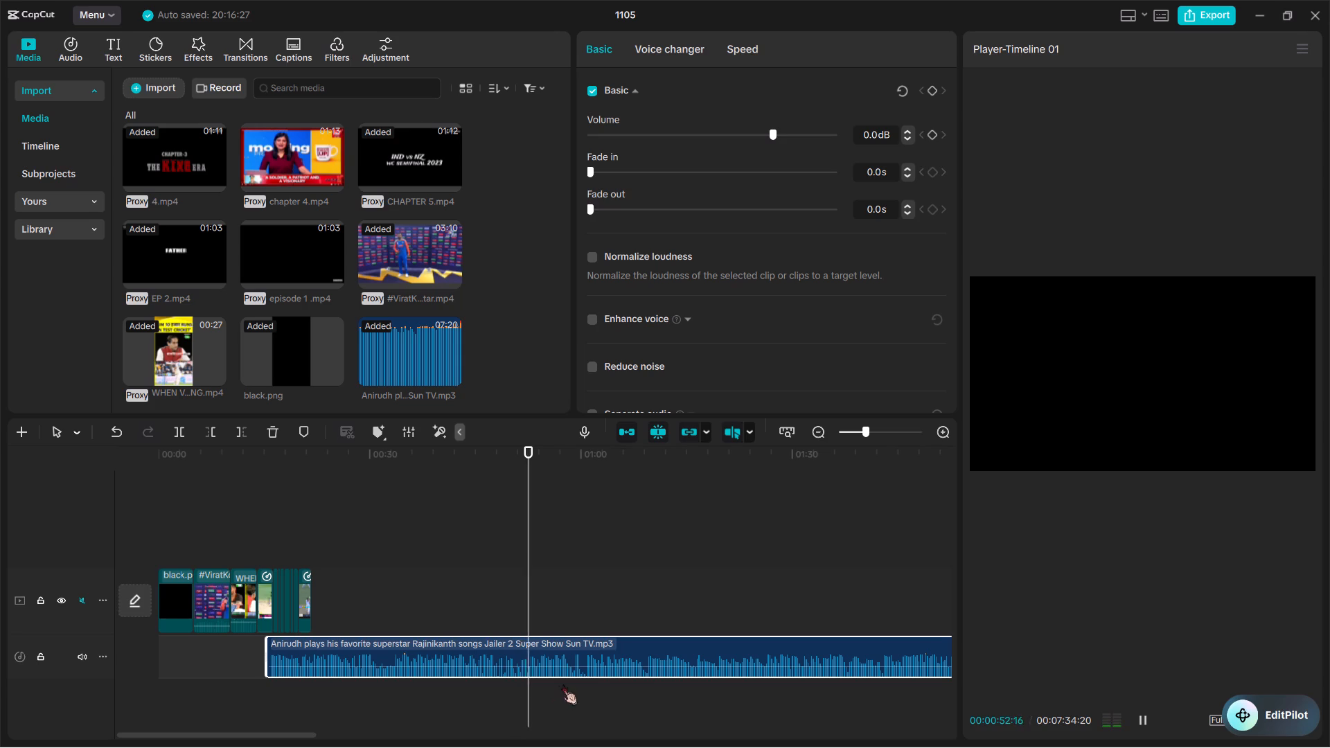
{"action": "scroll", "coordinate": [550, 675], "scroll_direction": "up", "scroll_amount": 16, "text": "ctrl"}
{"action": "key", "text": "space"}
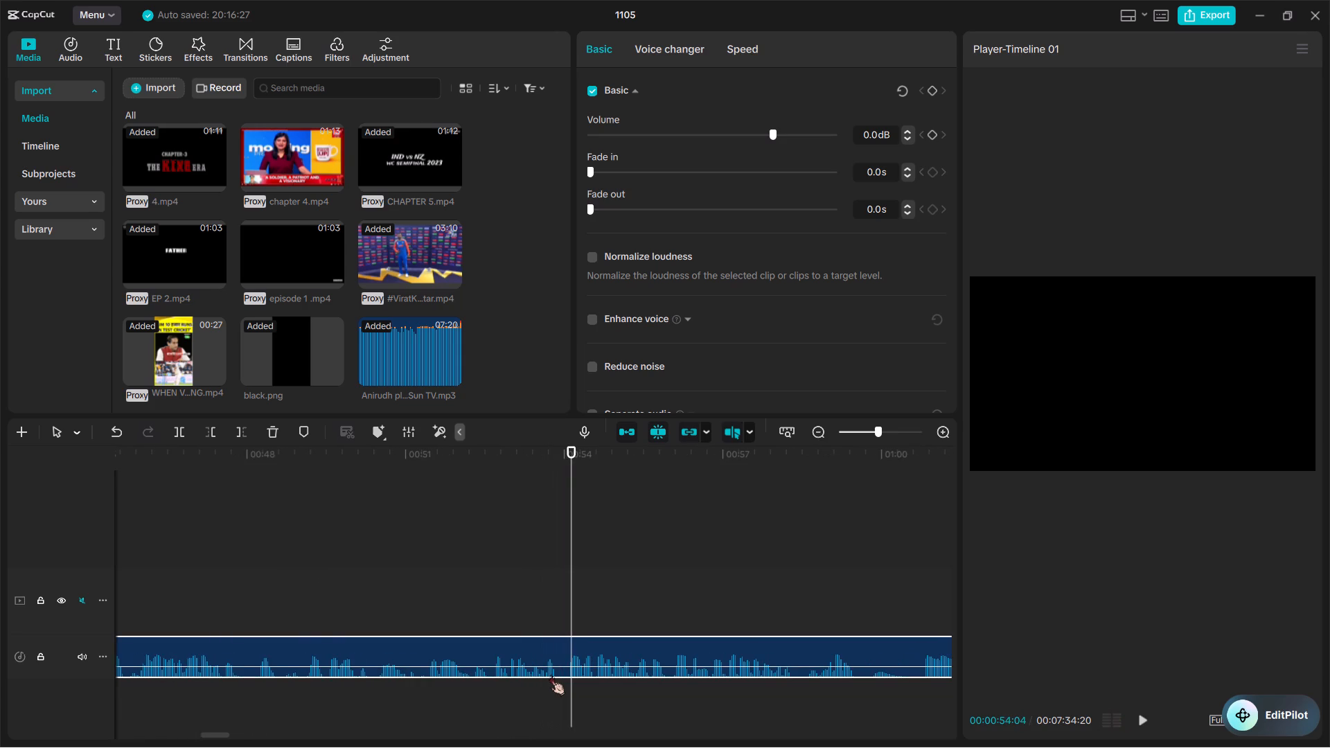
{"action": "scroll", "coordinate": [550, 675], "scroll_direction": "down", "scroll_amount": 6, "text": "ctrl"}
{"action": "key", "text": "space"}
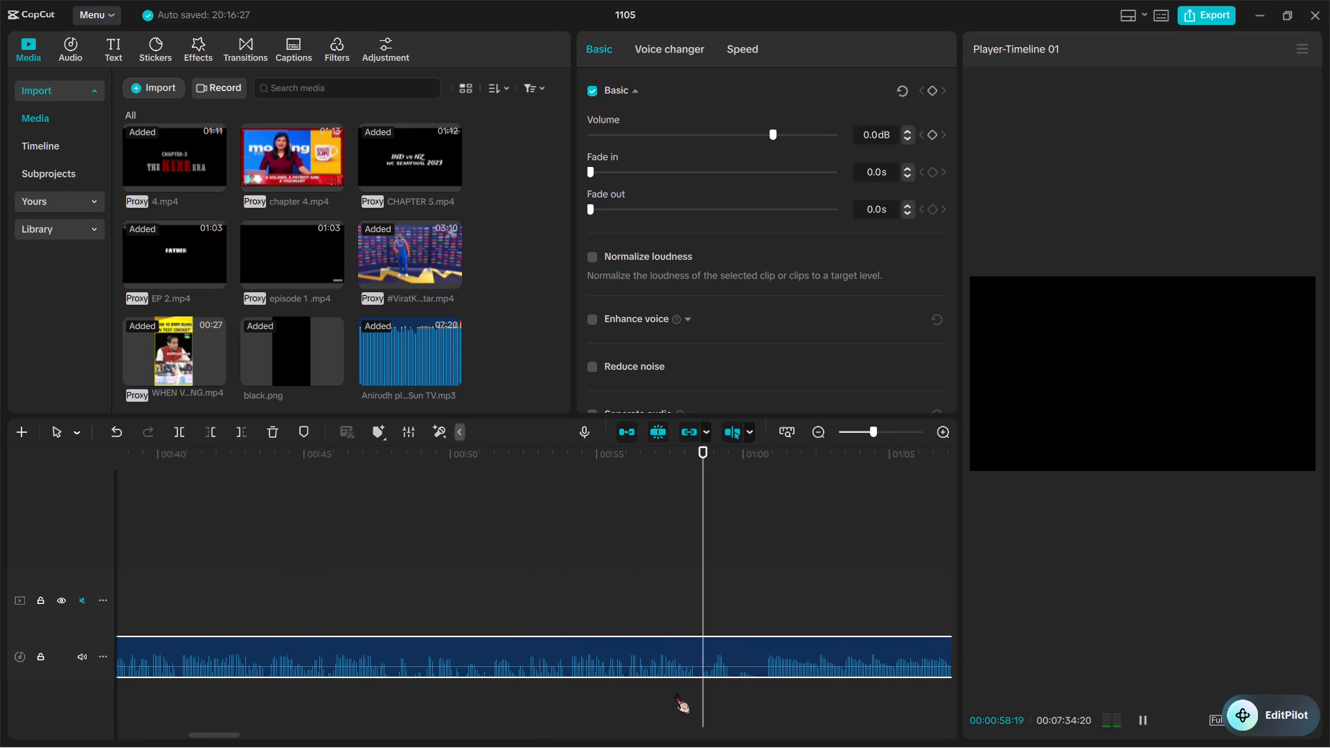
{"action": "scroll", "coordinate": [675, 693], "scroll_direction": "down", "scroll_amount": 3, "text": "ctrl"}
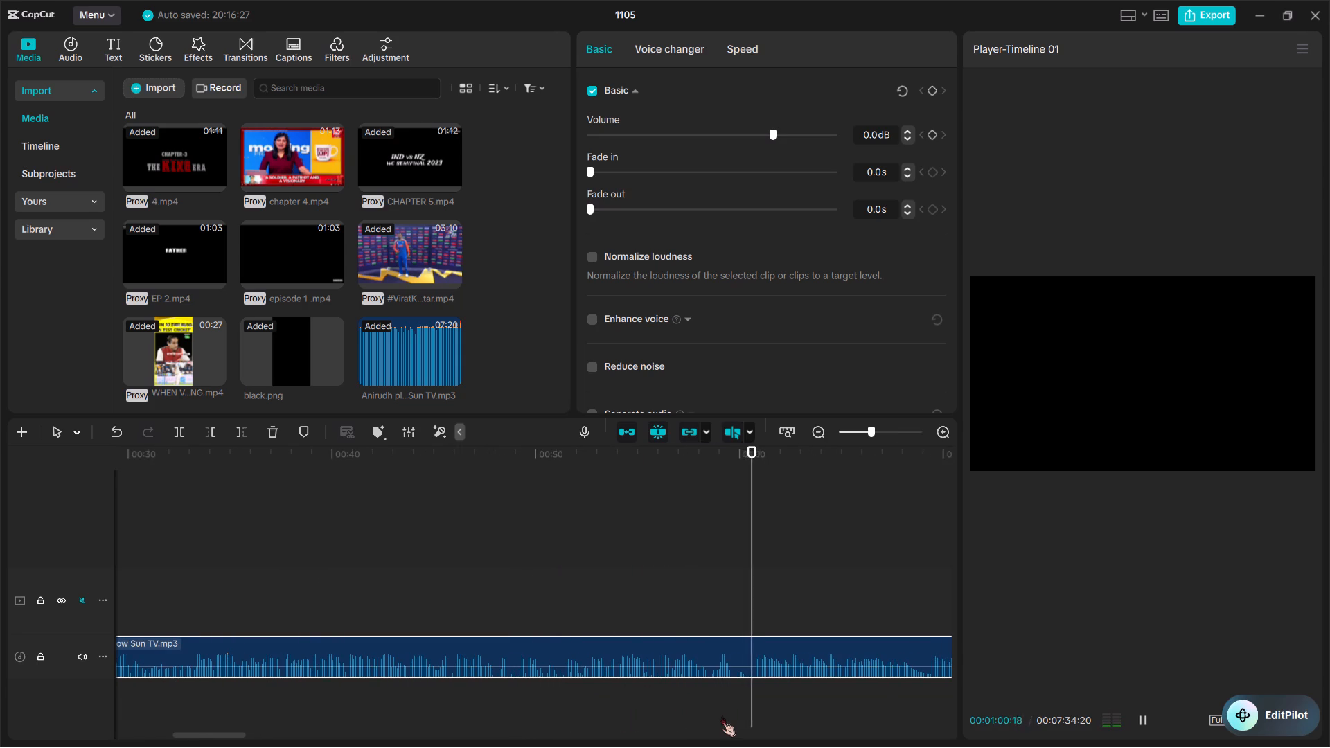
{"action": "scroll", "coordinate": [721, 716], "scroll_direction": "left", "scroll_amount": 1}
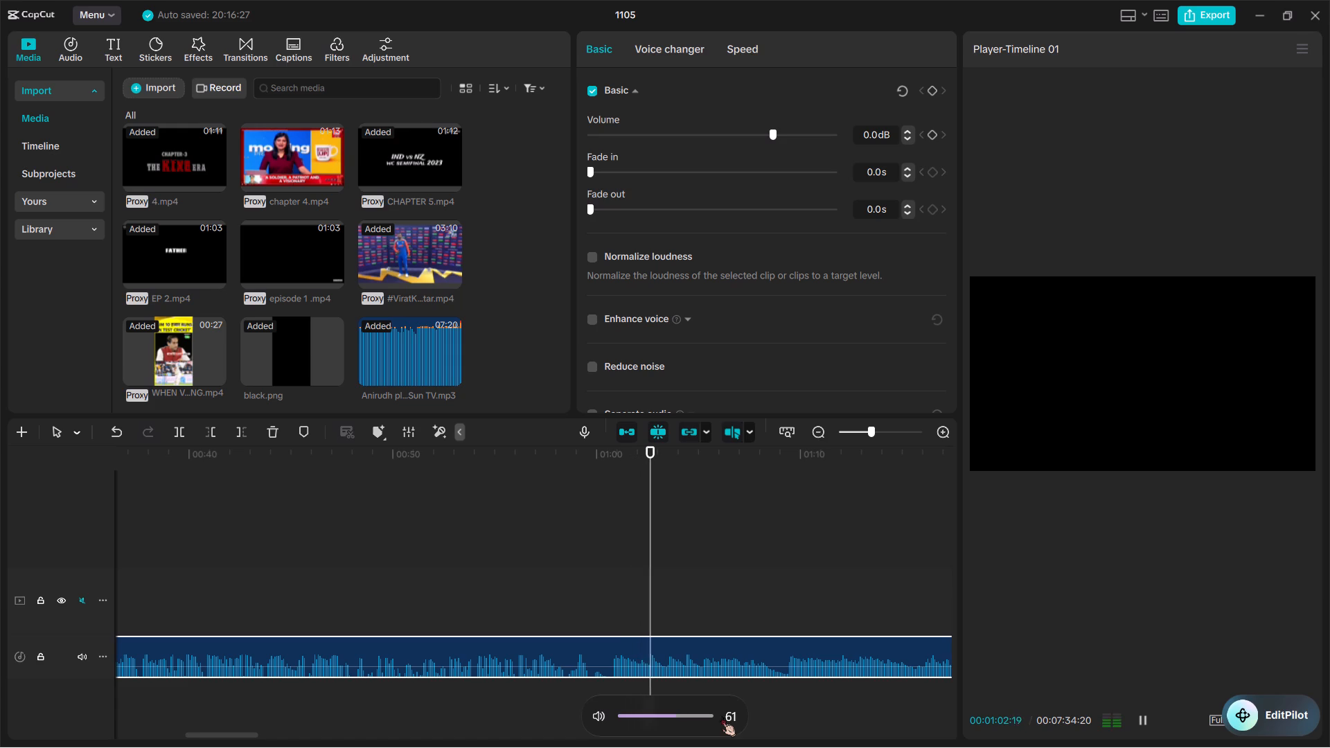
{"action": "key", "text": "space"}
{"action": "key", "text": "space"}
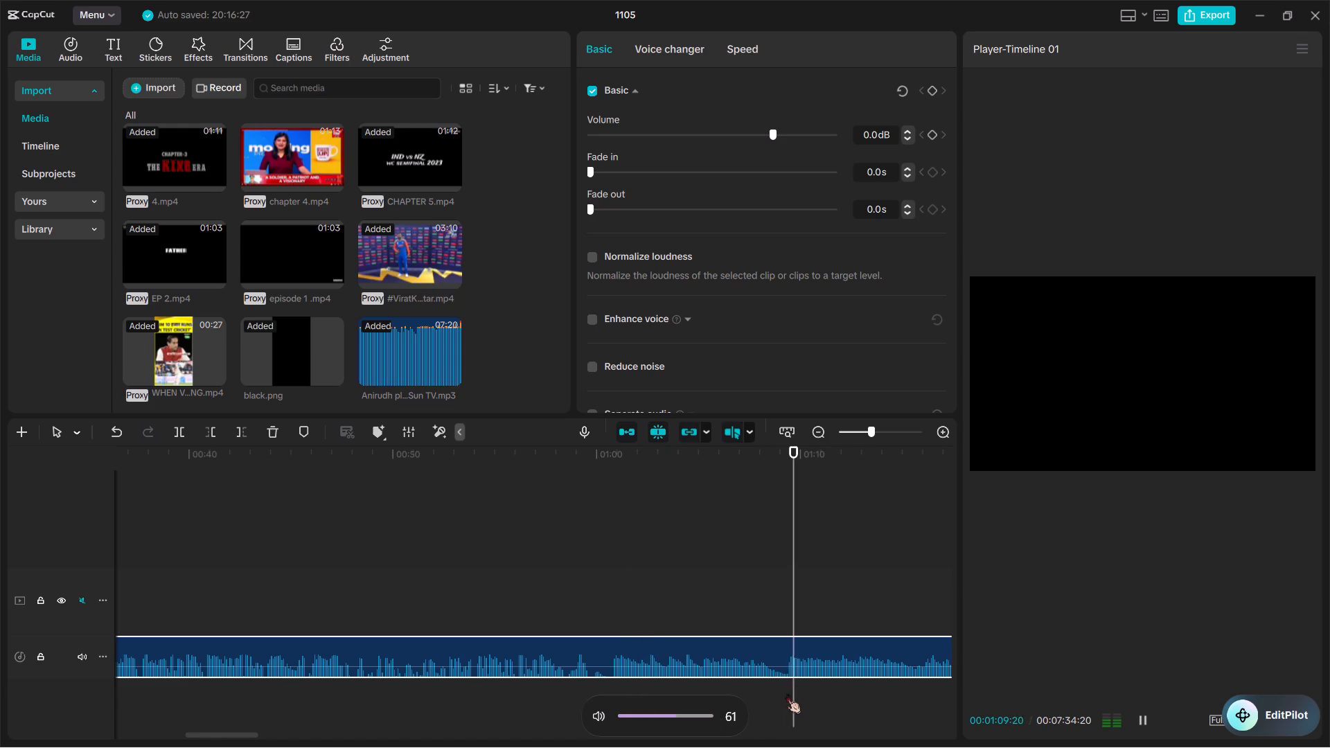
{"action": "scroll", "coordinate": [786, 693], "scroll_direction": "left", "scroll_amount": 3}
{"action": "scroll", "coordinate": [786, 693], "scroll_direction": "down", "scroll_amount": 3, "text": "ctrl"}
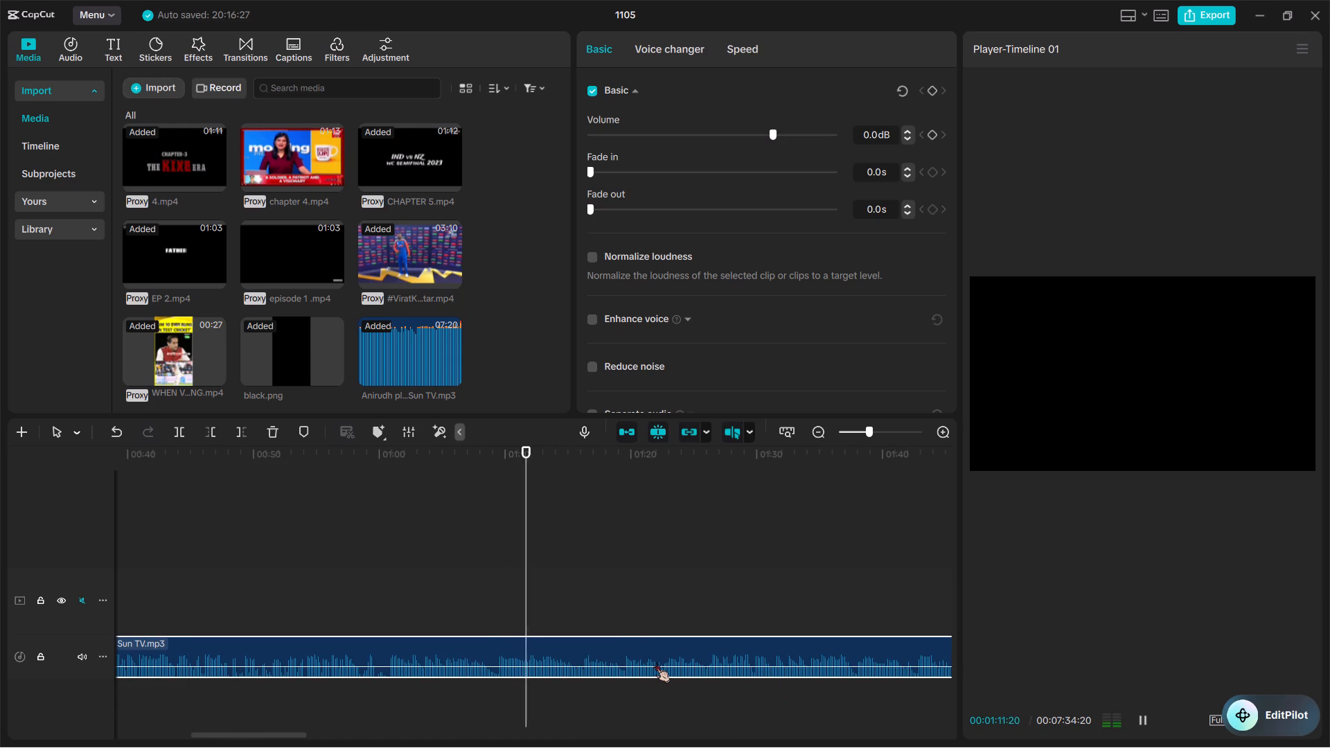
{"action": "key", "text": "space"}
{"action": "key", "text": "space"}
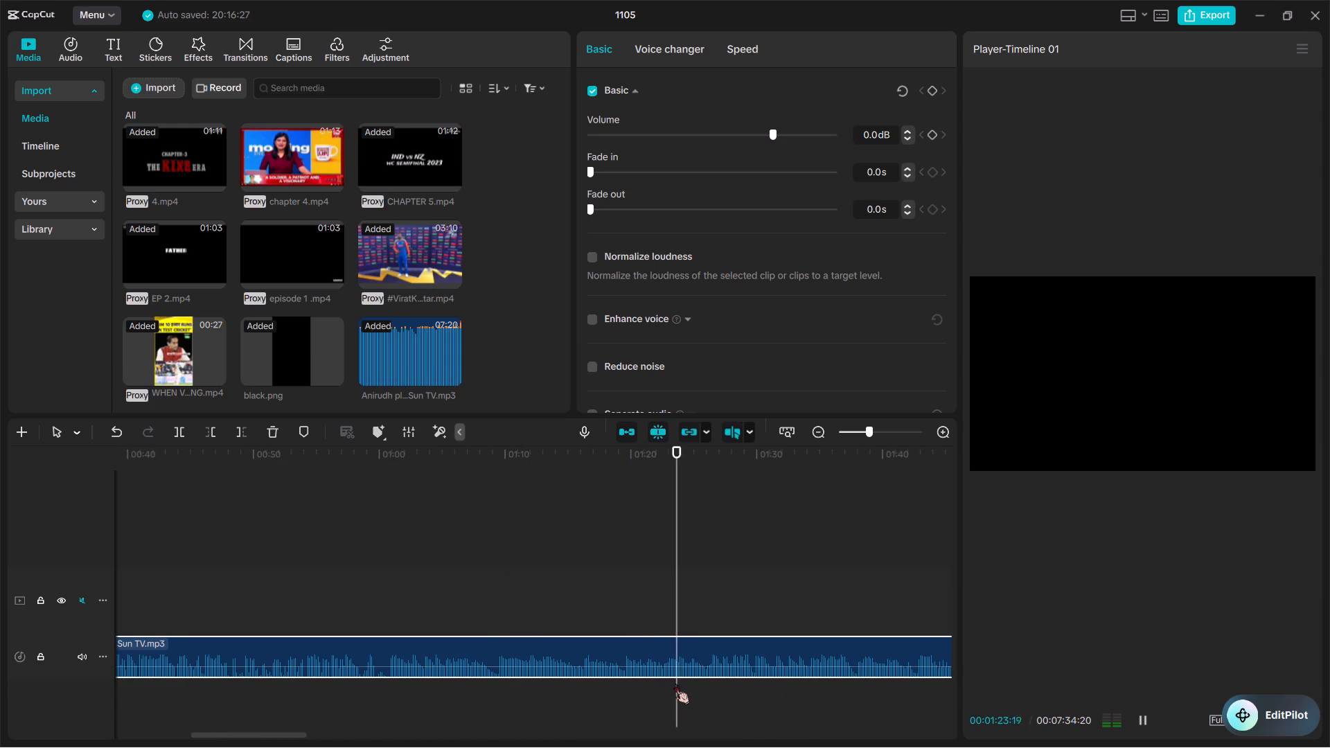
Listen to further points of the Anirudh audio between about 1:24 and 2:30 on the timeline for a suitable passage.
{"action": "scroll", "coordinate": [675, 684], "scroll_direction": "down", "scroll_amount": 1, "text": "ctrl"}
{"action": "scroll", "coordinate": [675, 684], "scroll_direction": "left", "scroll_amount": 1}
{"action": "key", "text": "space"}
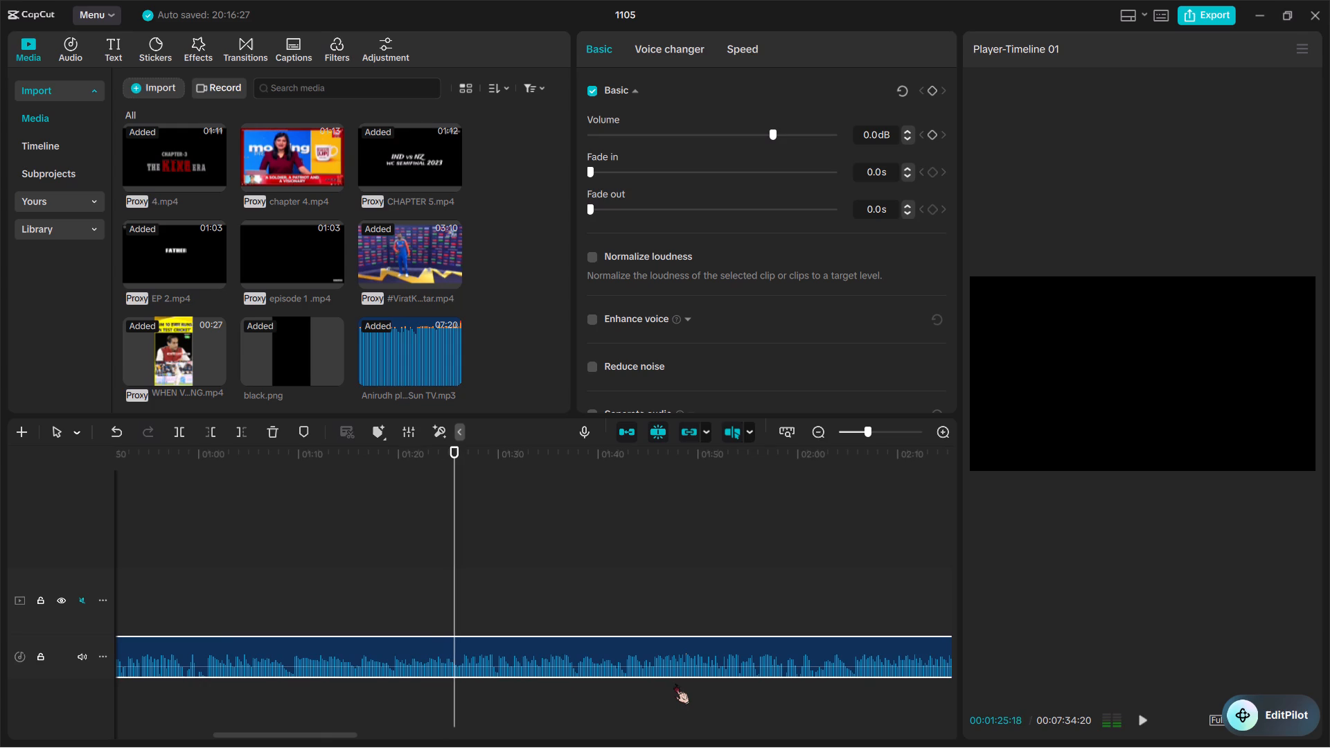
{"action": "key", "text": "space"}
{"action": "key", "text": "space"}
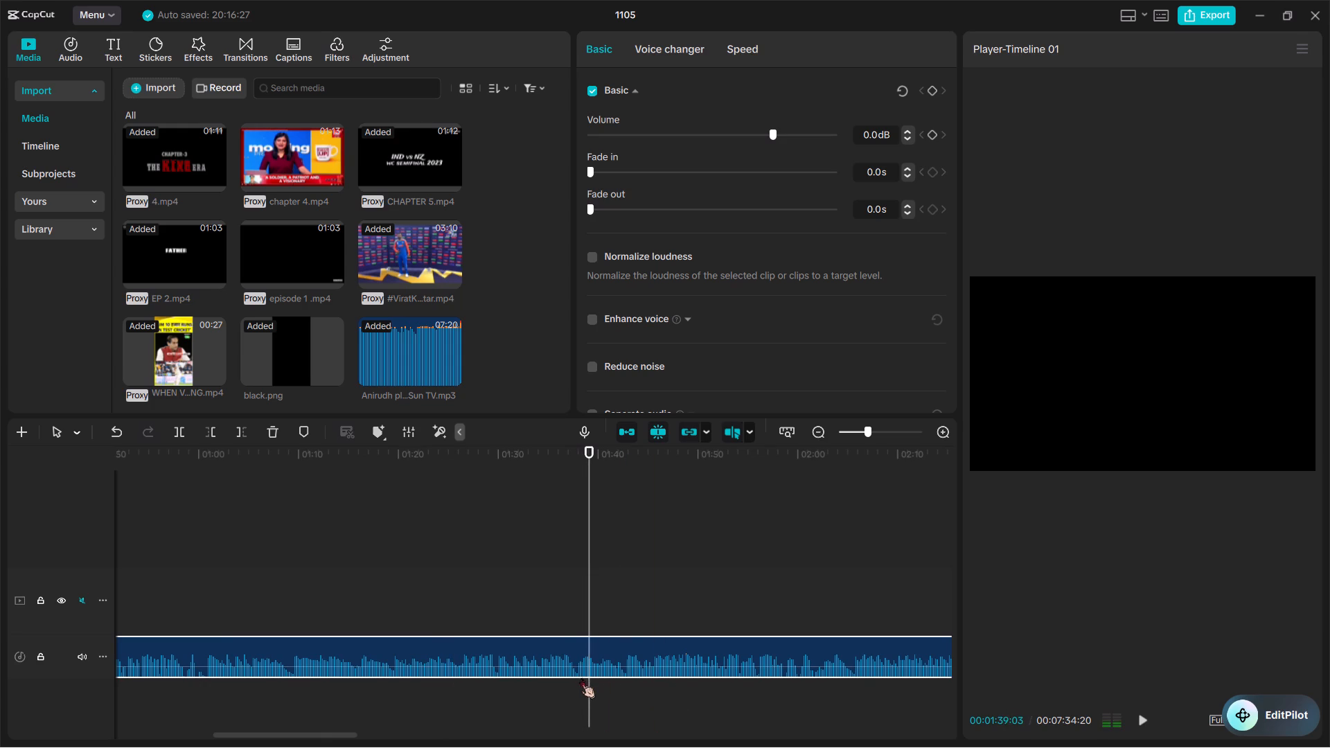
{"action": "key", "text": "space"}
{"action": "scroll", "coordinate": [753, 690], "scroll_direction": "left", "scroll_amount": 1}
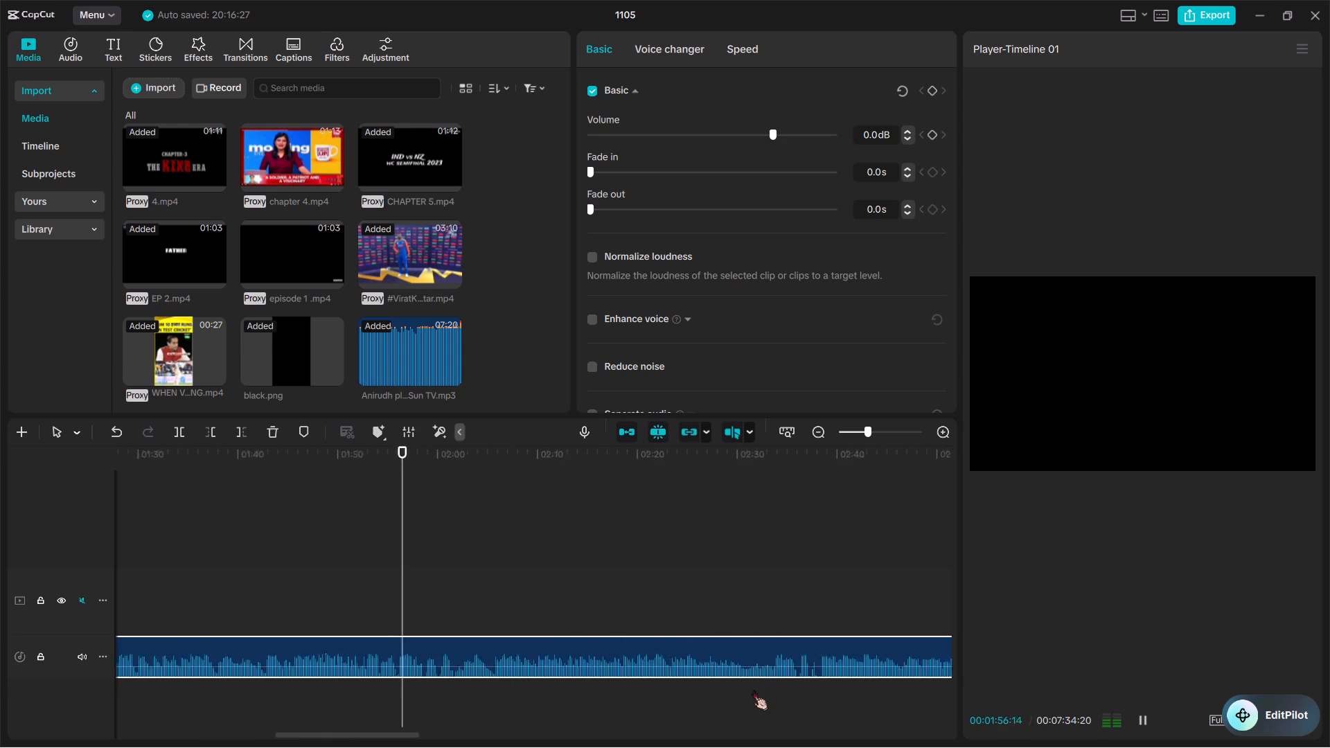
{"action": "scroll", "coordinate": [753, 690], "scroll_direction": "left", "scroll_amount": 1}
{"action": "key", "text": "space"}
{"action": "key", "text": "space"}
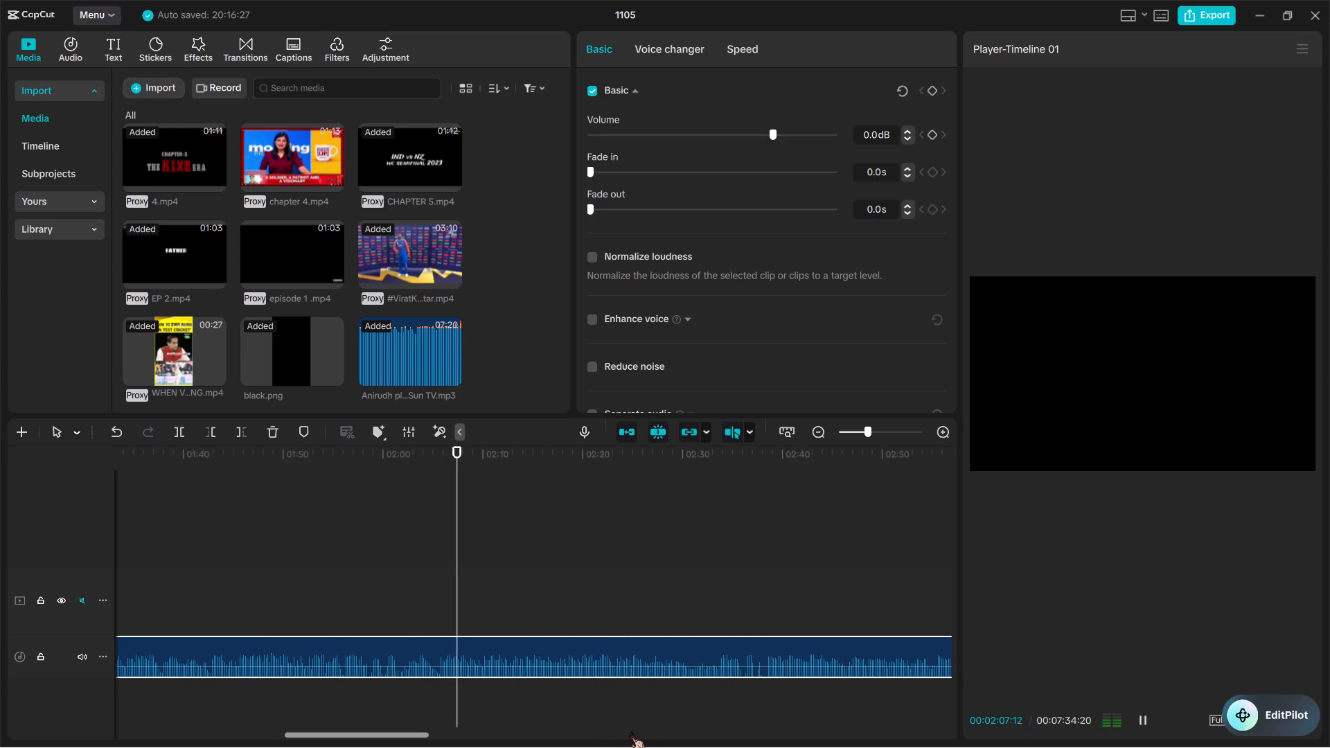
{"action": "key", "text": "space"}
{"action": "key", "text": "space"}
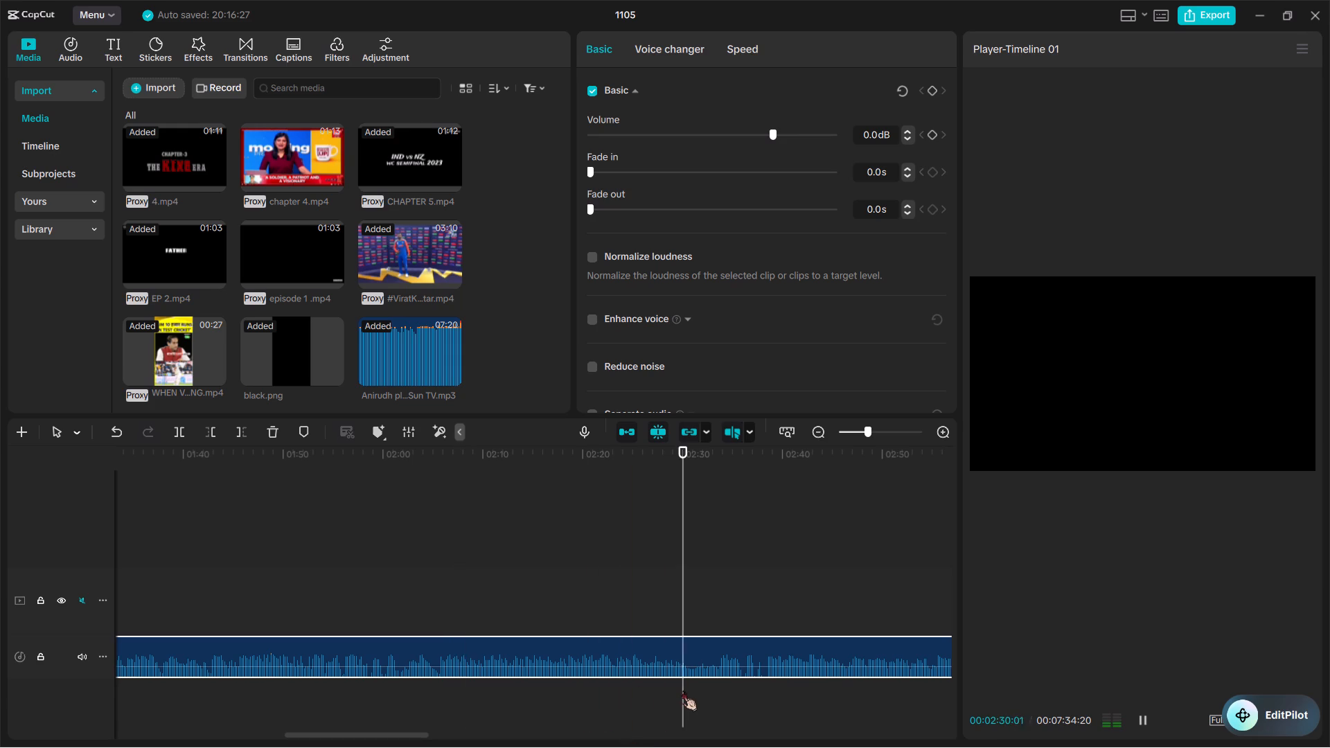
{"action": "scroll", "coordinate": [682, 691], "scroll_direction": "left", "scroll_amount": 1}
{"action": "key", "text": "space"}
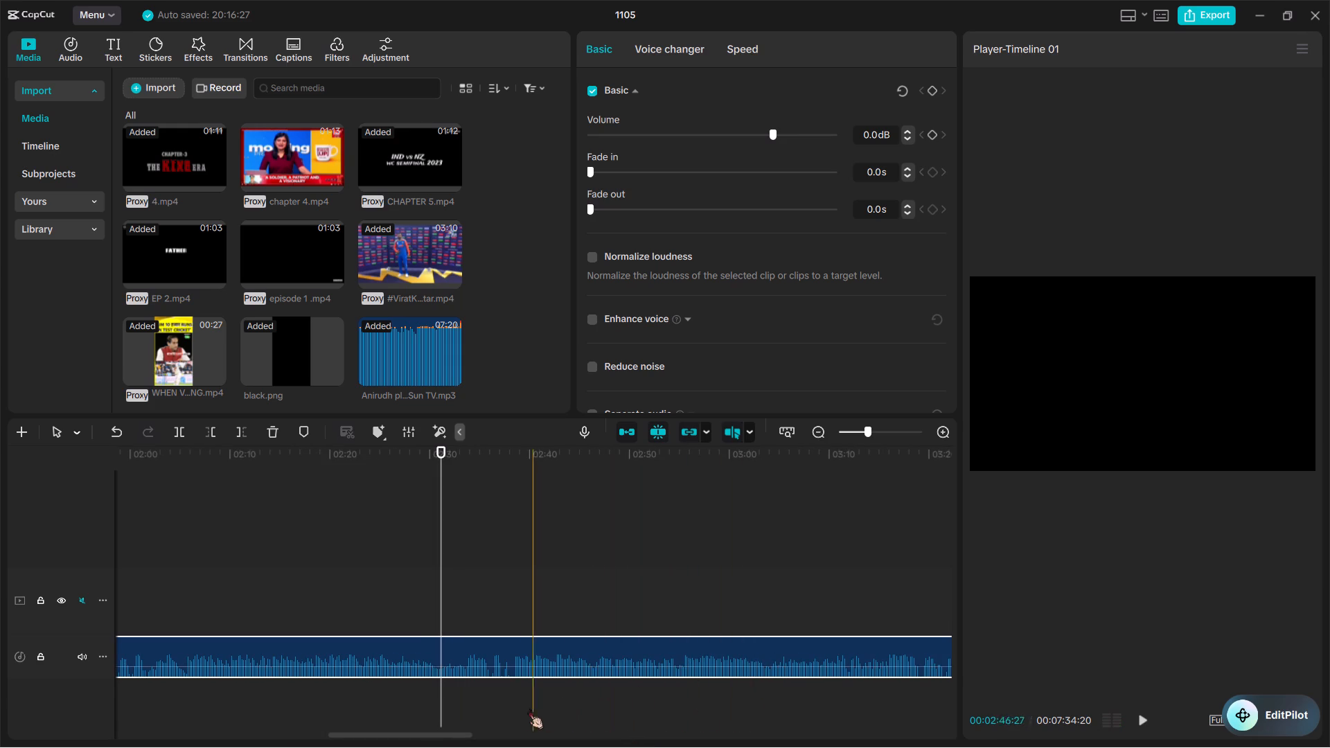
Sample the Anirudh audio between about 2:40 and 3:49 on the timeline for a passage to accompany the recap.
{"action": "key", "text": "space"}
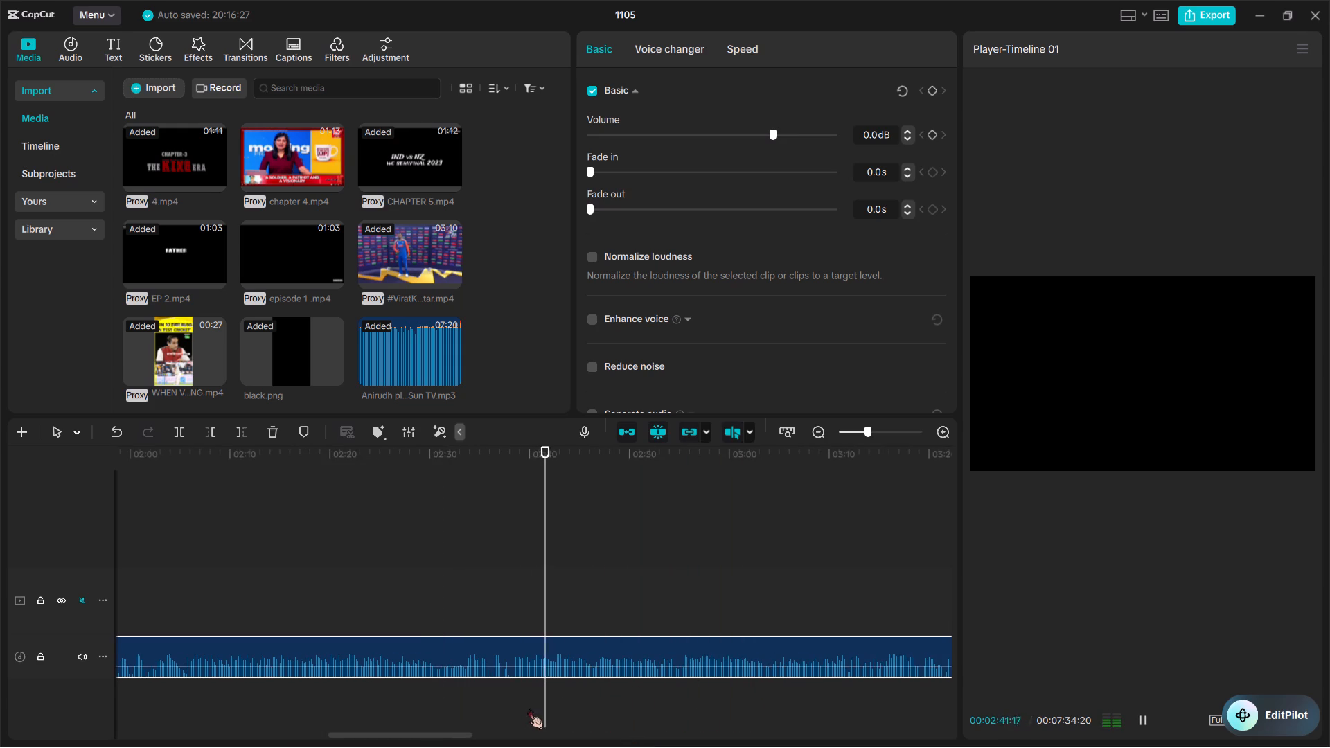
{"action": "key", "text": "space"}
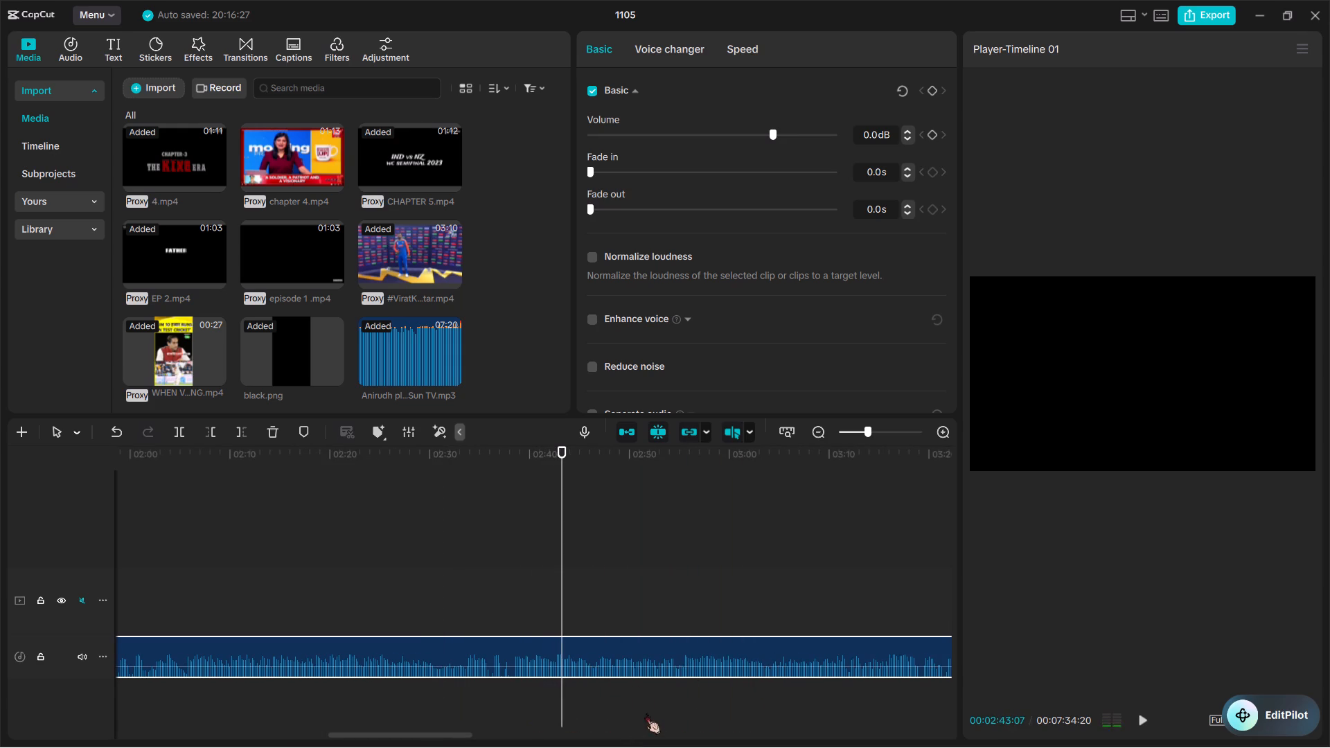
{"action": "key", "text": "space"}
{"action": "scroll", "coordinate": [739, 720], "scroll_direction": "left", "scroll_amount": 1}
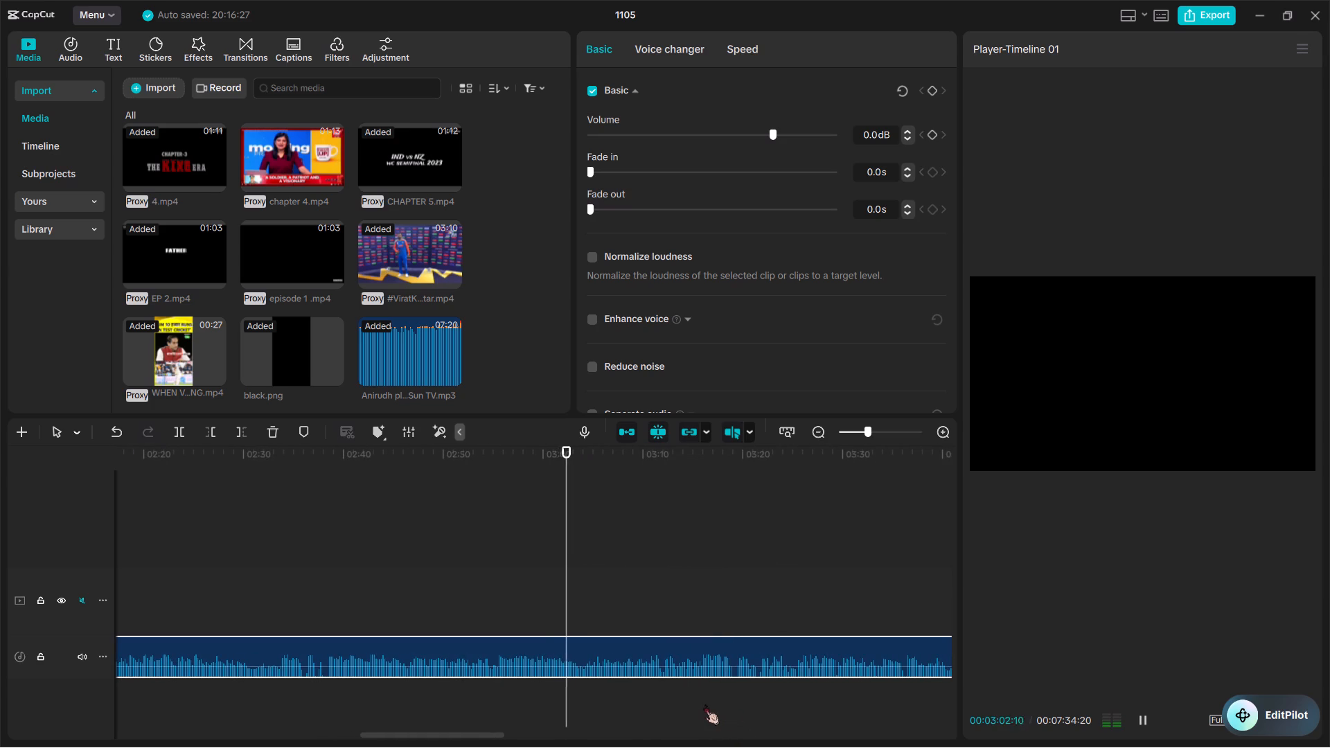
{"action": "key", "text": "space"}
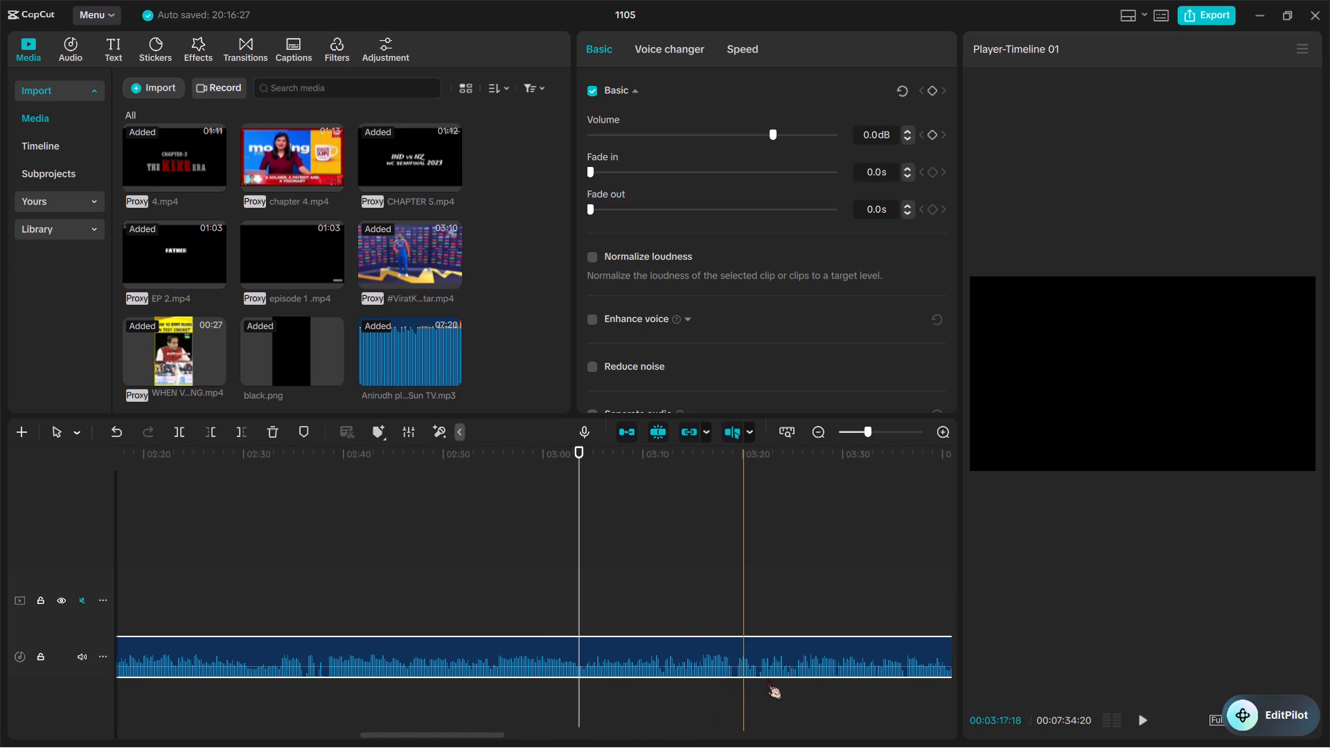
{"action": "key", "text": "space"}
{"action": "scroll", "coordinate": [774, 679], "scroll_direction": "left", "scroll_amount": 1}
{"action": "key", "text": "space"}
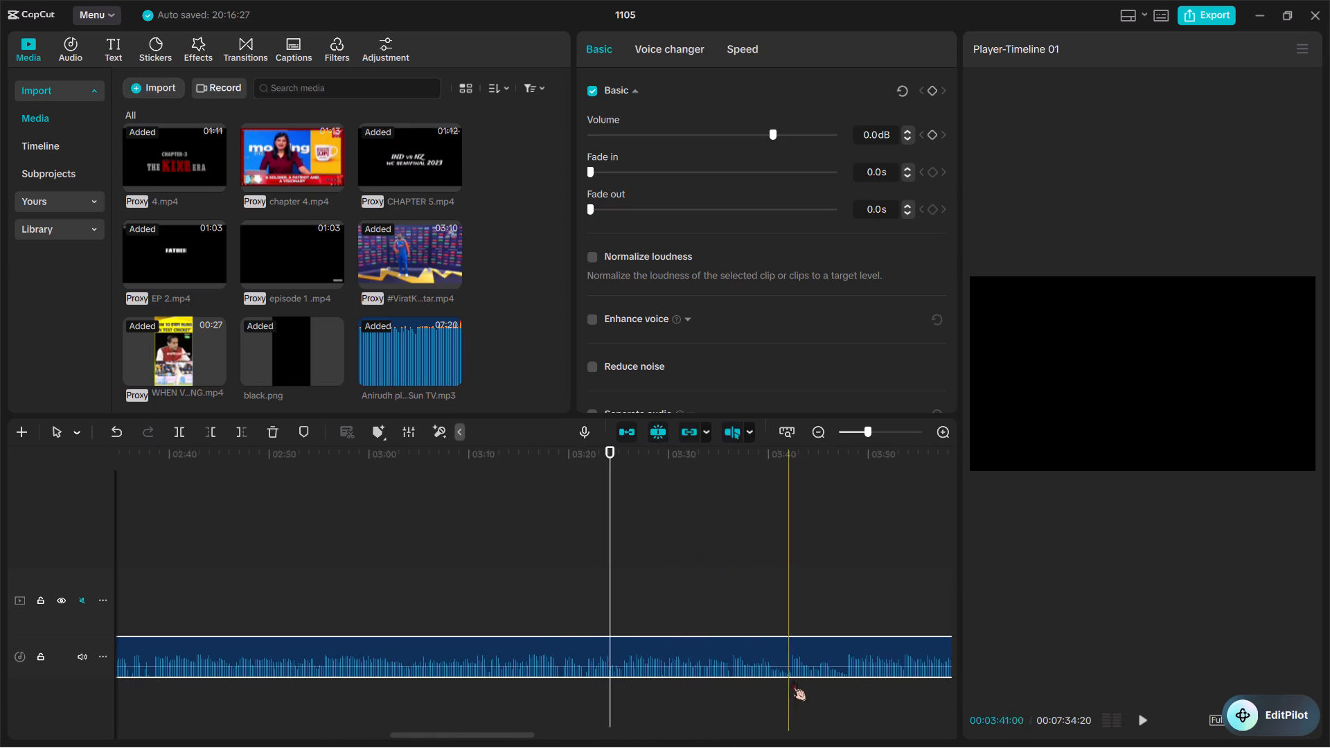
{"action": "key", "text": "space"}
{"action": "scroll", "coordinate": [808, 685], "scroll_direction": "left", "scroll_amount": 1}
{"action": "scroll", "coordinate": [808, 685], "scroll_direction": "down", "scroll_amount": 5, "text": "ctrl"}
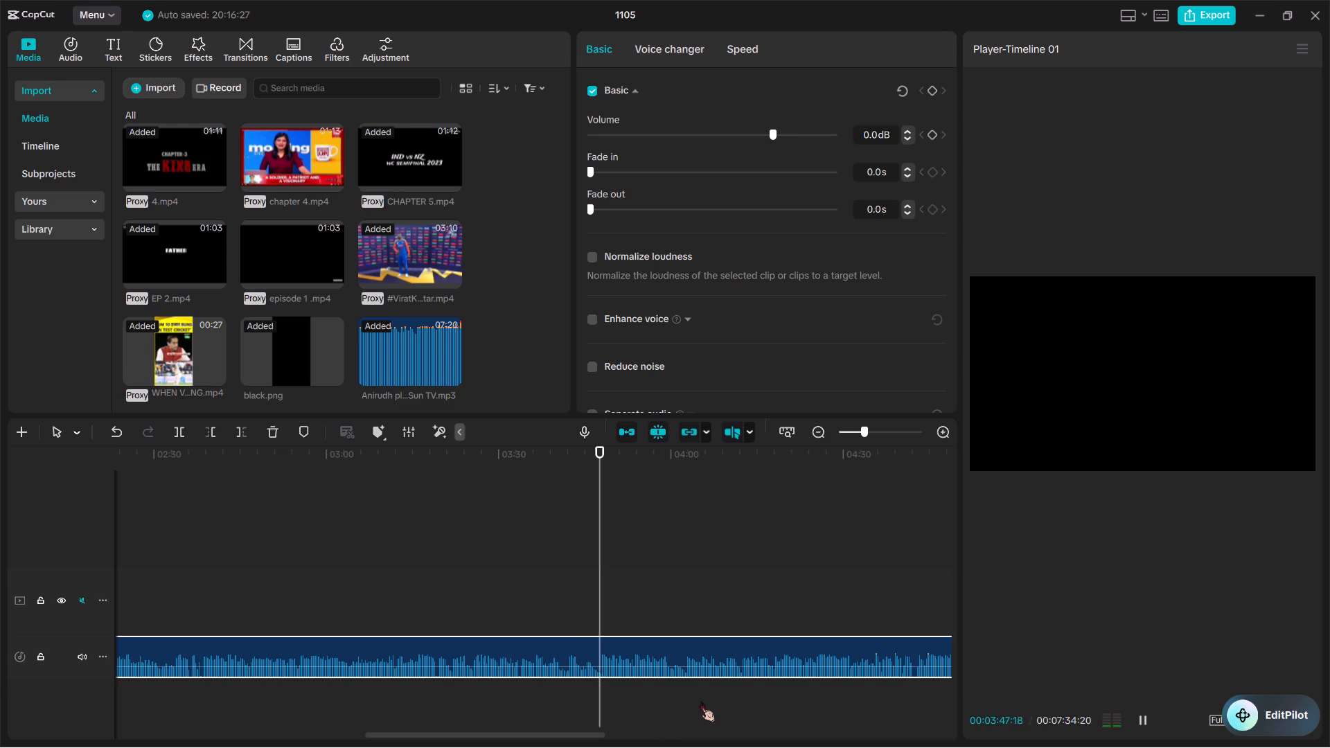
{"action": "scroll", "coordinate": [700, 702], "scroll_direction": "down", "scroll_amount": 6, "text": "ctrl"}
{"action": "key", "text": "space"}
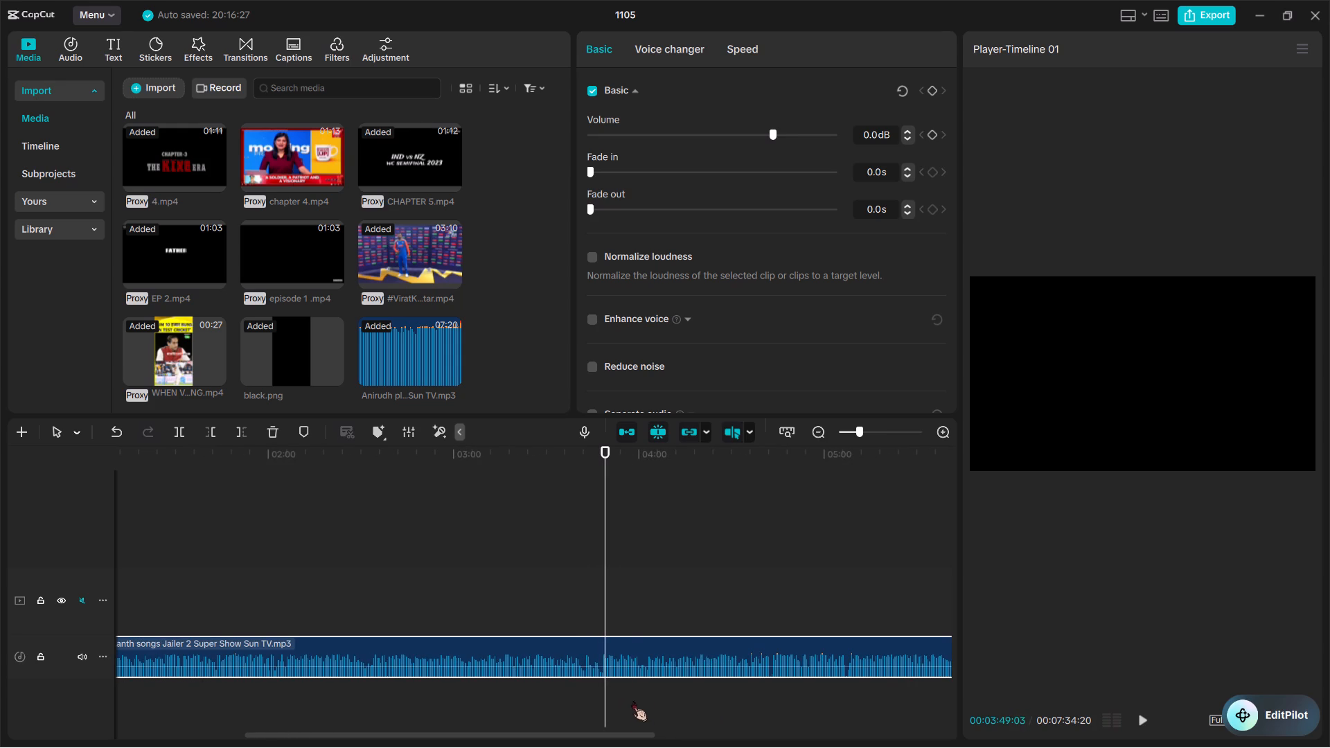
Sample the rest of the Anirudh audio between about 4:10 and 7:00 on the timeline for a recap music passage.
{"action": "key", "text": "space"}
{"action": "scroll", "coordinate": [669, 697], "scroll_direction": "left", "scroll_amount": 1}
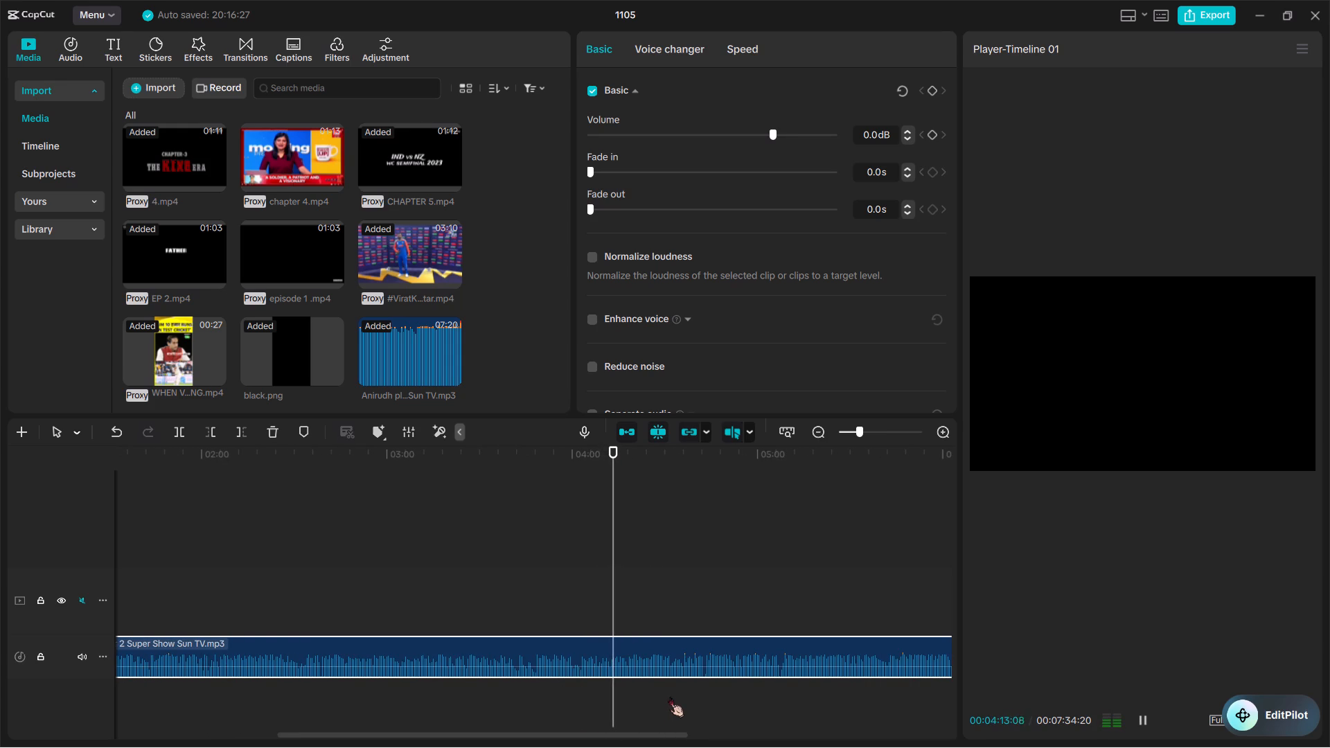
{"action": "key", "text": "space"}
{"action": "key", "text": "space"}
{"action": "scroll", "coordinate": [709, 683], "scroll_direction": "left", "scroll_amount": 1}
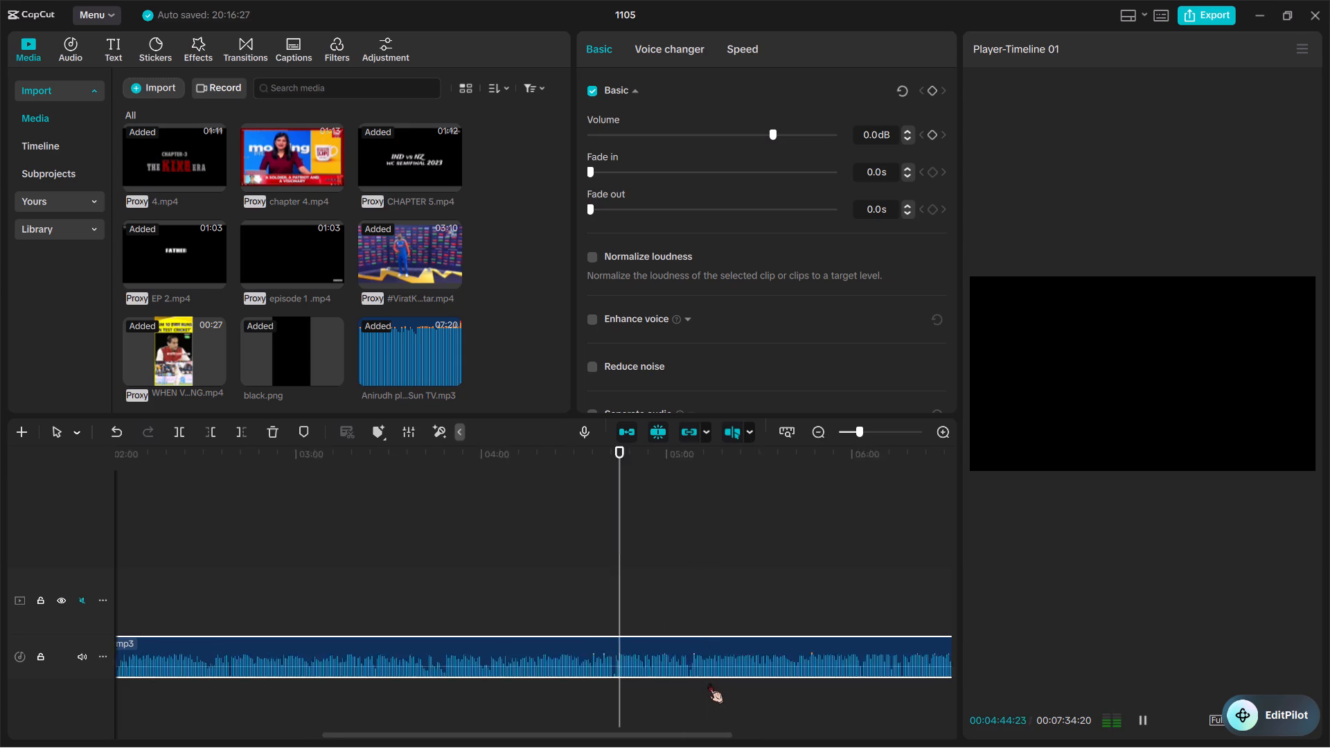
{"action": "scroll", "coordinate": [709, 683], "scroll_direction": "left", "scroll_amount": 1}
{"action": "key", "text": "space"}
{"action": "key", "text": "space"}
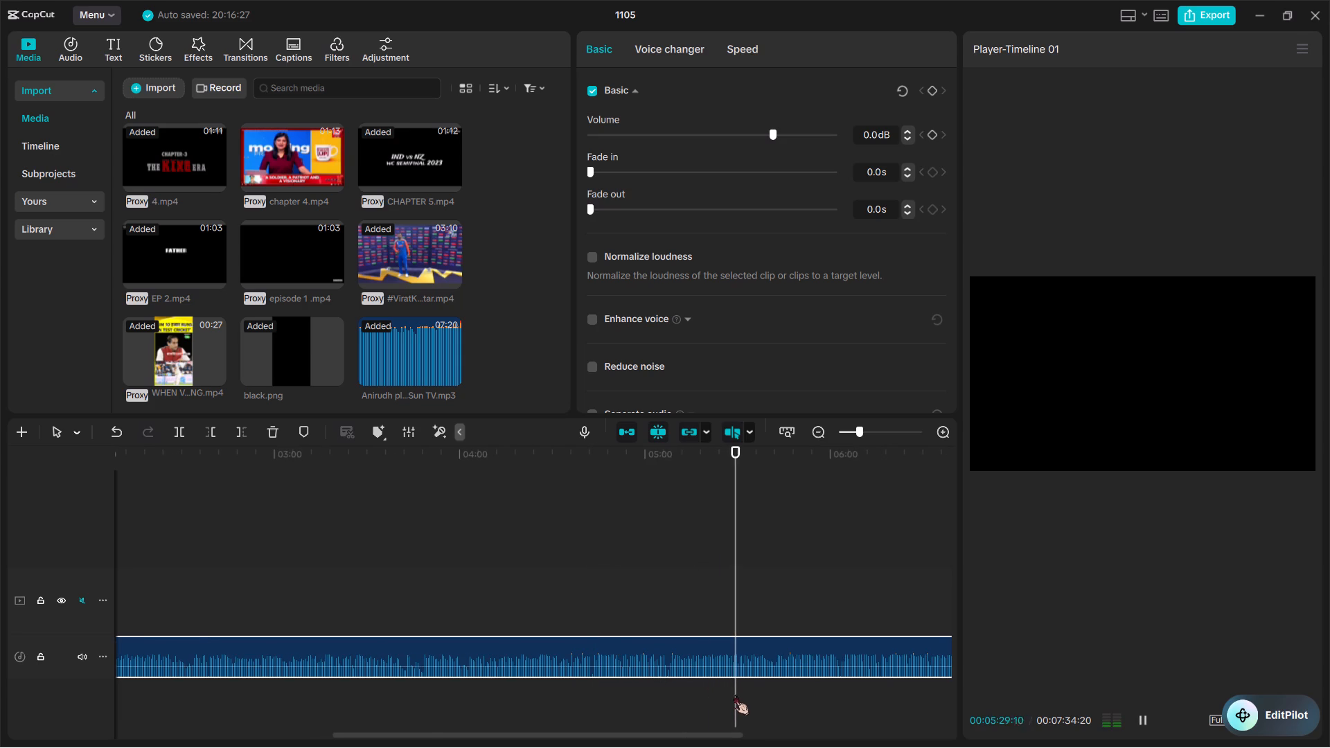
{"action": "scroll", "coordinate": [734, 695], "scroll_direction": "left", "scroll_amount": 1}
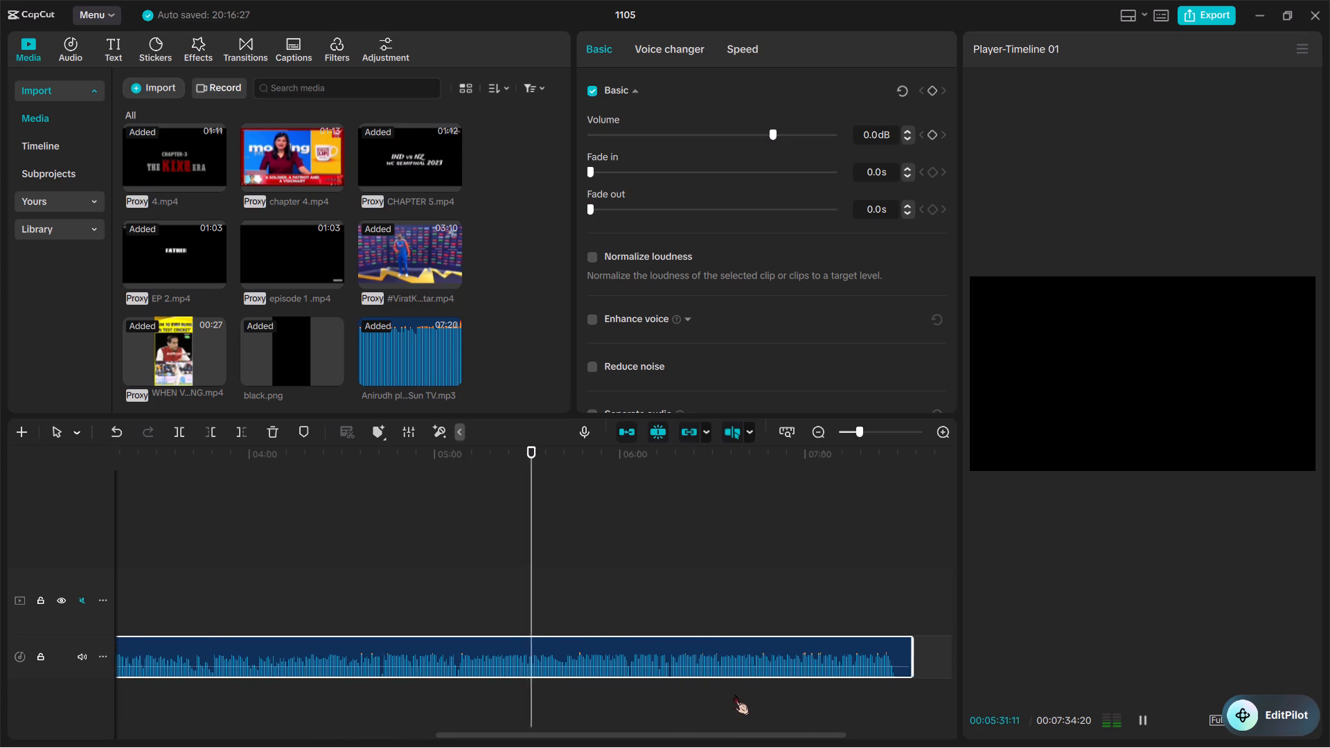
{"action": "key", "text": "space"}
{"action": "key", "text": "space"}
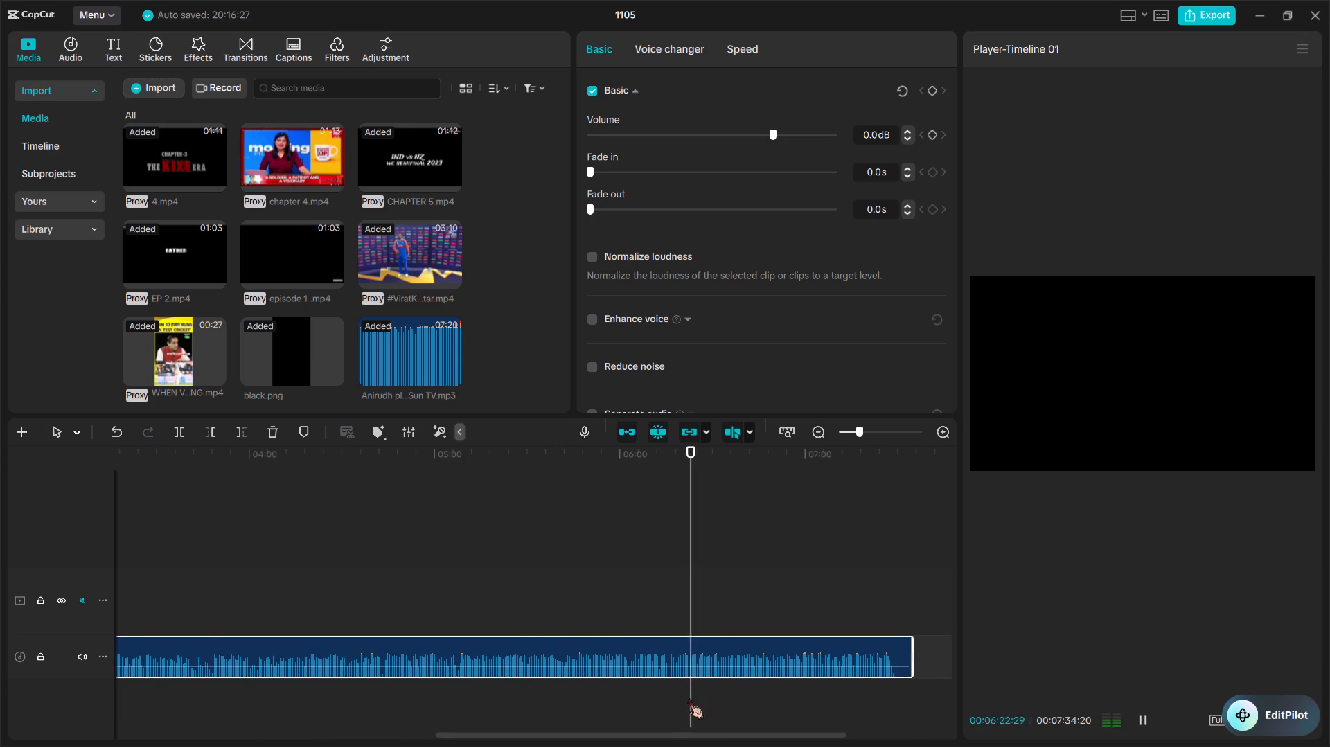
{"action": "key", "text": "space"}
{"action": "key", "text": "space"}
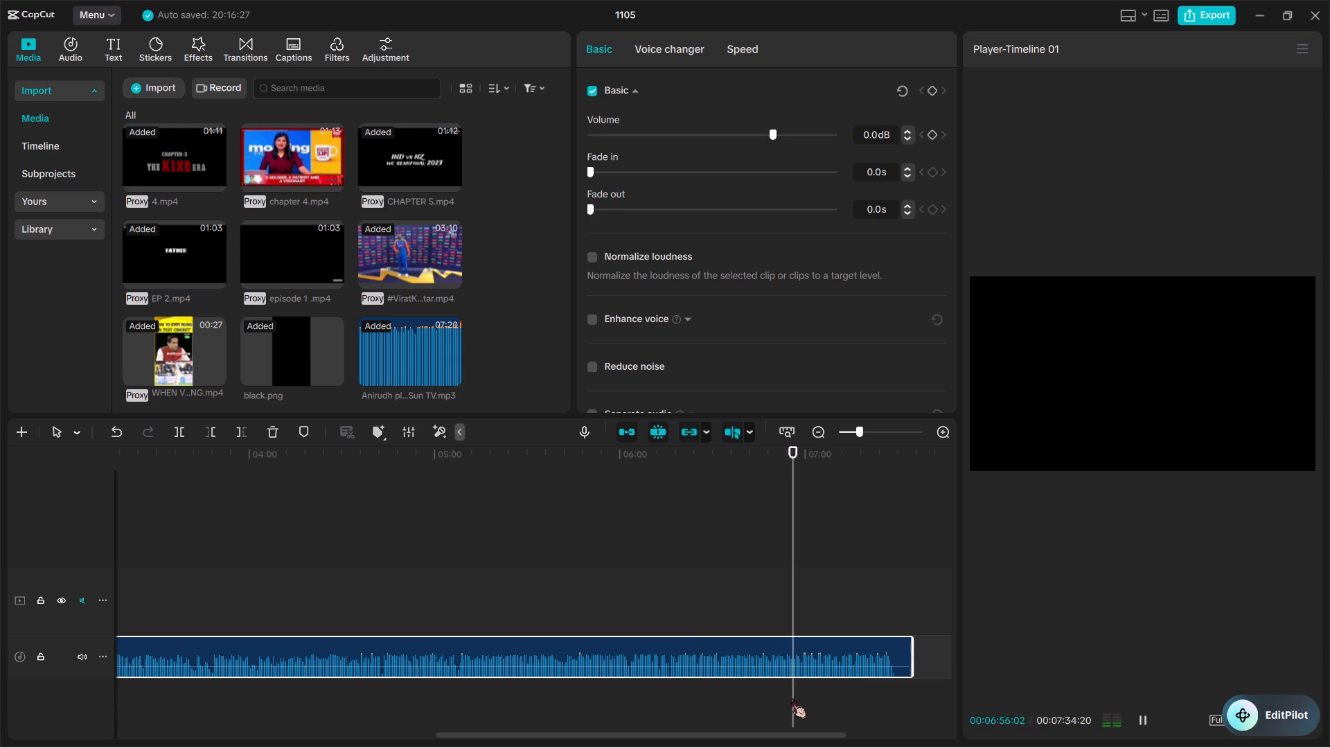
{"action": "scroll", "coordinate": [792, 698], "scroll_direction": "up", "scroll_amount": 10, "text": "ctrl"}
{"action": "scroll", "coordinate": [792, 698], "scroll_direction": "up", "scroll_amount": 7}
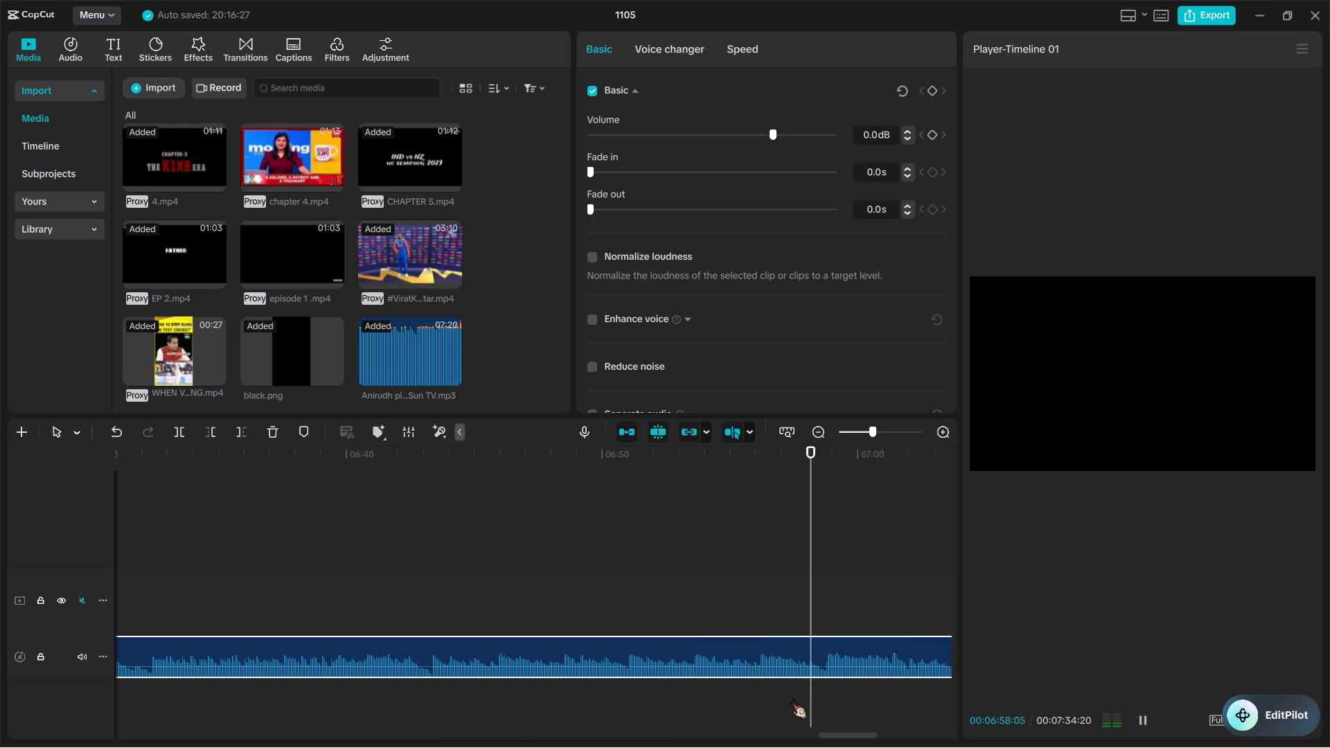
{"action": "scroll", "coordinate": [792, 698], "scroll_direction": "left", "scroll_amount": 1}
{"action": "scroll", "coordinate": [792, 698], "scroll_direction": "down", "scroll_amount": 9, "text": "ctrl"}
{"action": "key", "text": "space"}
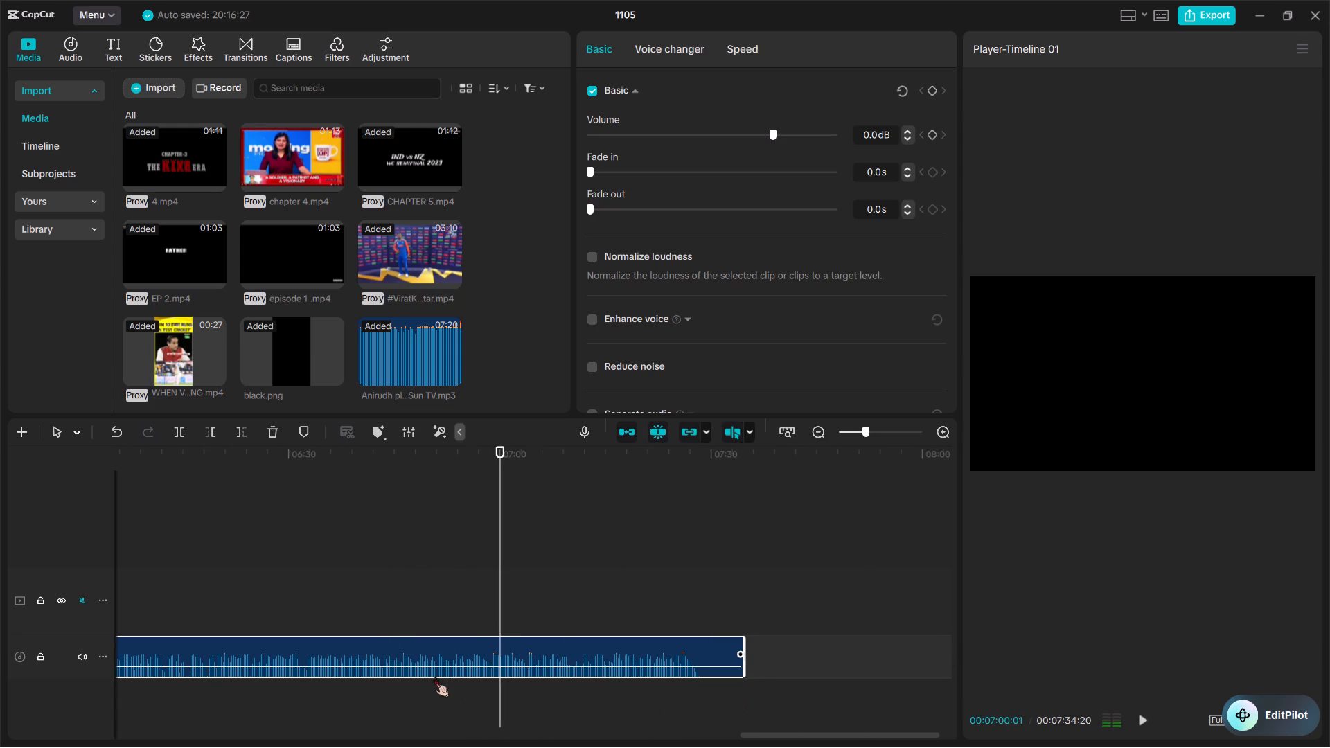
Sample the Anirudh audio between about 6:23 and 6:35 on the timeline for the start of a music passage.
{"action": "key", "text": "space"}
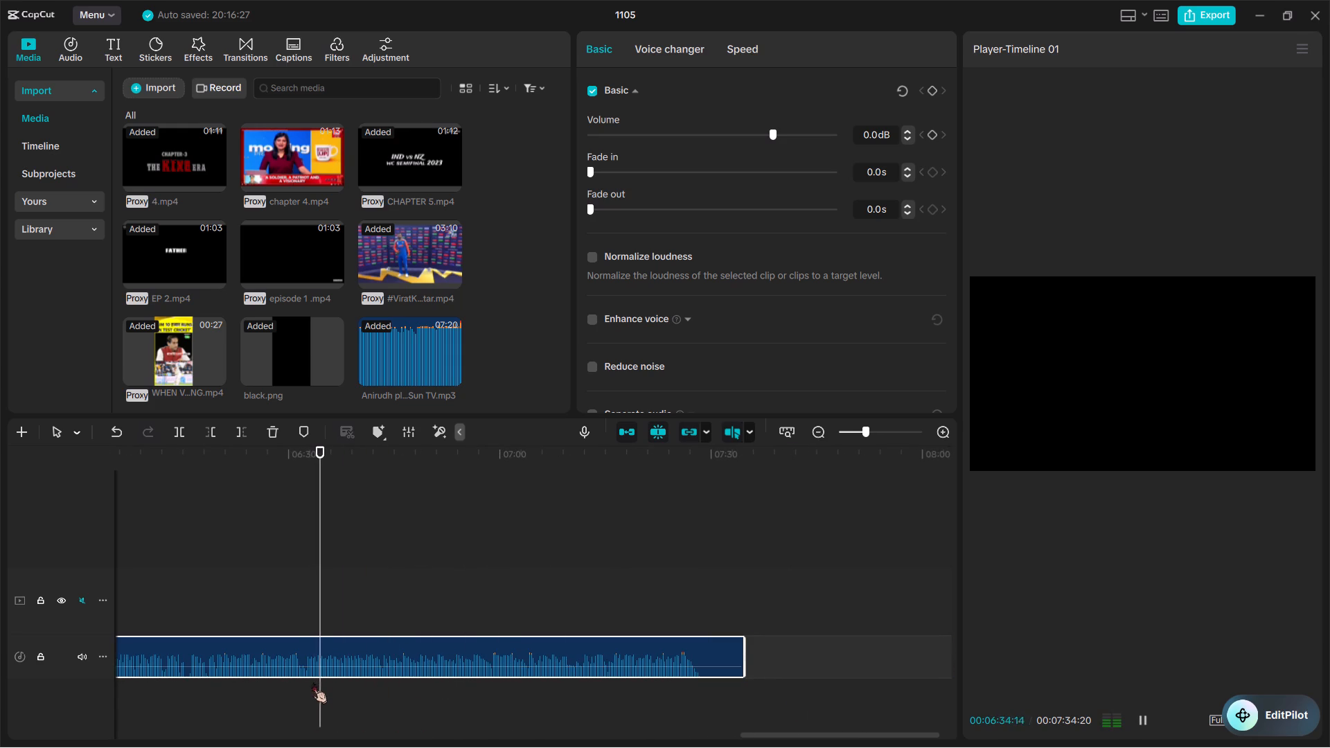
{"action": "key", "text": "space"}
{"action": "key", "text": "space"}
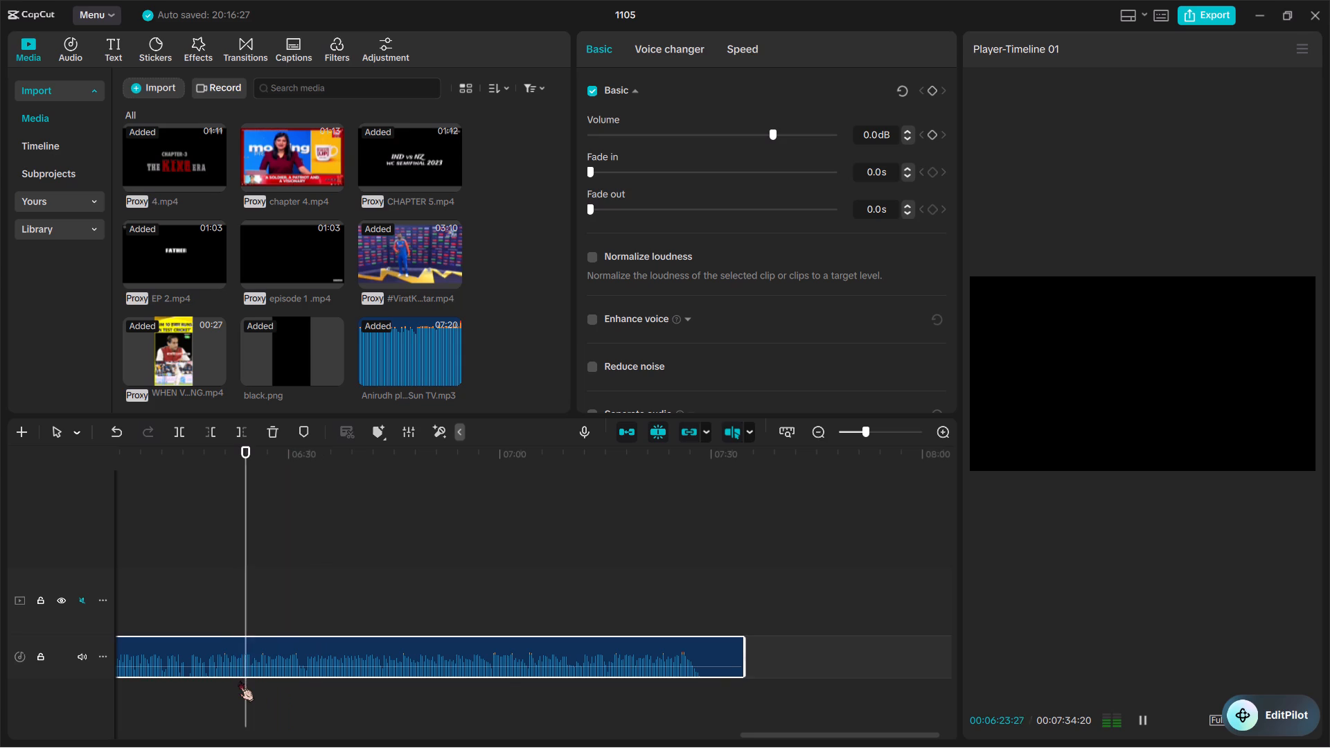
{"action": "key", "text": "space"}
{"action": "key", "text": "space"}
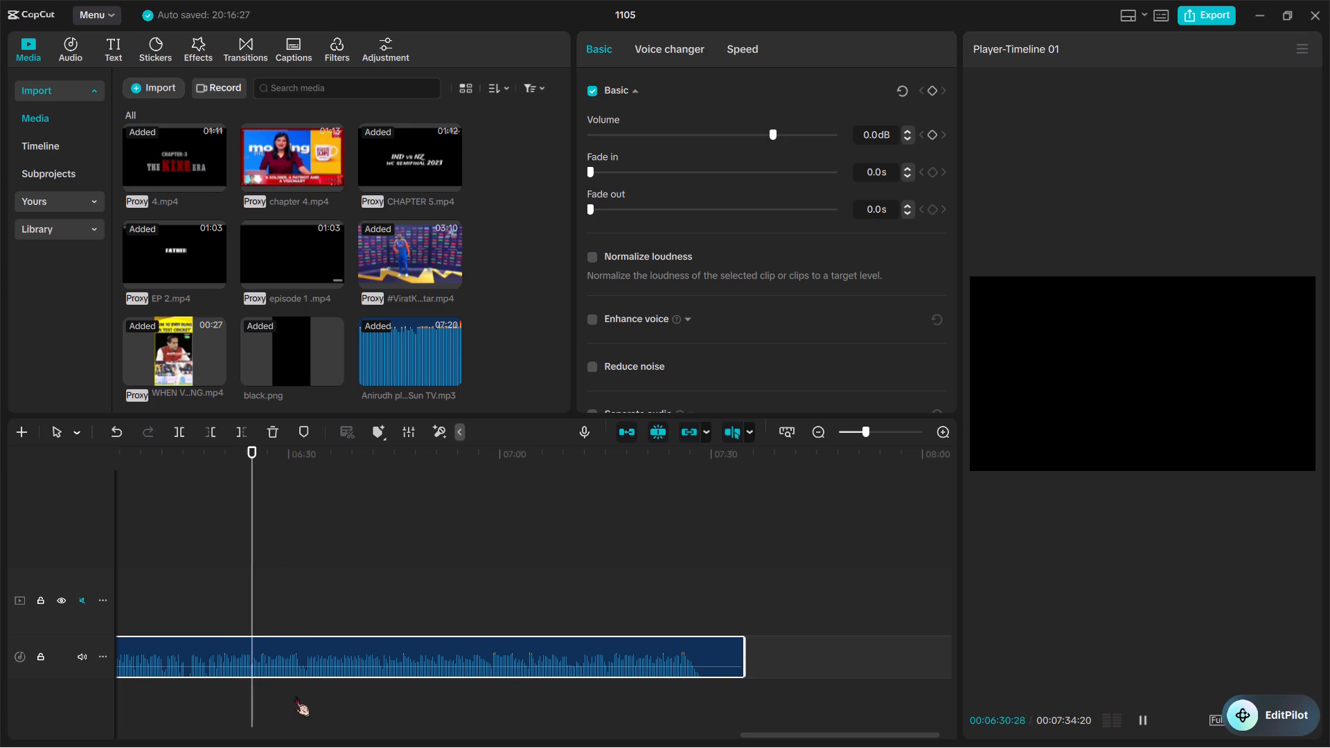
{"action": "key", "text": "space"}
{"action": "key", "text": "space"}
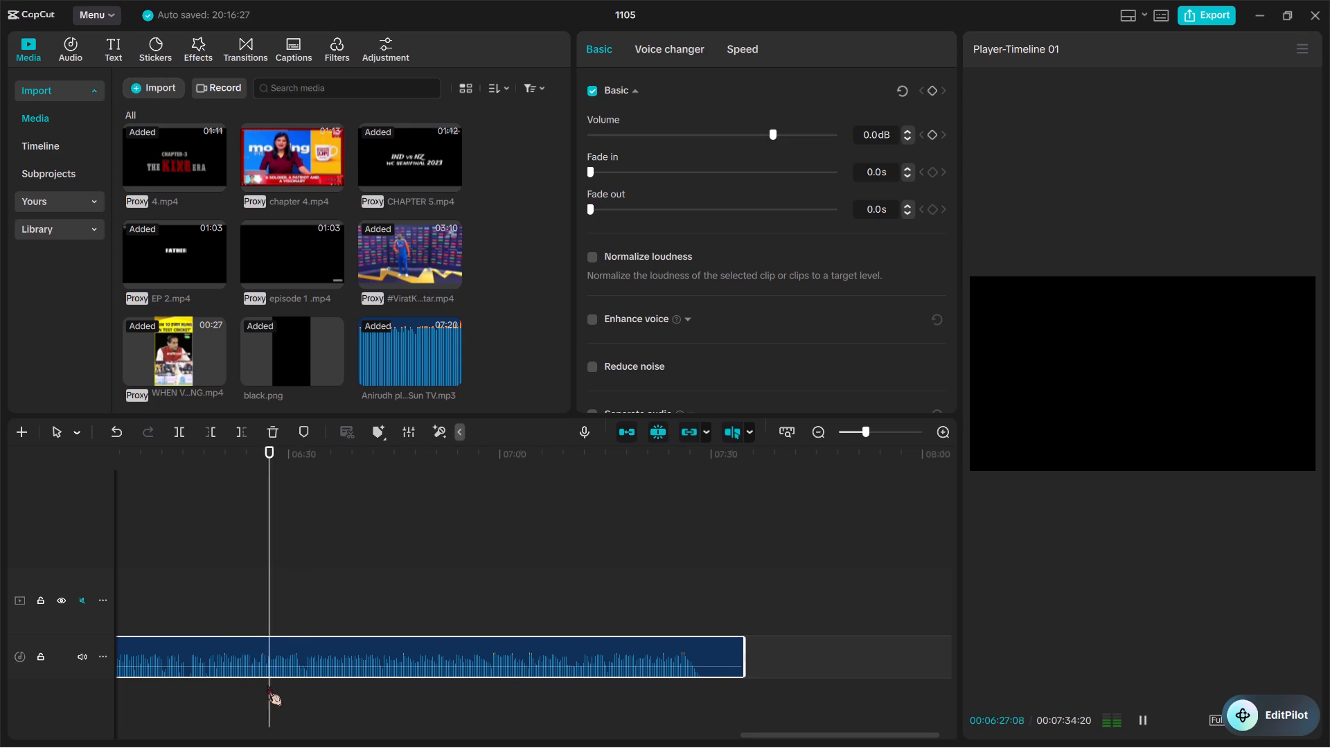
Pinpoint the passage's start, split the Anirudh audio at about 6:25:20, and delete the part before the cut.
{"action": "scroll", "coordinate": [267, 686], "scroll_direction": "up", "scroll_amount": 12, "text": "ctrl"}
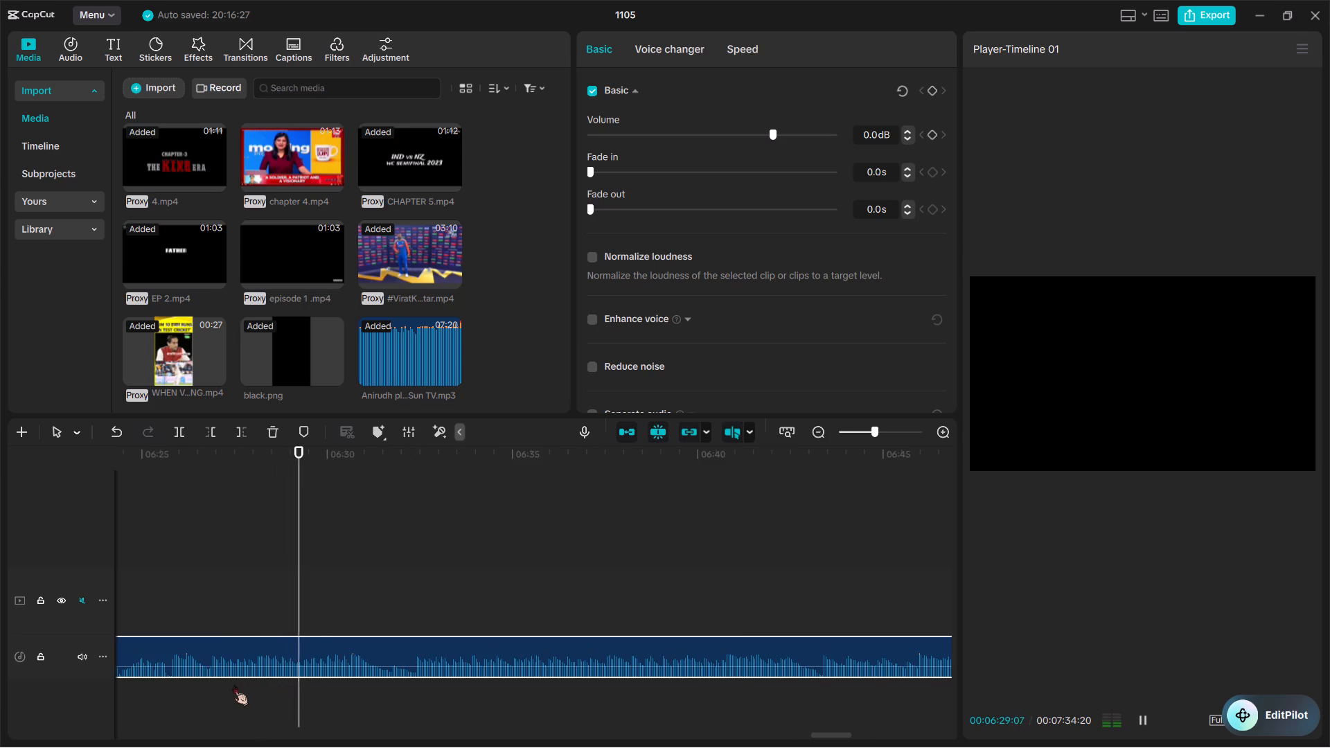
{"action": "key", "text": "space"}
{"action": "key", "text": "space"}
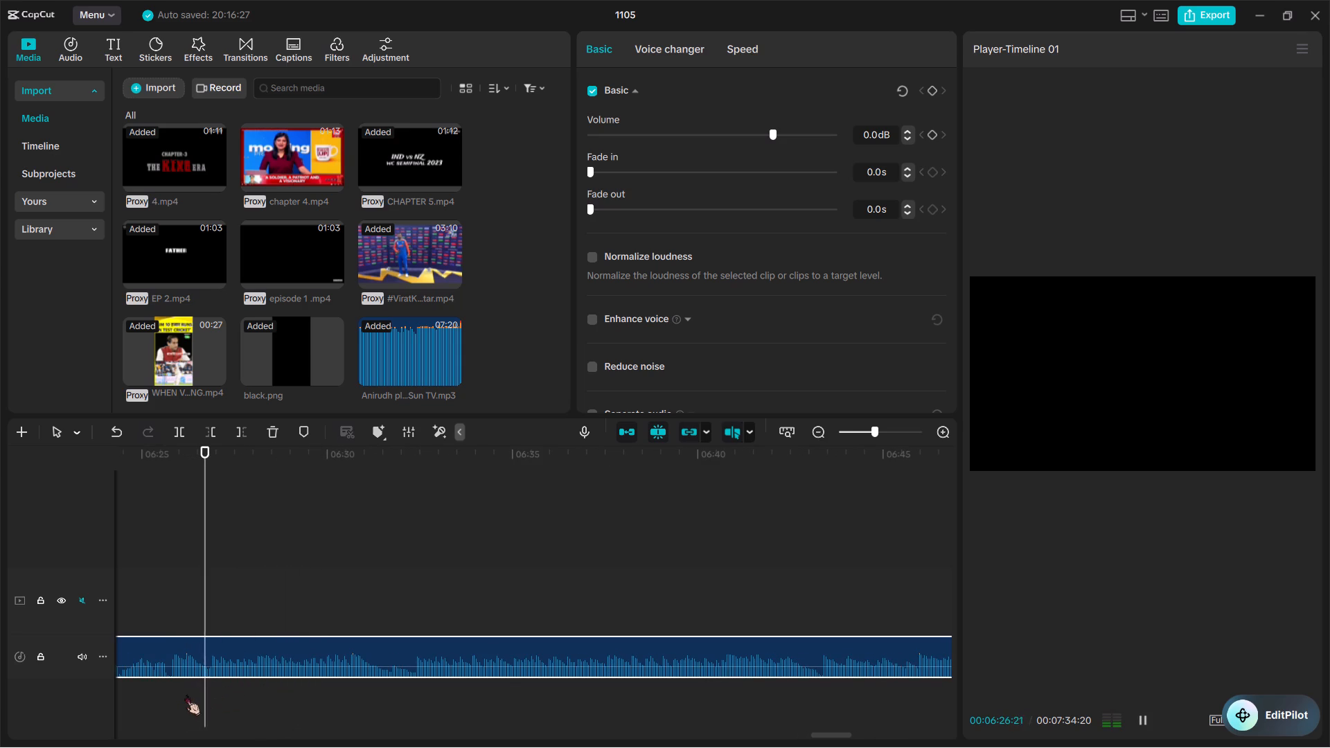
{"action": "key", "text": "space"}
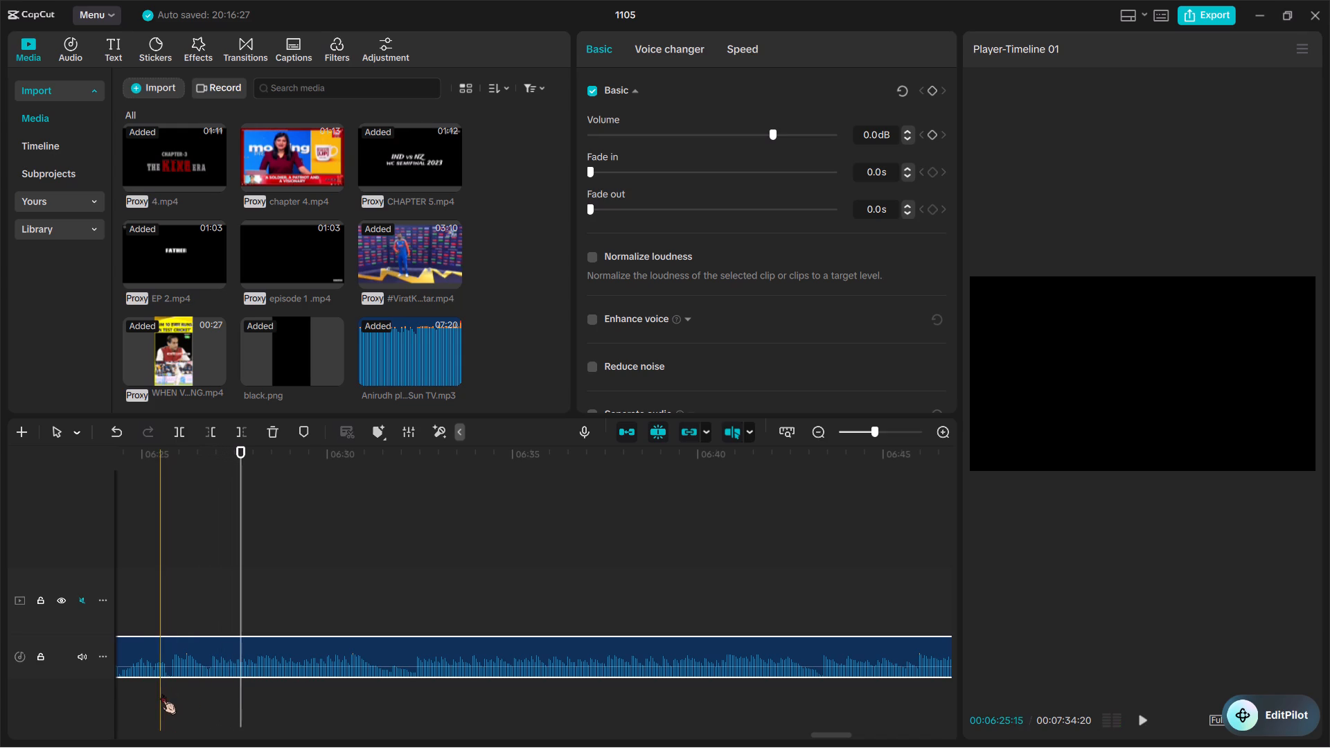
{"action": "key", "text": "space"}
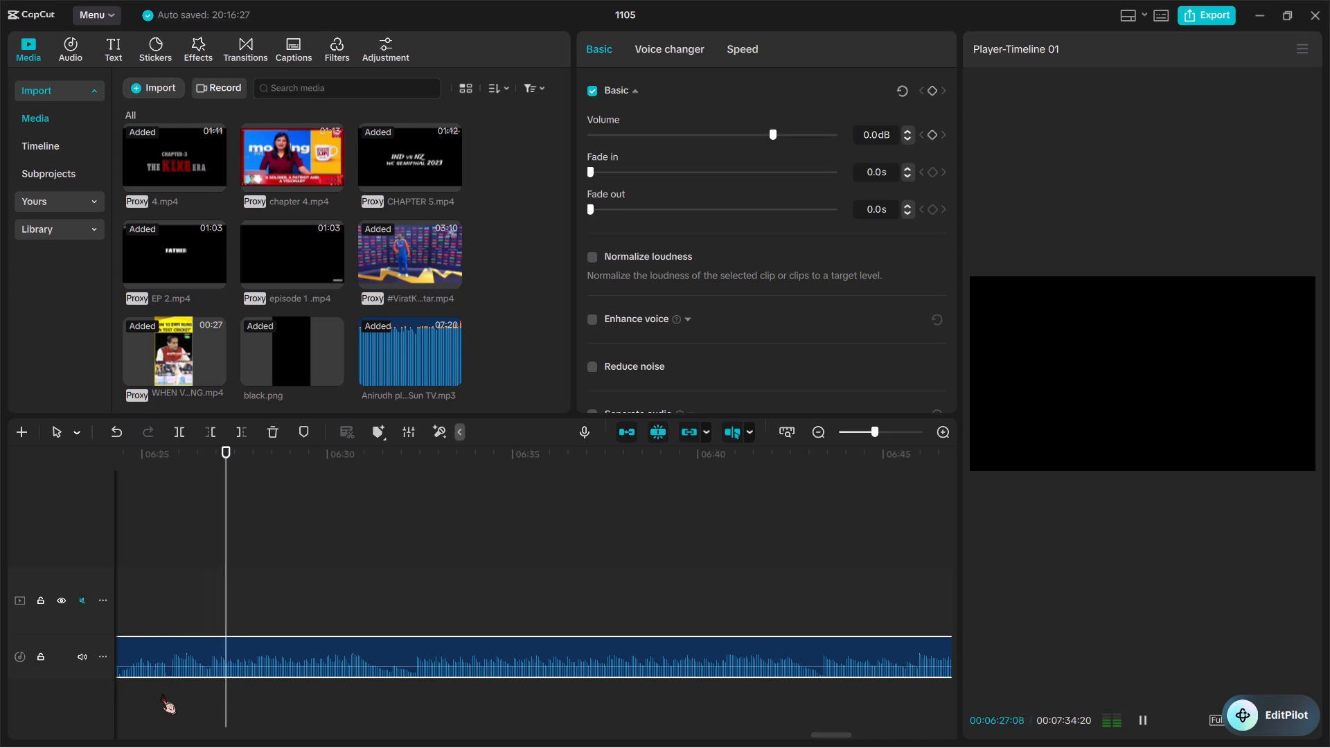
{"action": "key", "text": "space"}
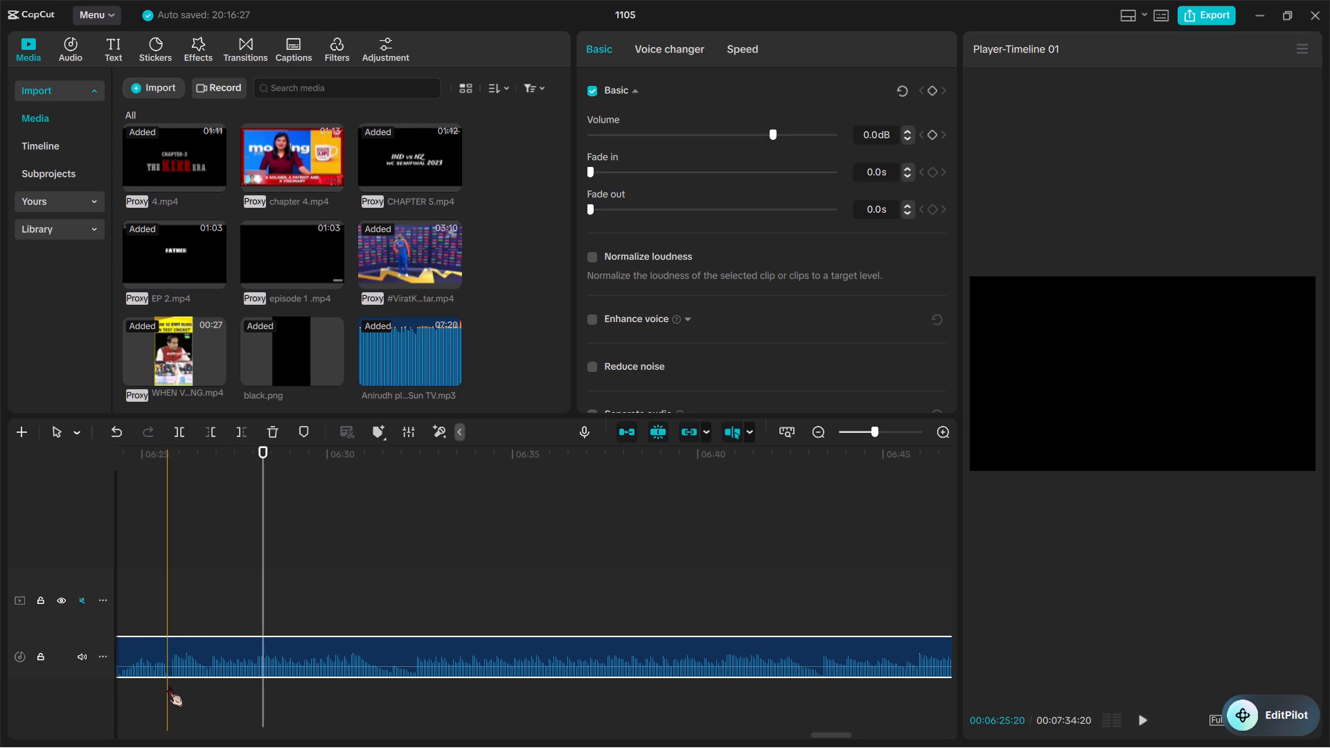
{"action": "key", "text": "ctrl+b"}
{"action": "left_click", "coordinate": [150, 673]}
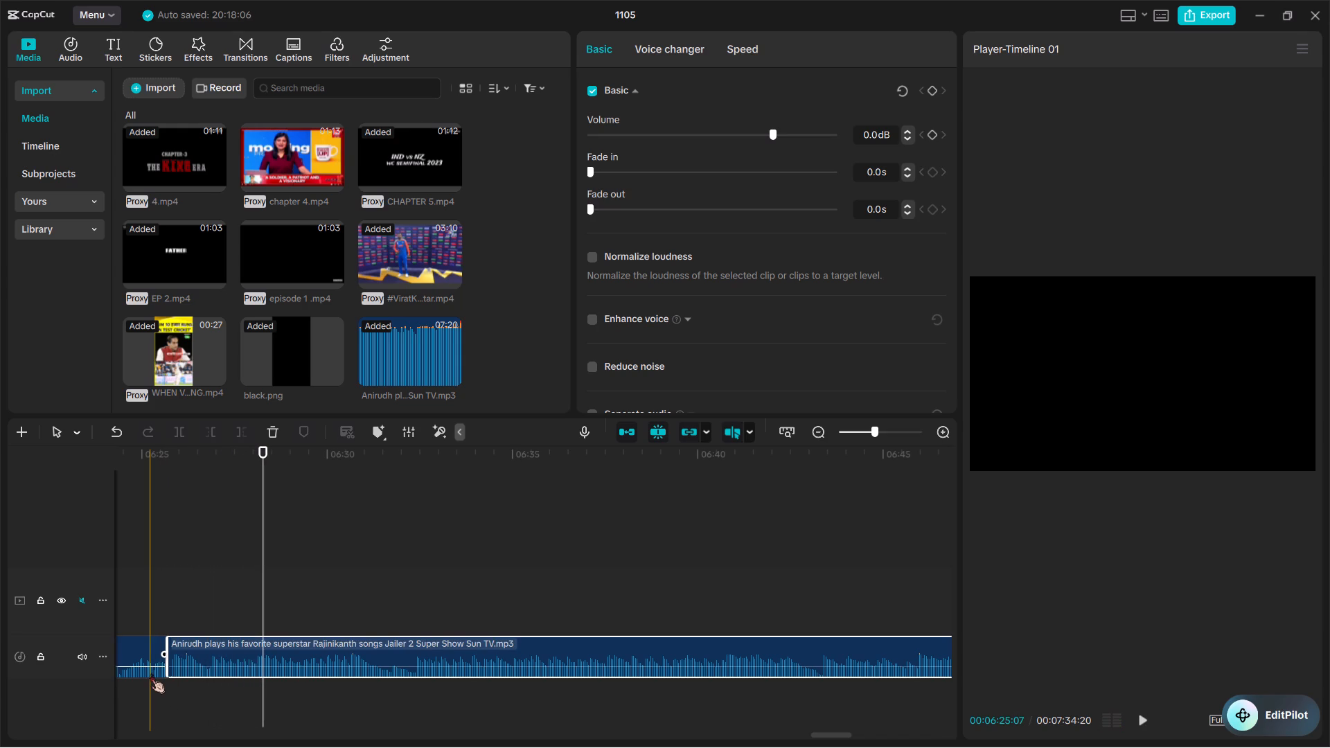
{"action": "key", "text": "BackSpace"}
Move the remaining Anirudh audio clip to the start of the timeline at 00:00, under the video clips.
{"action": "left_click", "coordinate": [316, 639]}
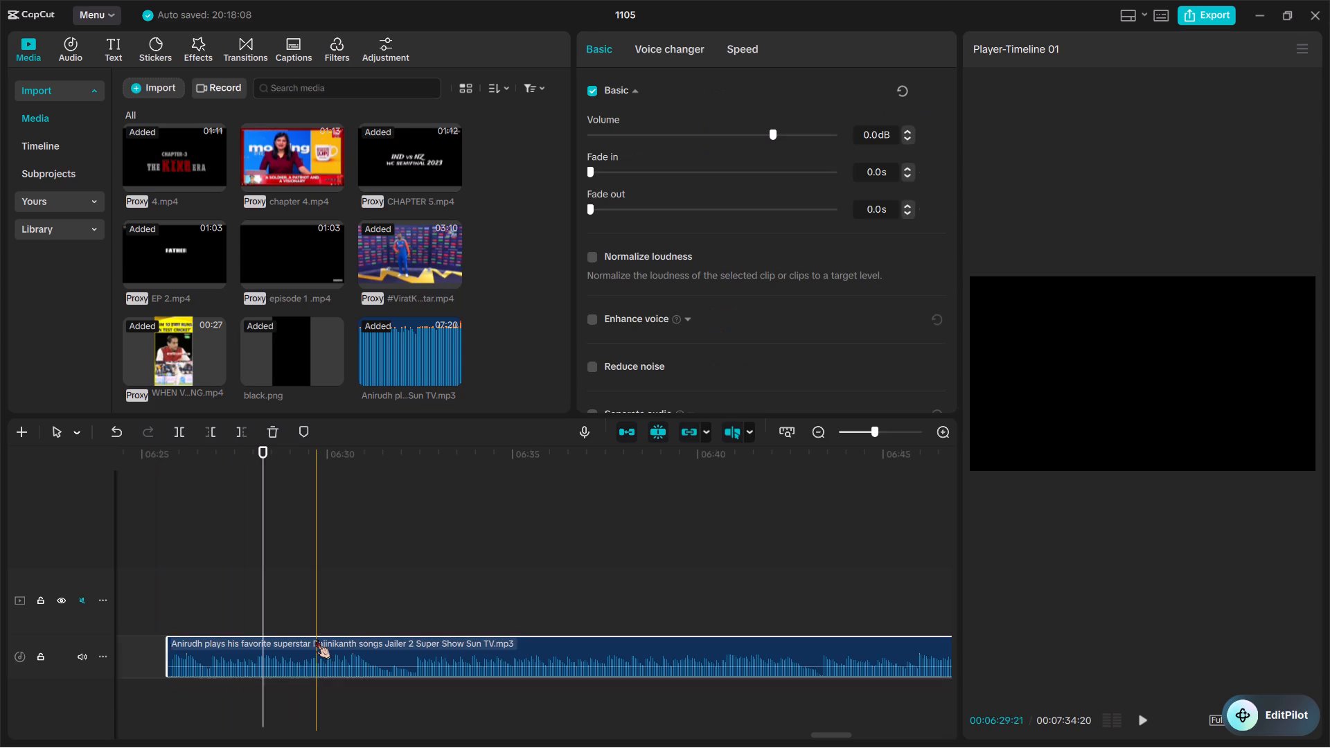
{"action": "left_click_drag", "start_coordinate": [316, 642], "coordinate": [1, 624]}
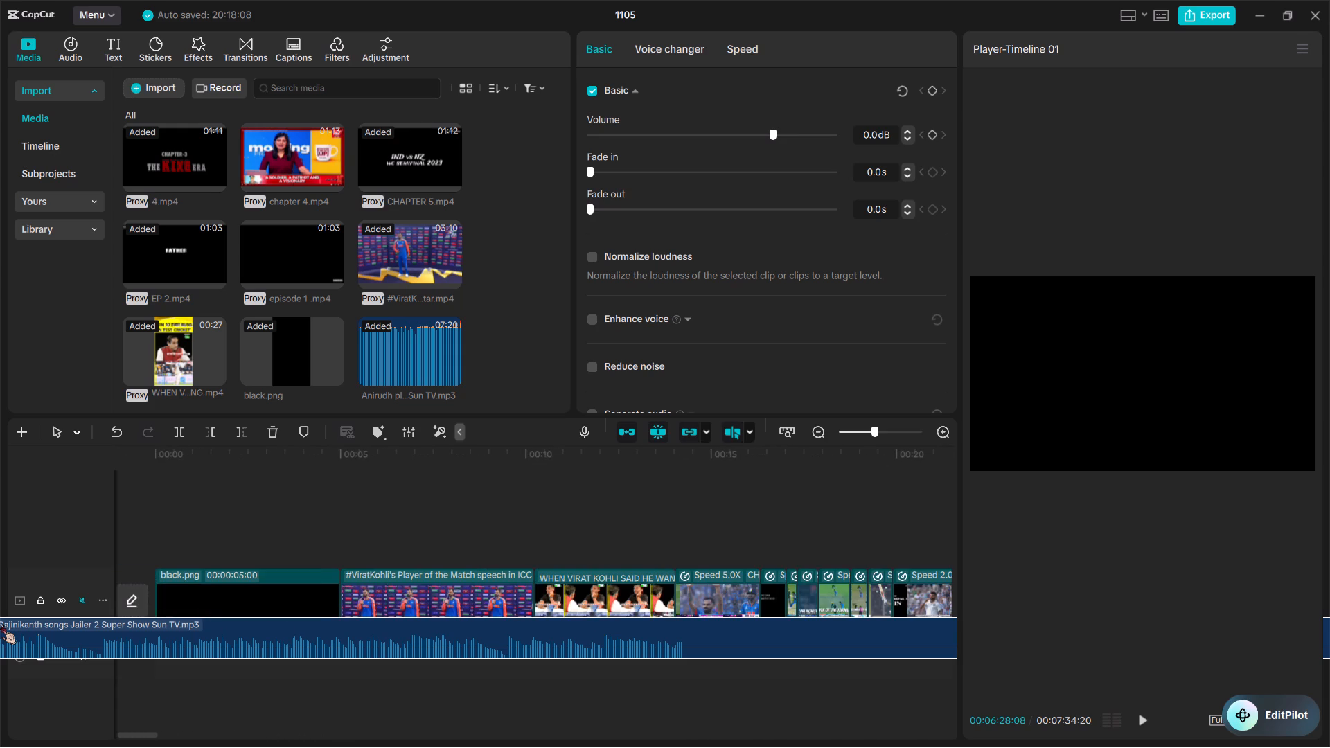
{"action": "left_click_drag", "start_coordinate": [1, 624], "coordinate": [41, 627]}
Play the repositioned Anirudh music against the video clips from about 0:07 and sample it beyond the recap's end.
{"action": "scroll", "coordinate": [429, 666], "scroll_direction": "left", "scroll_amount": 1}
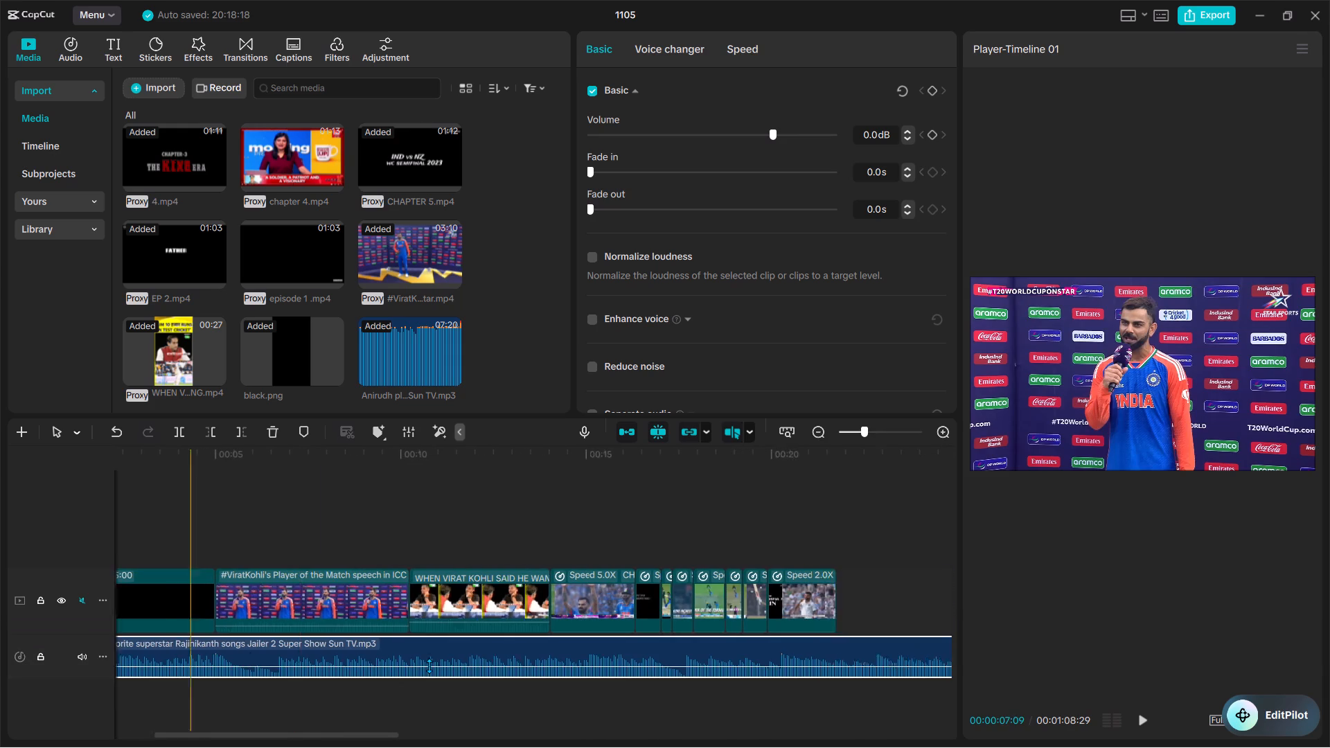
{"action": "scroll", "coordinate": [429, 666], "scroll_direction": "left", "scroll_amount": 1}
{"action": "key", "text": "space"}
{"action": "key", "text": "space"}
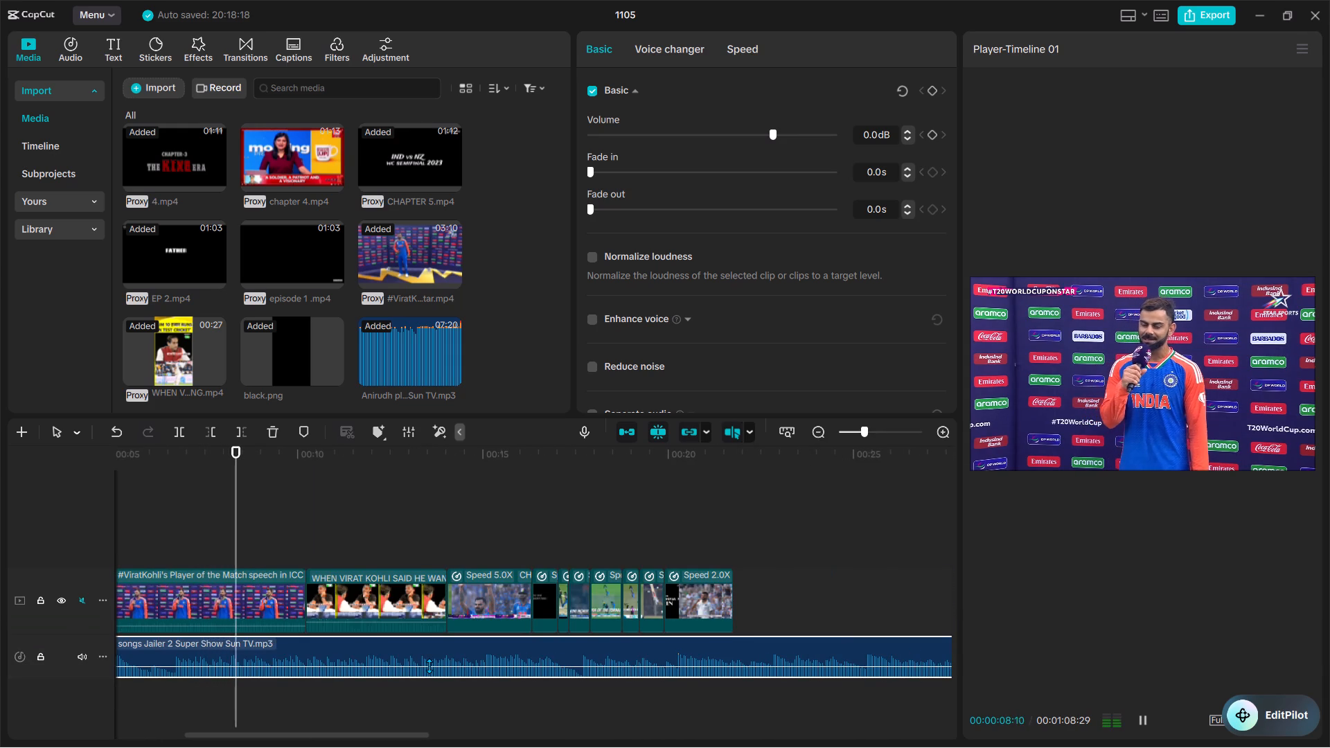
{"action": "key", "text": "space"}
{"action": "scroll", "coordinate": [710, 675], "scroll_direction": "left", "scroll_amount": 1}
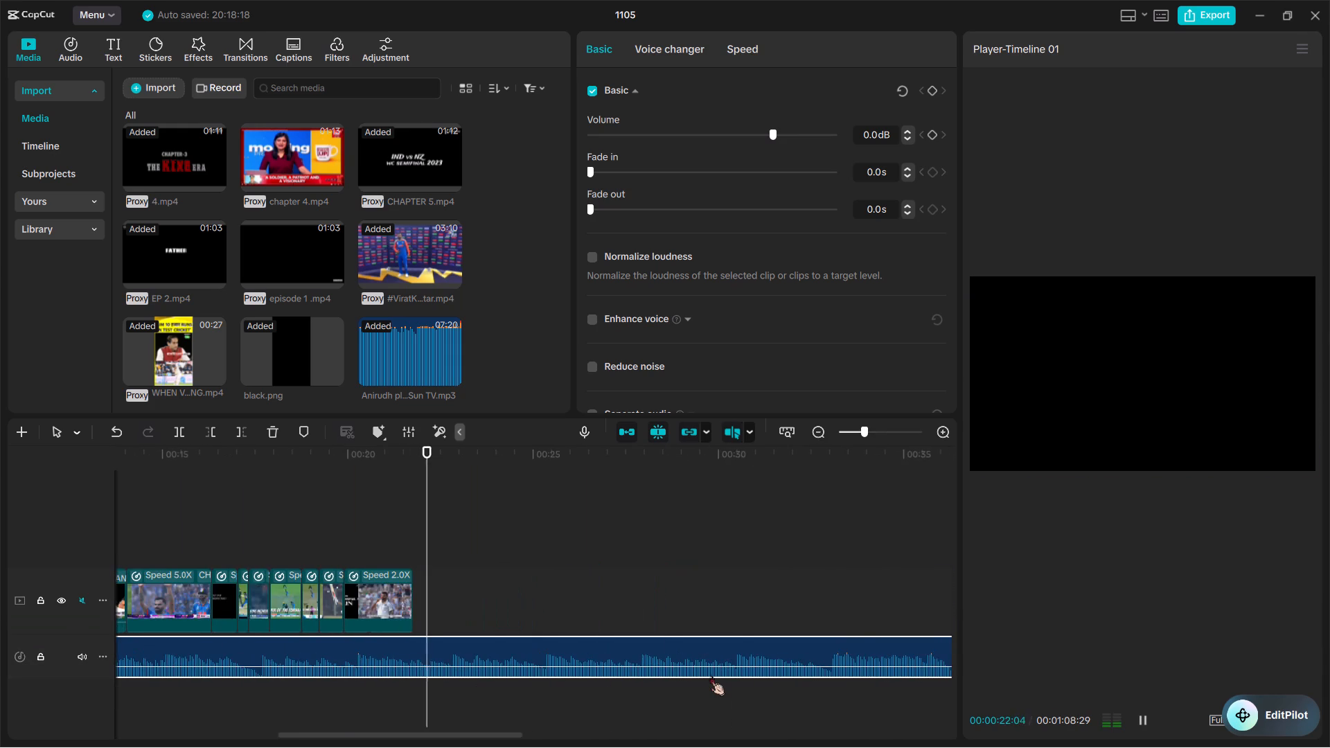
{"action": "scroll", "coordinate": [710, 675], "scroll_direction": "down", "scroll_amount": 8, "text": "ctrl"}
{"action": "key", "text": "space"}
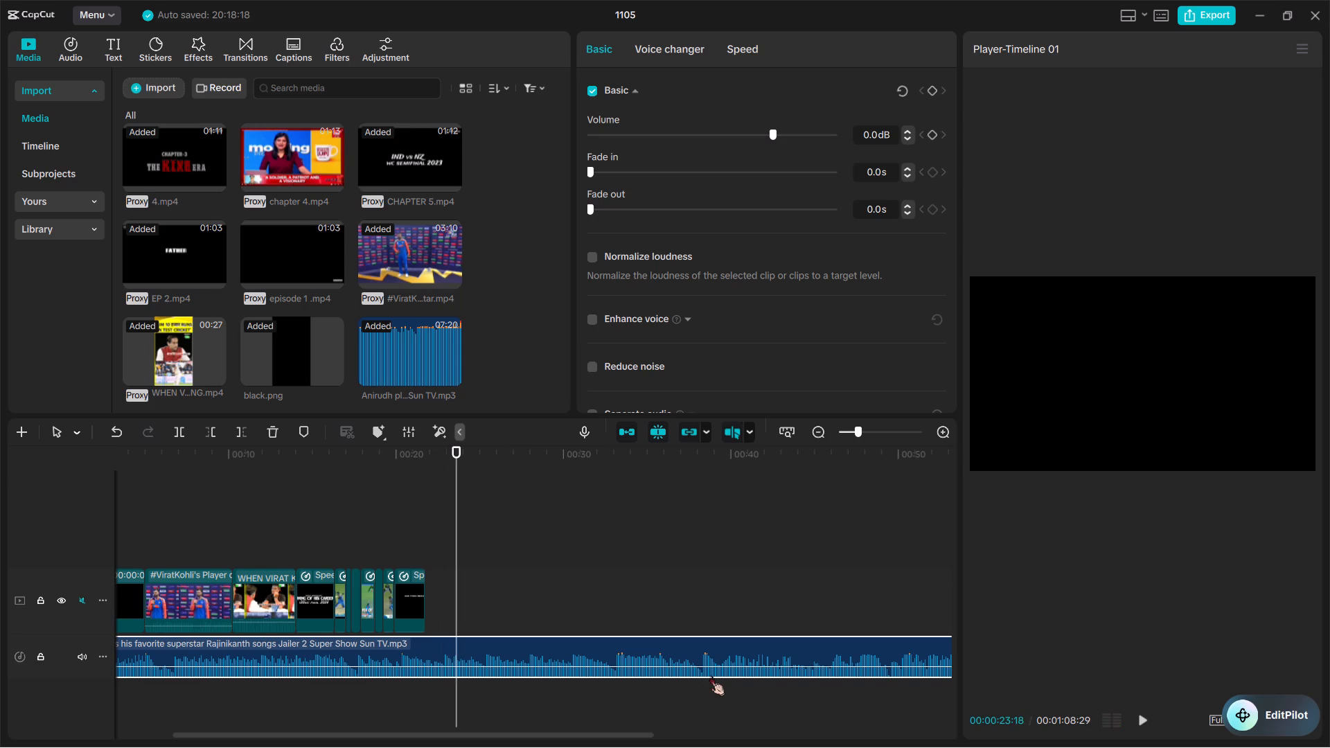
{"action": "key", "text": "space"}
{"action": "key", "text": "space"}
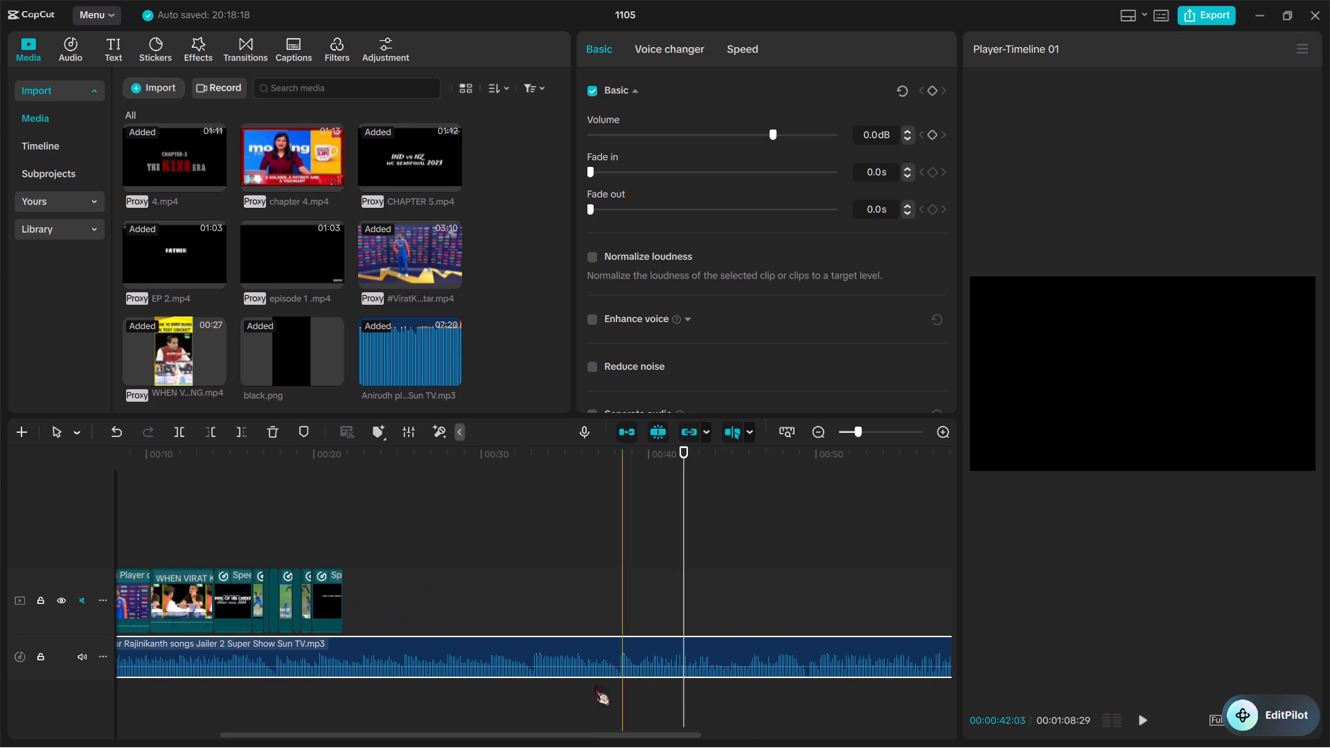
Find the music's end point around 0:40, split the Anirudh audio at 00:00:40:15, and delete the part after it.
{"action": "key", "text": "space"}
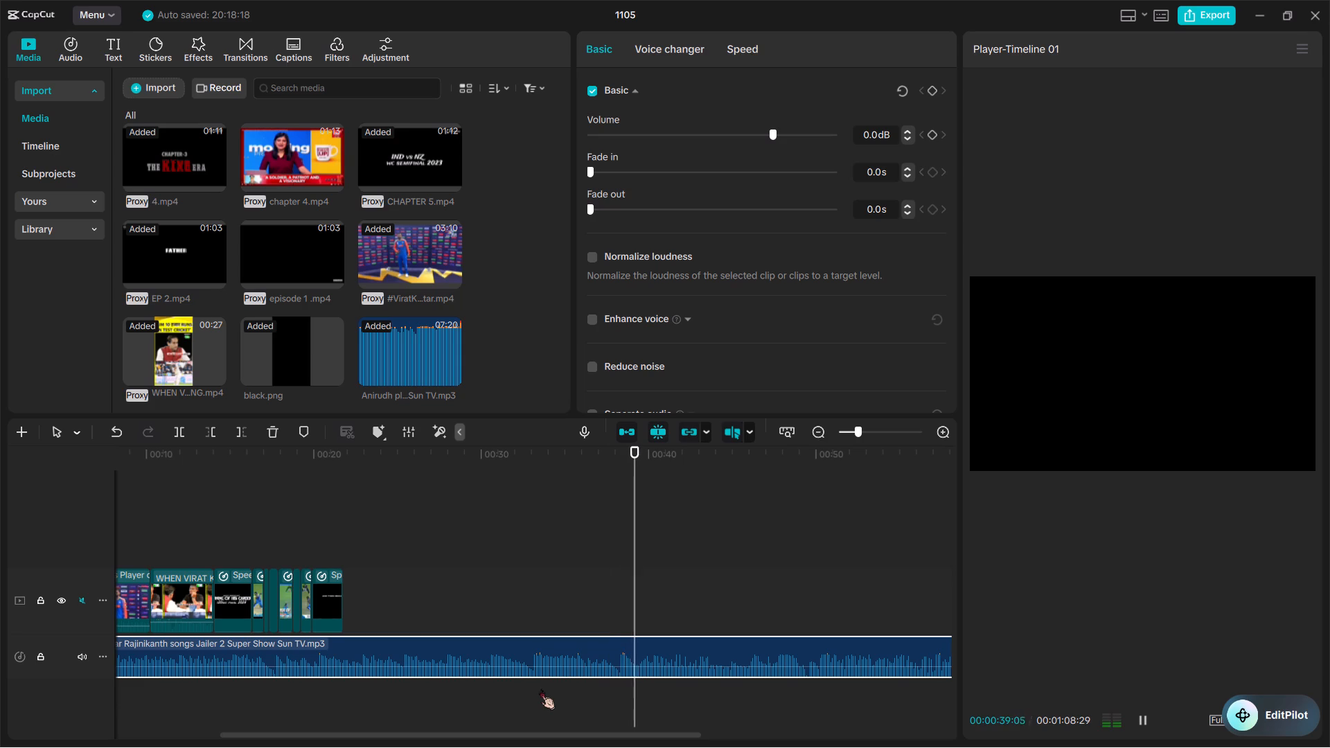
{"action": "key", "text": "space"}
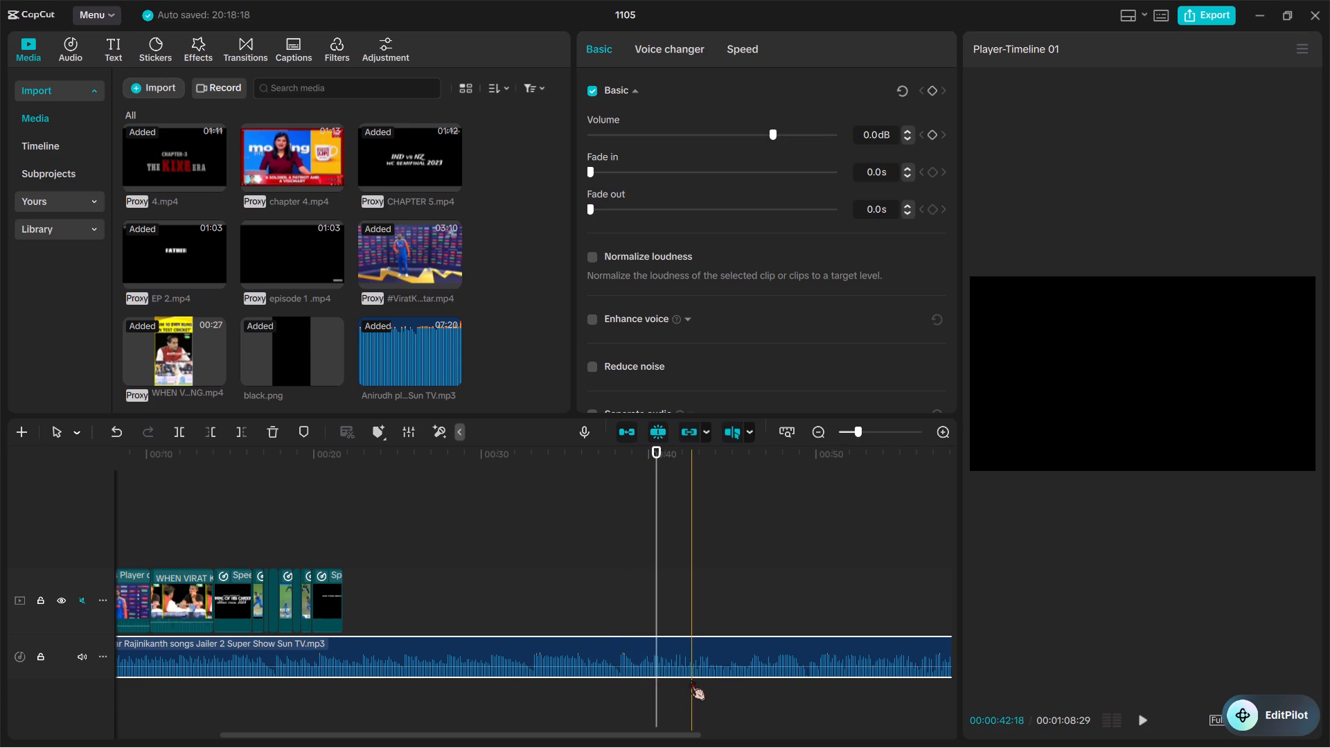
{"action": "key", "text": "space"}
{"action": "key", "text": "space"}
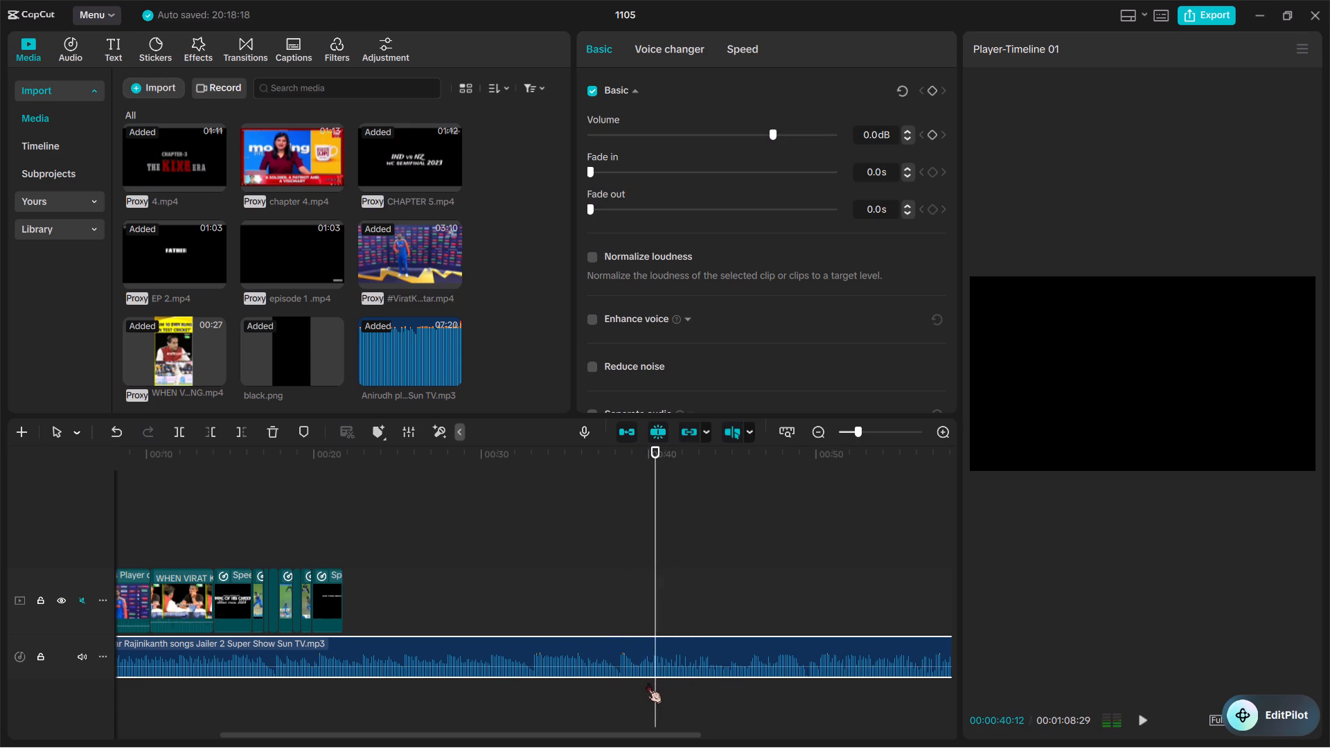
{"action": "key", "text": "space"}
{"action": "key", "text": "space"}
{"action": "scroll", "coordinate": [647, 683], "scroll_direction": "up", "scroll_amount": 13, "text": "ctrl"}
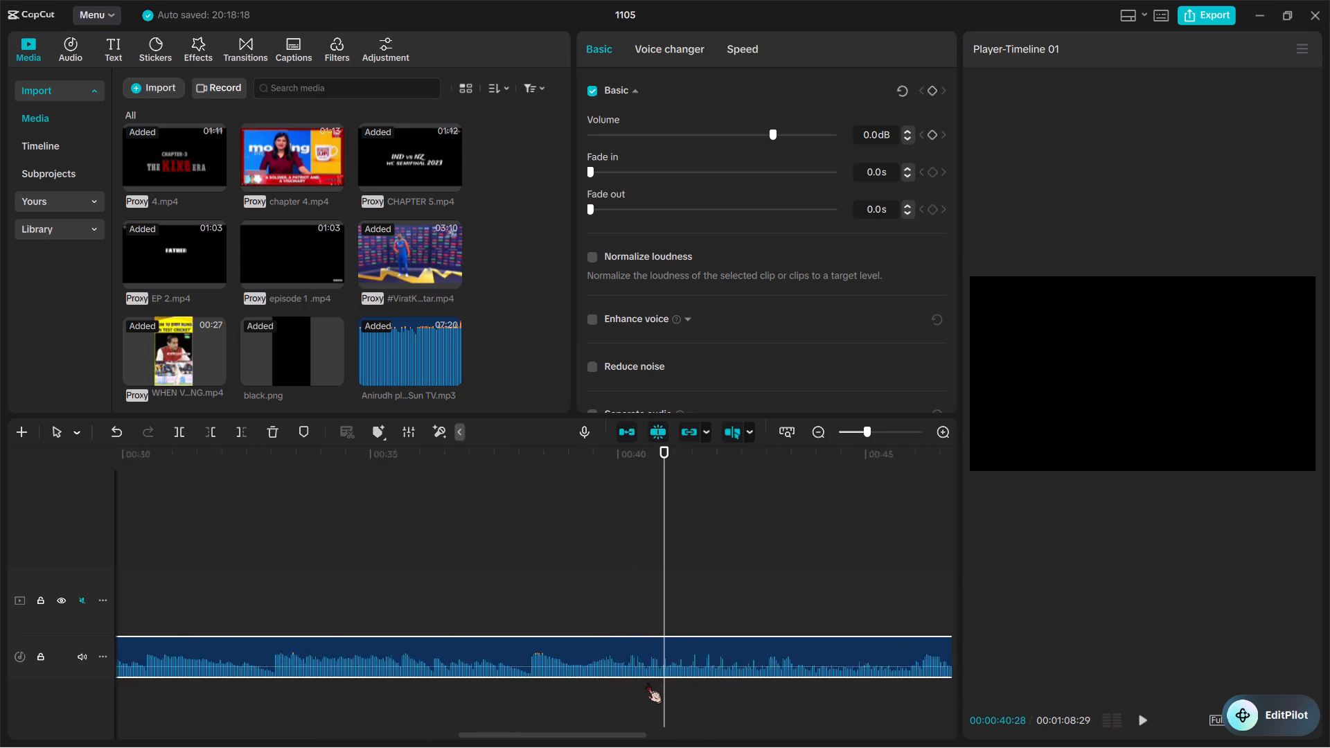
{"action": "scroll", "coordinate": [647, 683], "scroll_direction": "up", "scroll_amount": 6, "text": "ctrl"}
{"action": "key", "text": "space"}
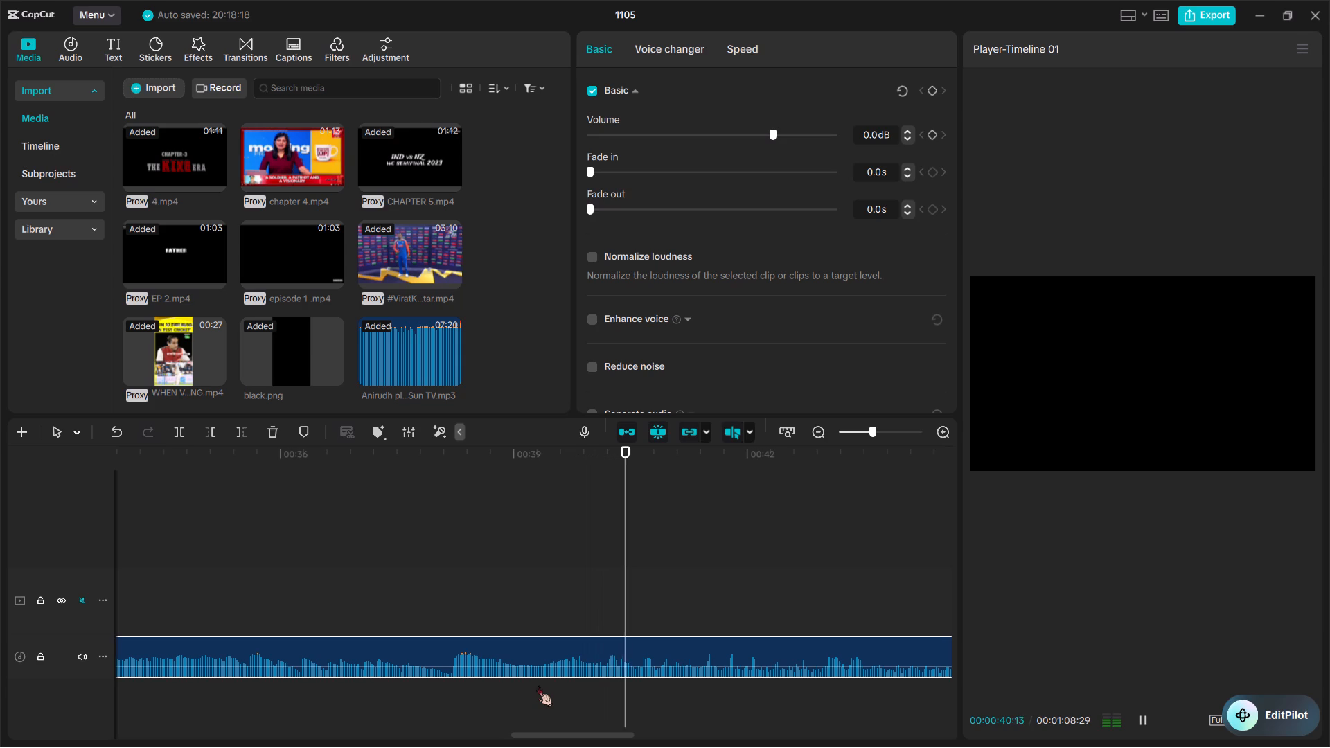
{"action": "key", "text": "space"}
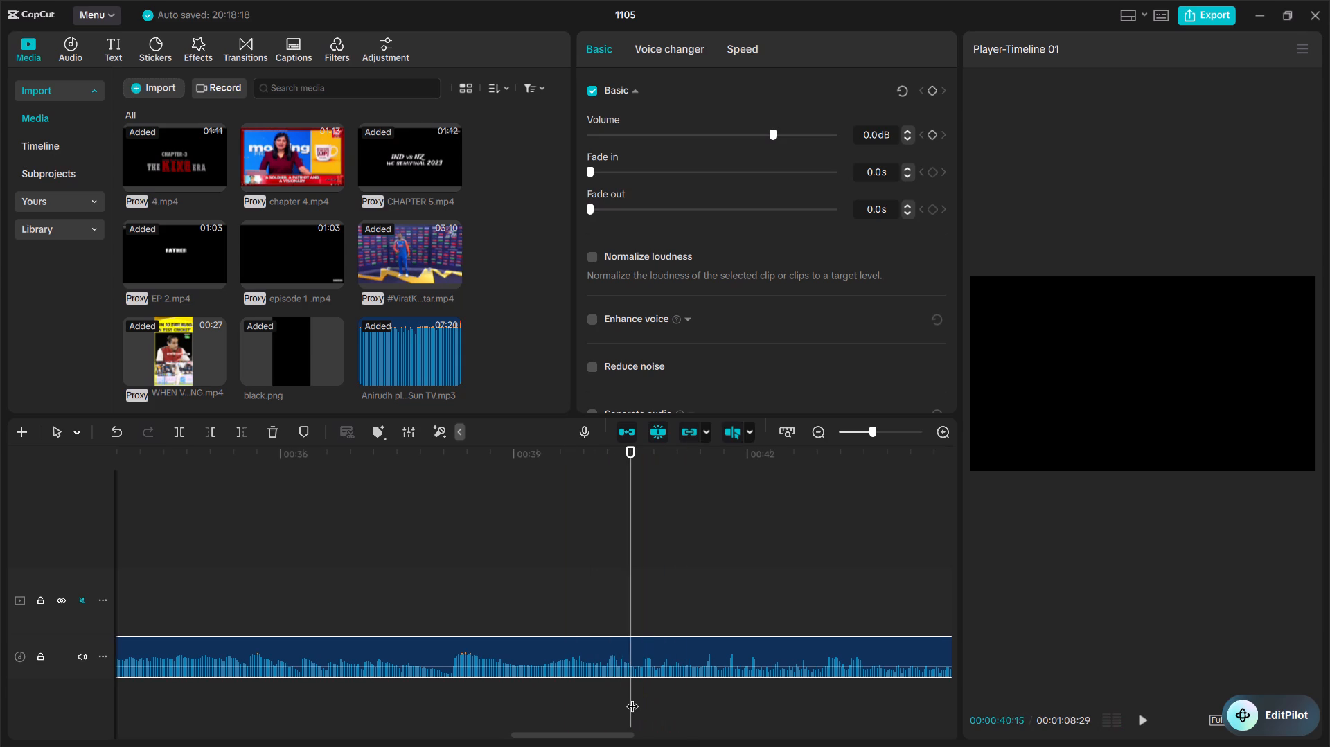
{"action": "key", "text": "ctrl+b"}
{"action": "left_click", "coordinate": [735, 648]}
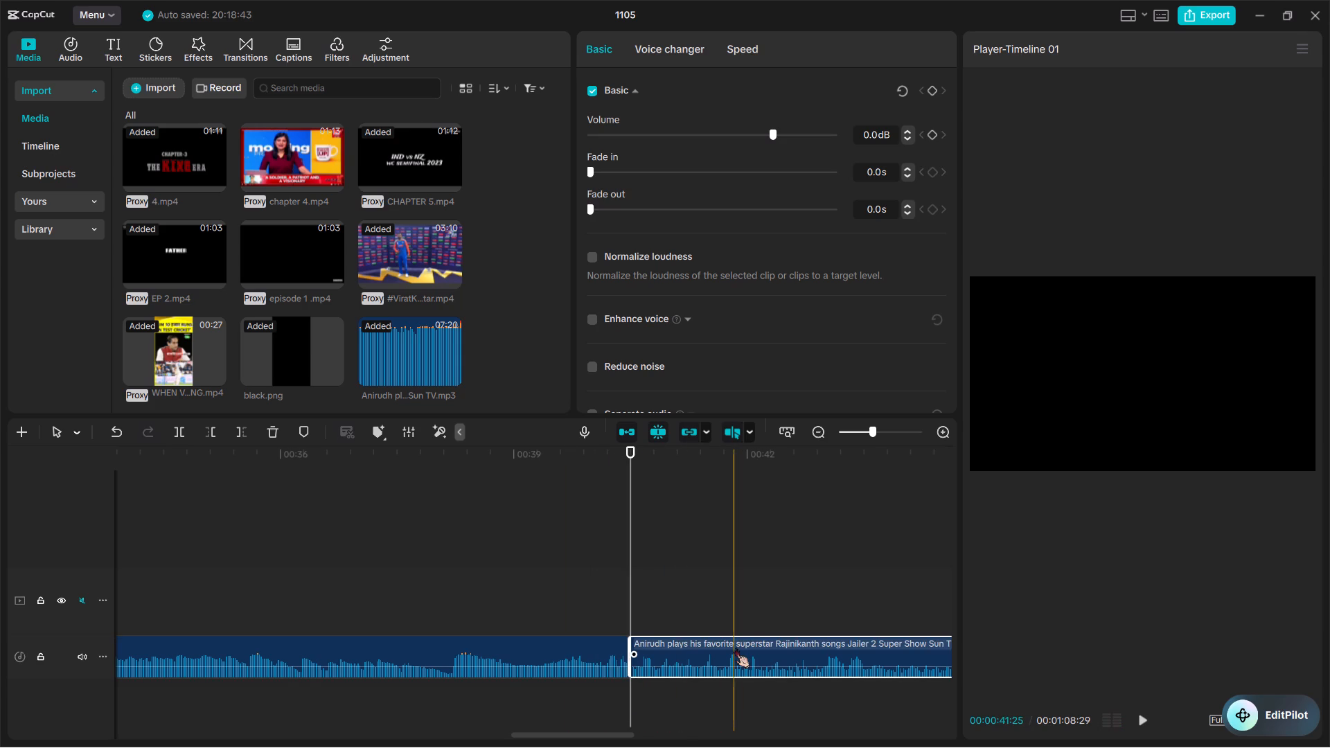
{"action": "key", "text": "BackSpace"}
Copy the opening black.png clip and place the copy on the main video track directly after the last recap clip.
{"action": "scroll", "coordinate": [735, 648], "scroll_direction": "down", "scroll_amount": 19, "text": "ctrl"}
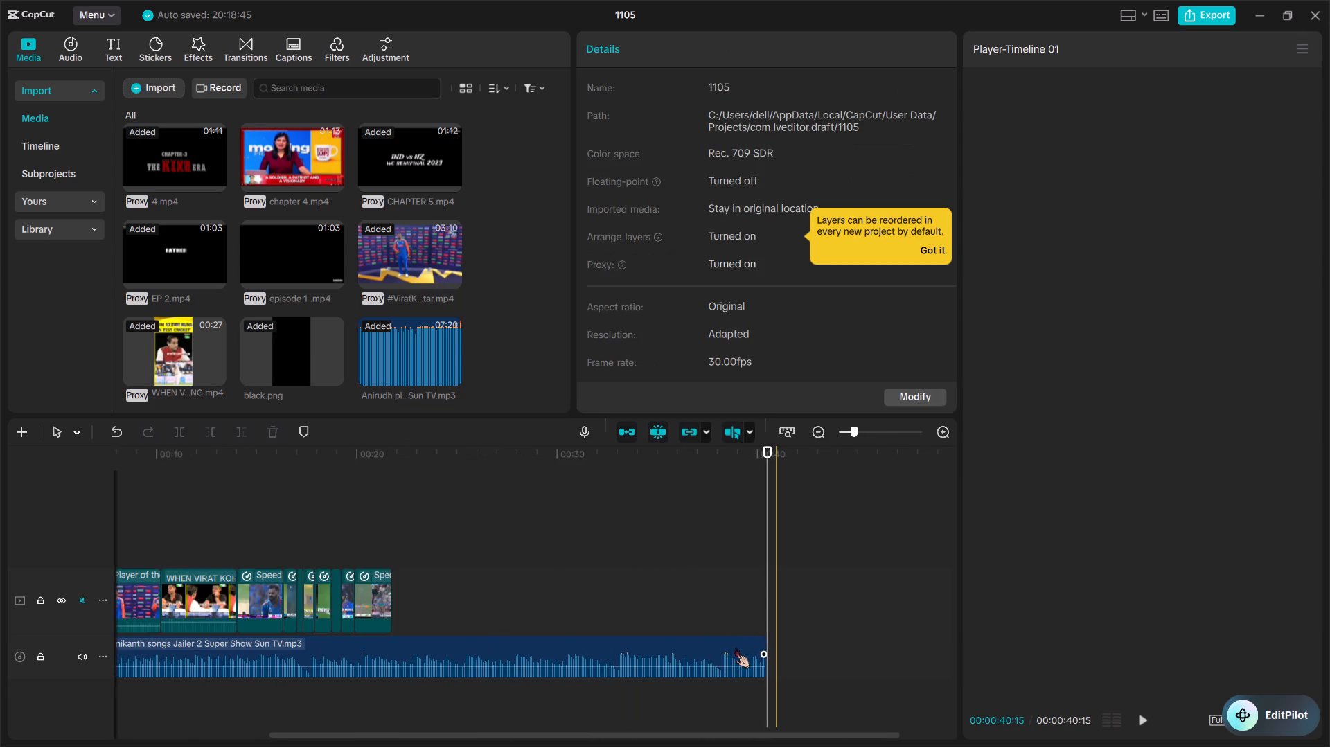
{"action": "scroll", "coordinate": [735, 648], "scroll_direction": "right", "scroll_amount": 1}
{"action": "scroll", "coordinate": [400, 616], "scroll_direction": "down", "scroll_amount": 2, "text": "ctrl"}
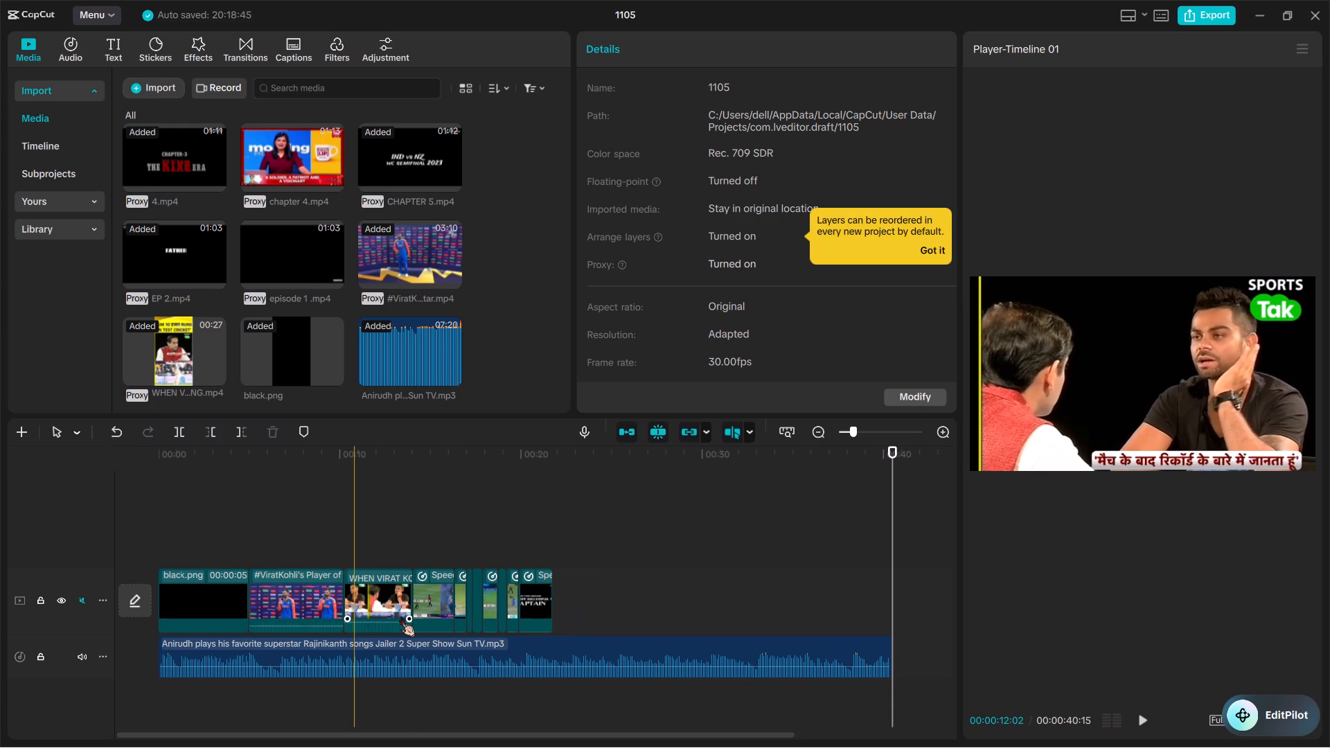
{"action": "left_click", "coordinate": [193, 605]}
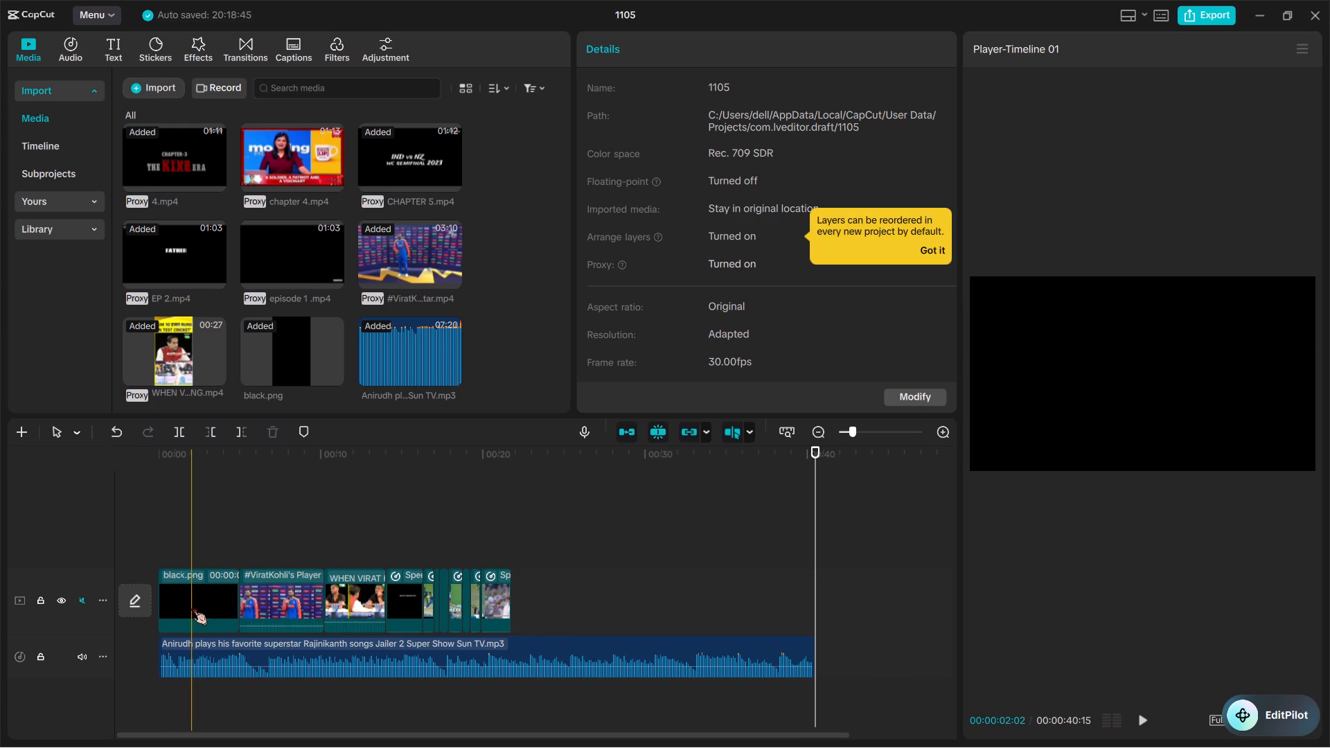
{"action": "key", "text": "ctrl+c"}
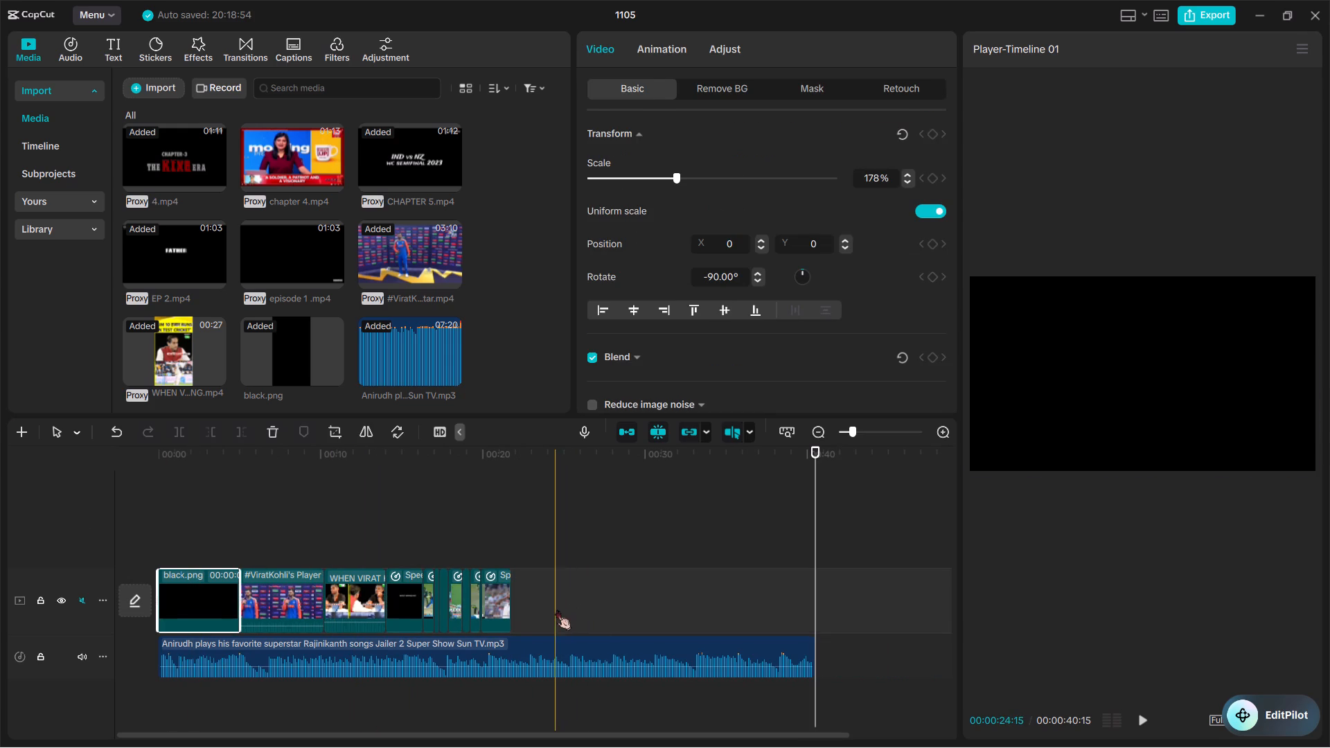
{"action": "left_click", "coordinate": [556, 609]}
{"action": "key", "text": "ctrl+b"}
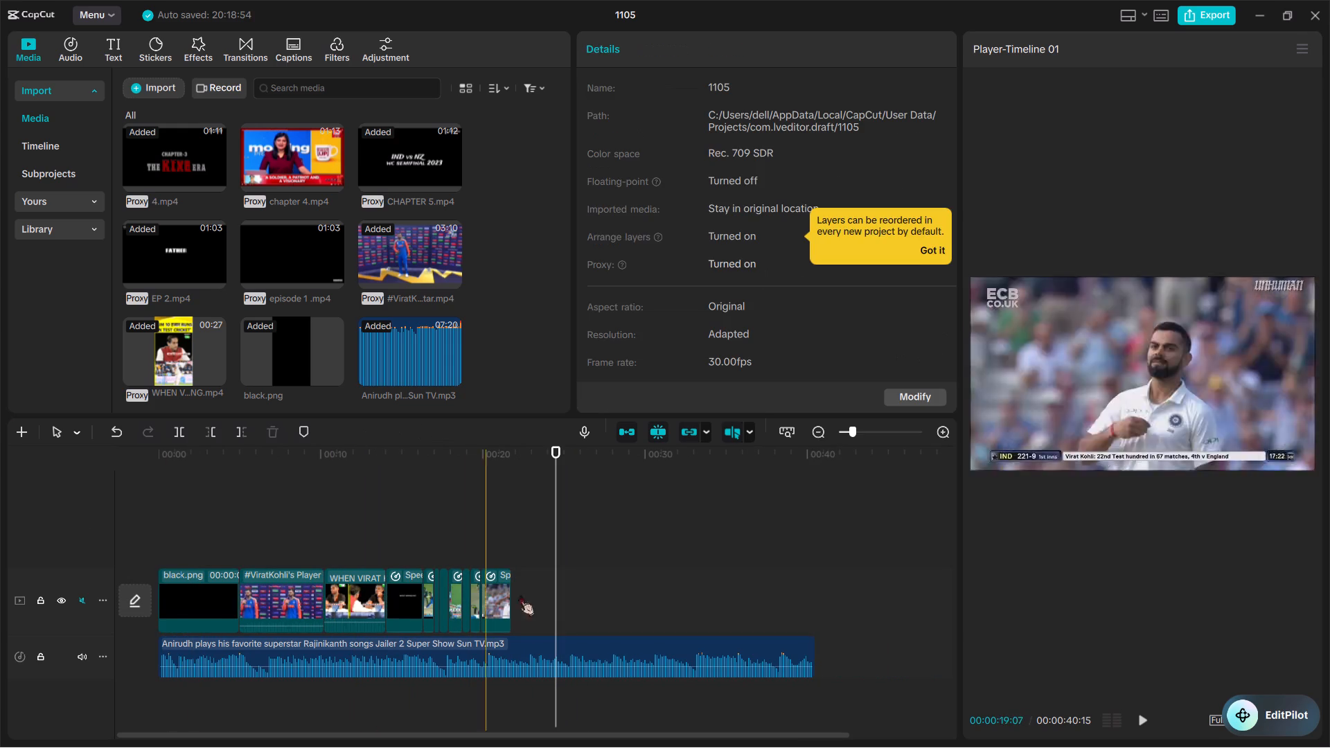
{"action": "left_click", "coordinate": [554, 587]}
{"action": "key", "text": "ctrl+v"}
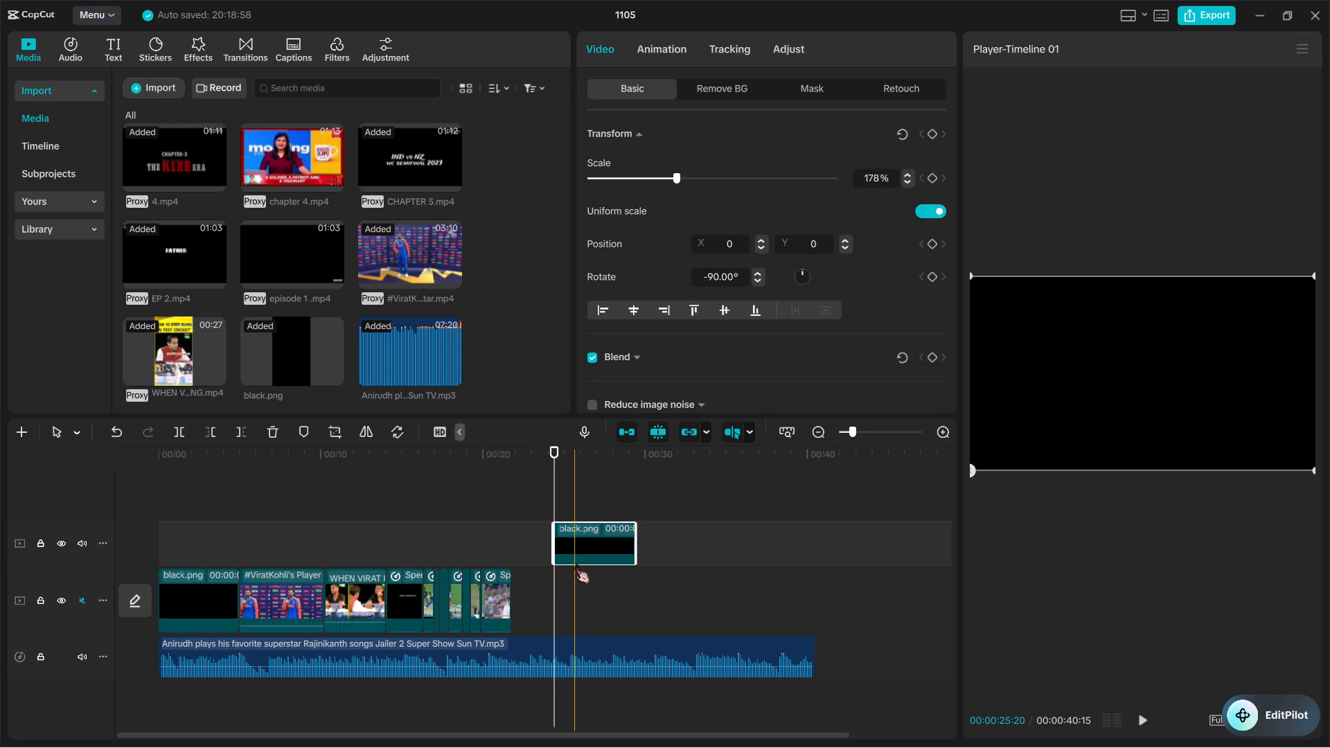
{"action": "left_click_drag", "start_coordinate": [575, 554], "coordinate": [531, 623]}
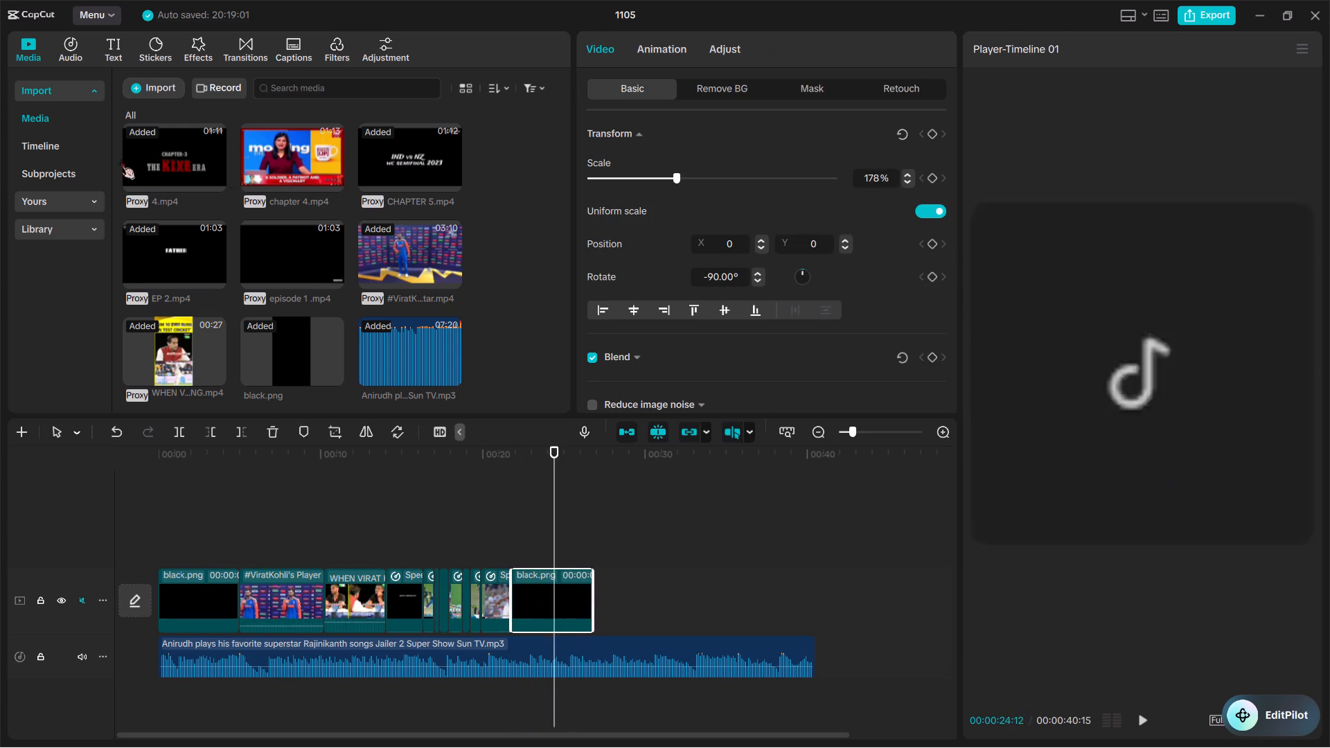
Import the Virat Kohli birthday special file and the Virat Kohli's Epic Knock vs Pakistan file from the Downloads folder.
{"action": "left_click", "coordinate": [143, 98]}
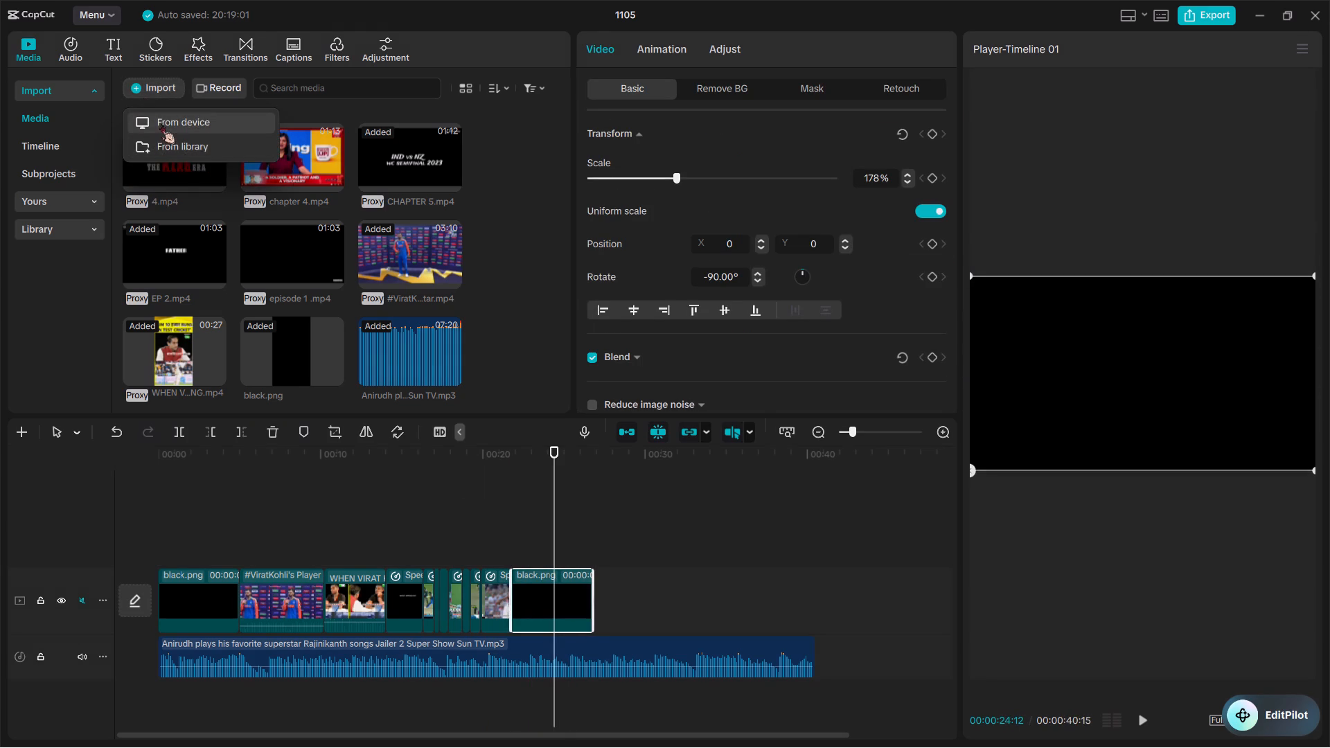
{"action": "left_click", "coordinate": [161, 124]}
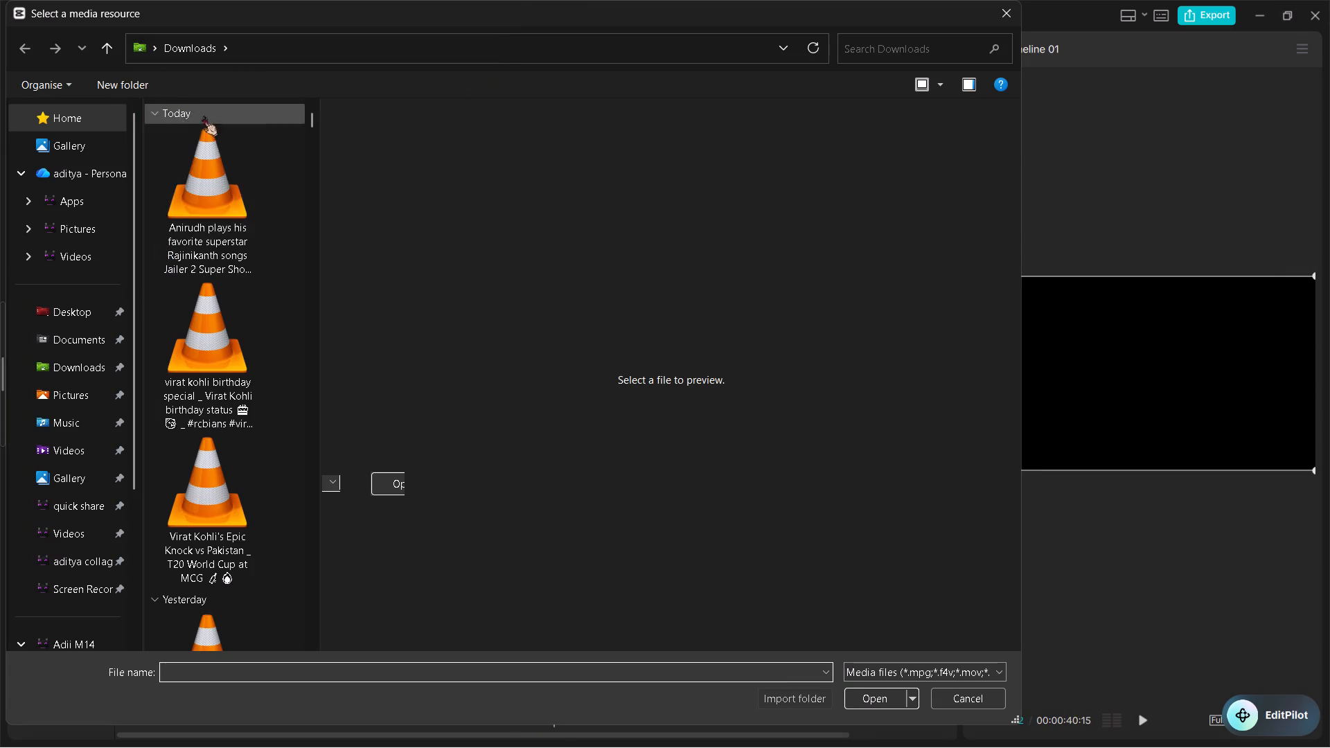
{"action": "left_click", "coordinate": [210, 393]}
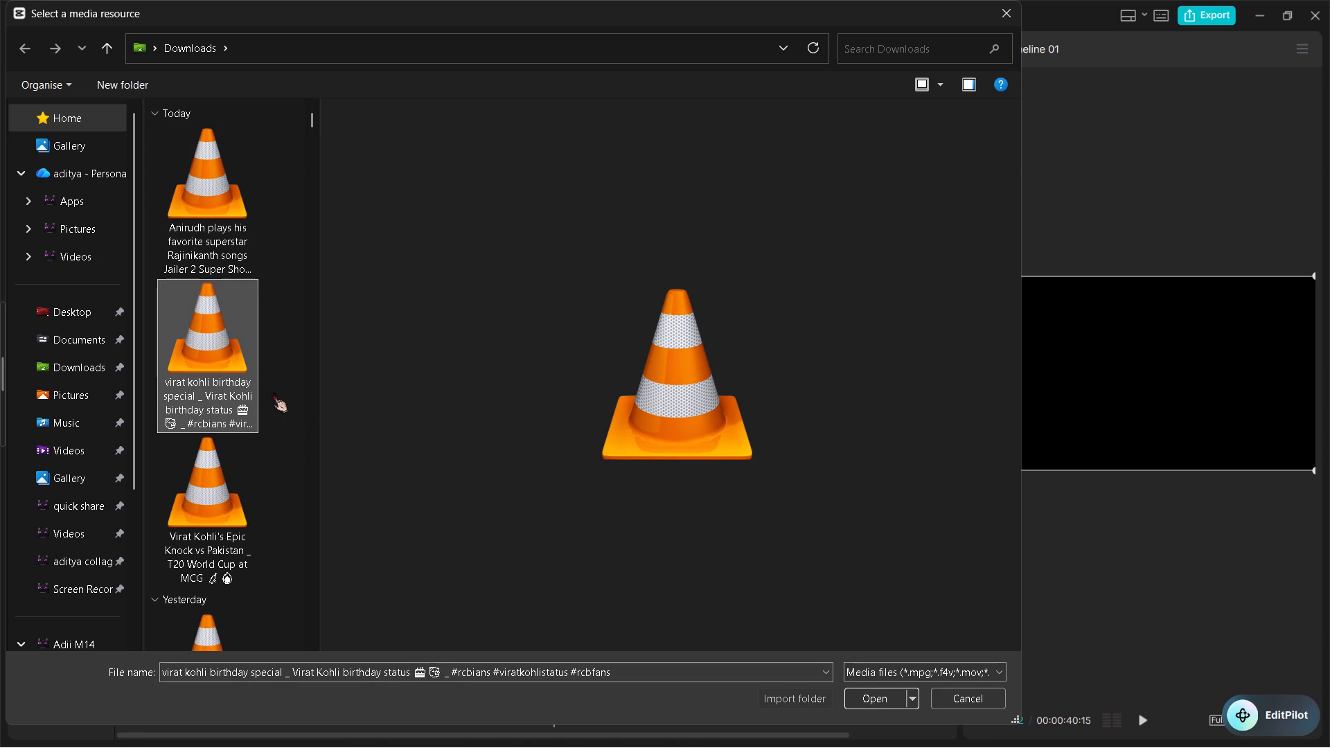
{"action": "left_click_drag", "start_coordinate": [273, 392], "coordinate": [236, 499]}
{"action": "left_click", "coordinate": [885, 701]}
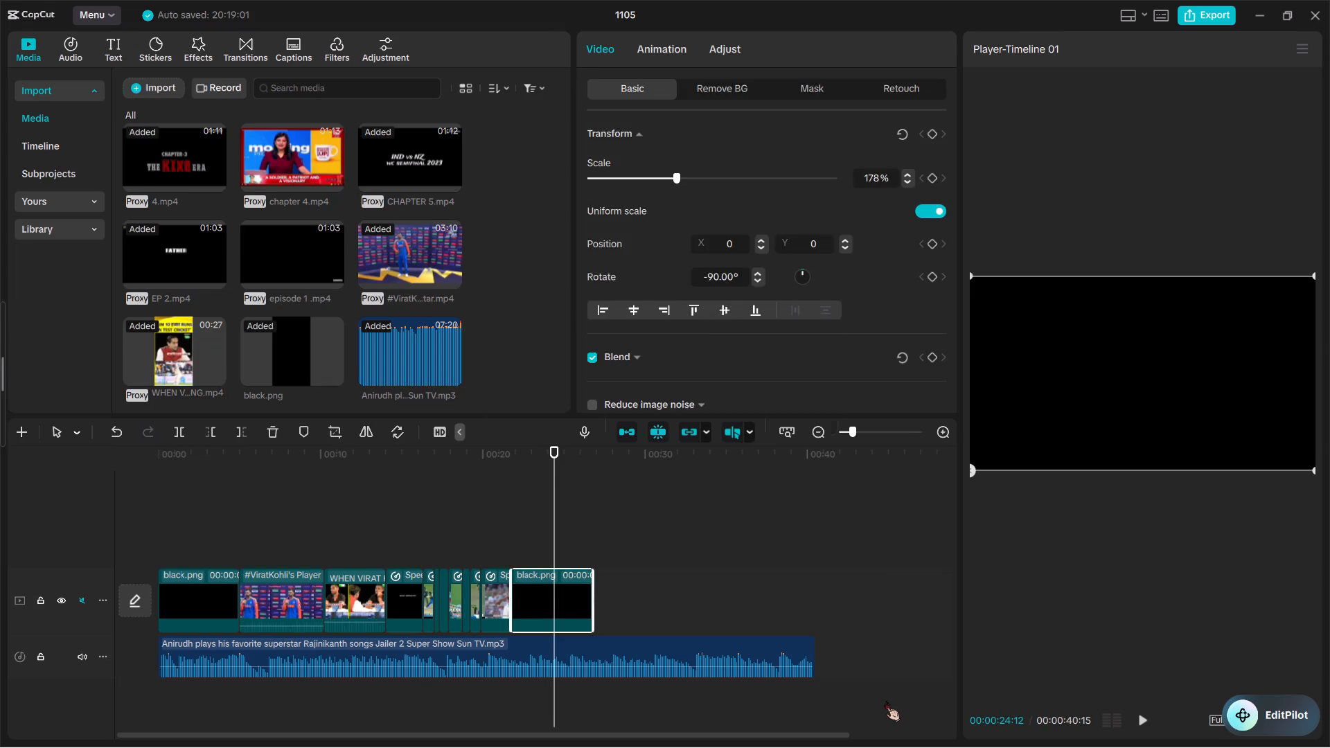
Place the Virat Kohli birthday special and Epic Knock vs Pakistan clips together on the main video track directly after the second black.png clip.
{"action": "left_click_drag", "start_coordinate": [263, 328], "coordinate": [632, 625]}
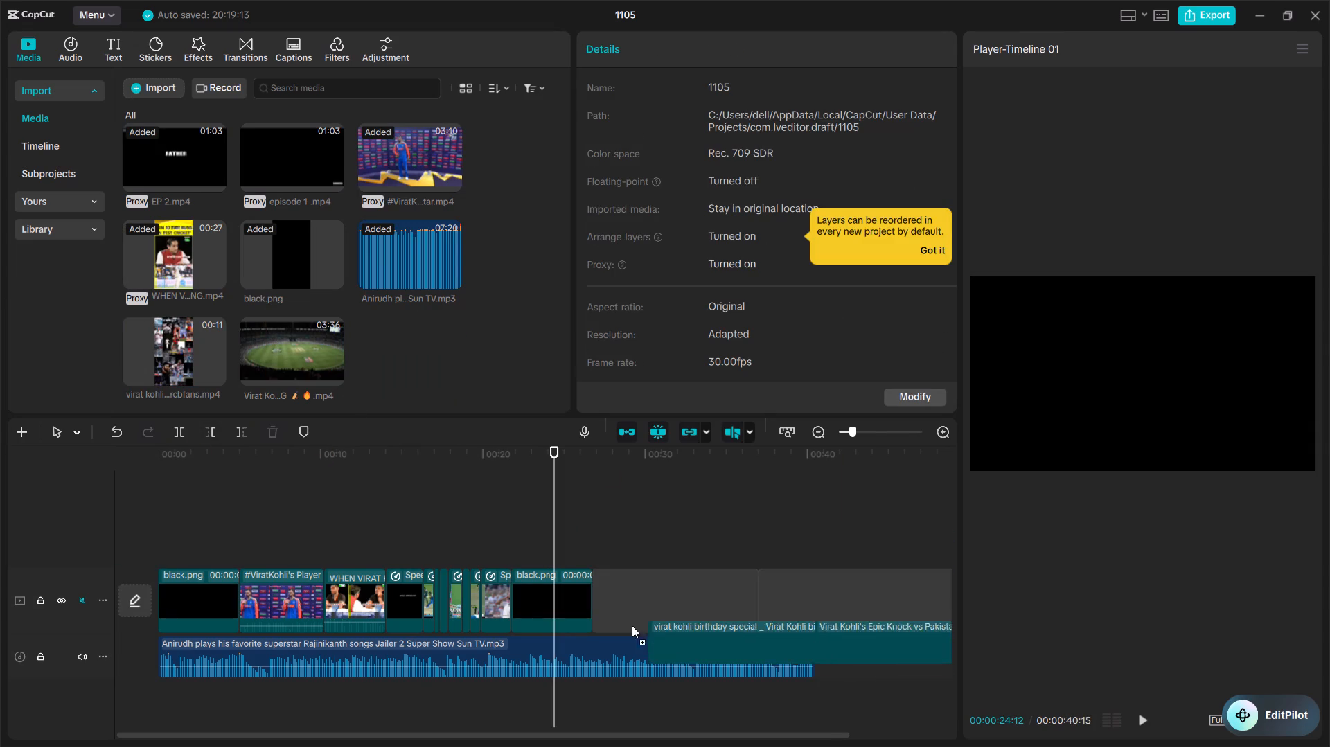
{"action": "left_click_drag", "start_coordinate": [632, 625], "coordinate": [619, 615]}
Play samples of the birthday special clip and the opening of the Epic Knock clip to review the newly added footage.
{"action": "scroll", "coordinate": [619, 615], "scroll_direction": "down", "scroll_amount": 7, "text": "ctrl"}
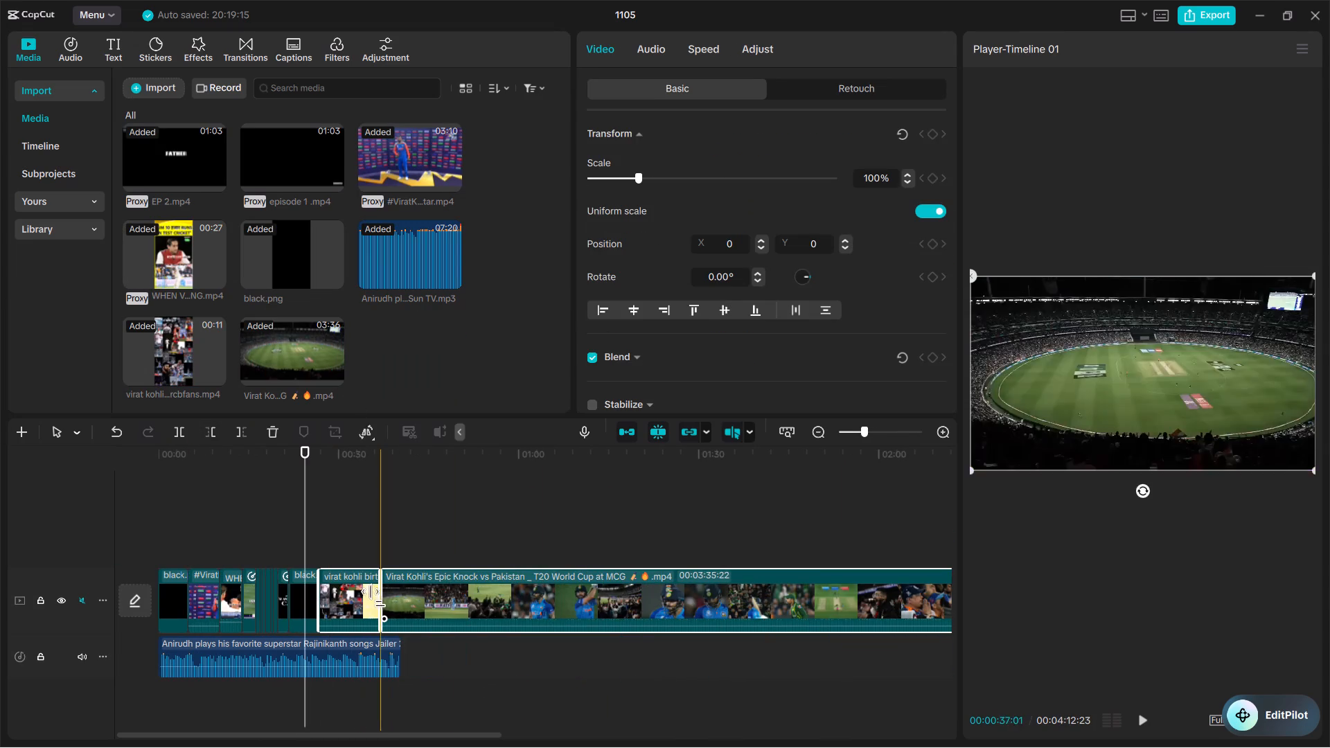
{"action": "key", "text": "space"}
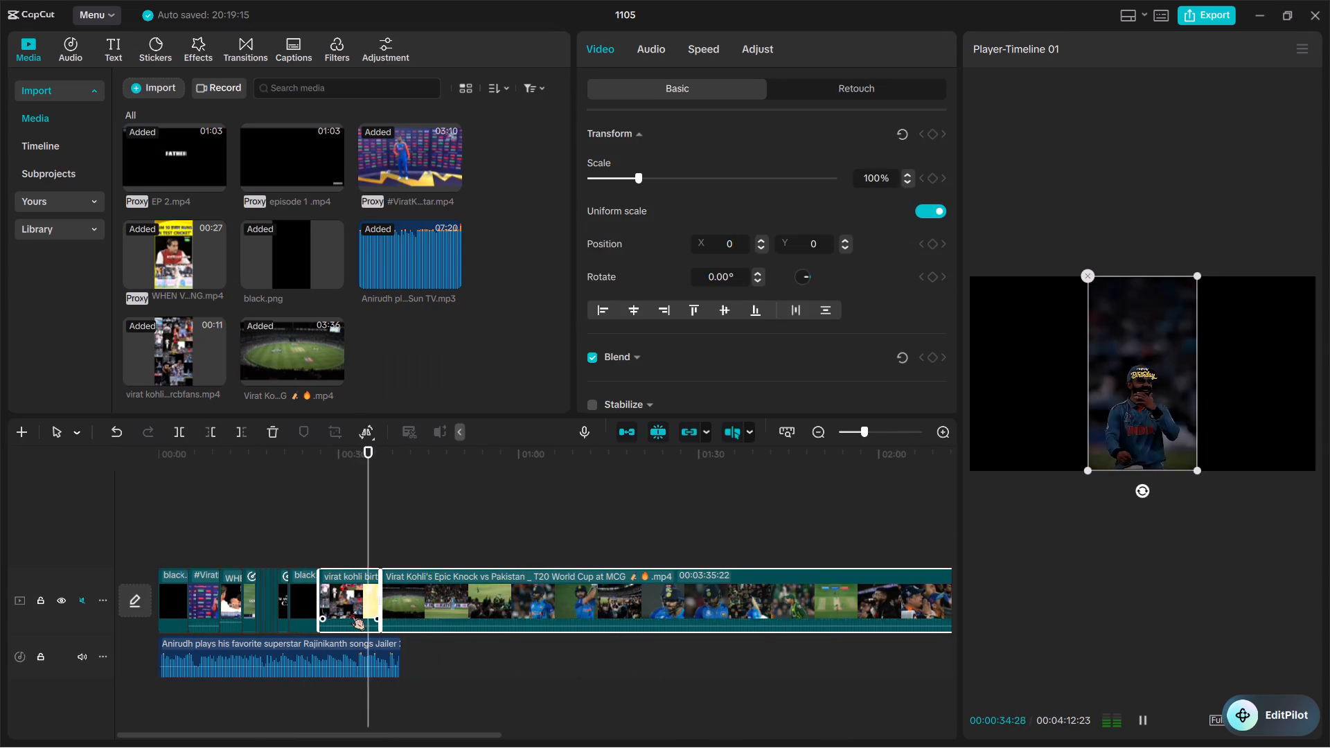
{"action": "key", "text": "space"}
{"action": "scroll", "coordinate": [351, 610], "scroll_direction": "up", "scroll_amount": 12, "text": "ctrl"}
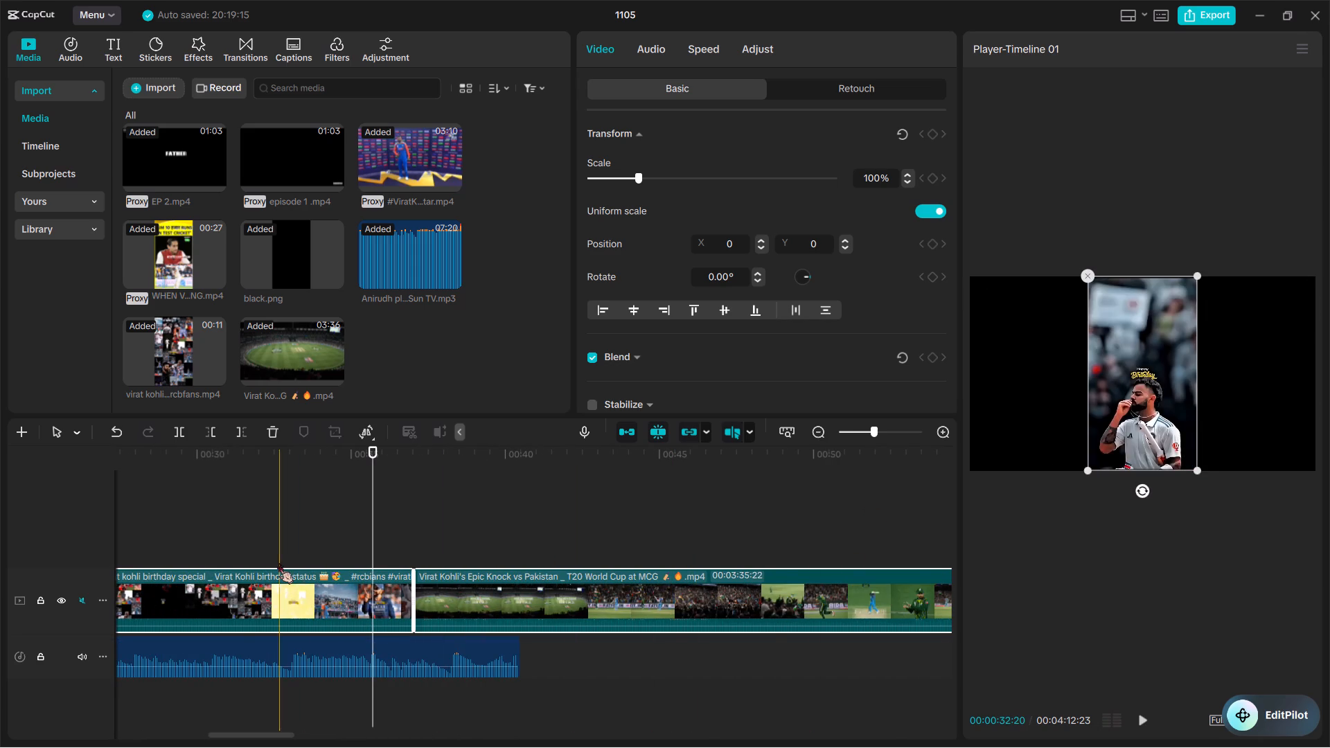
{"action": "scroll", "coordinate": [278, 563], "scroll_direction": "right", "scroll_amount": 1}
{"action": "key", "text": "space"}
{"action": "scroll", "coordinate": [531, 580], "scroll_direction": "left", "scroll_amount": 1}
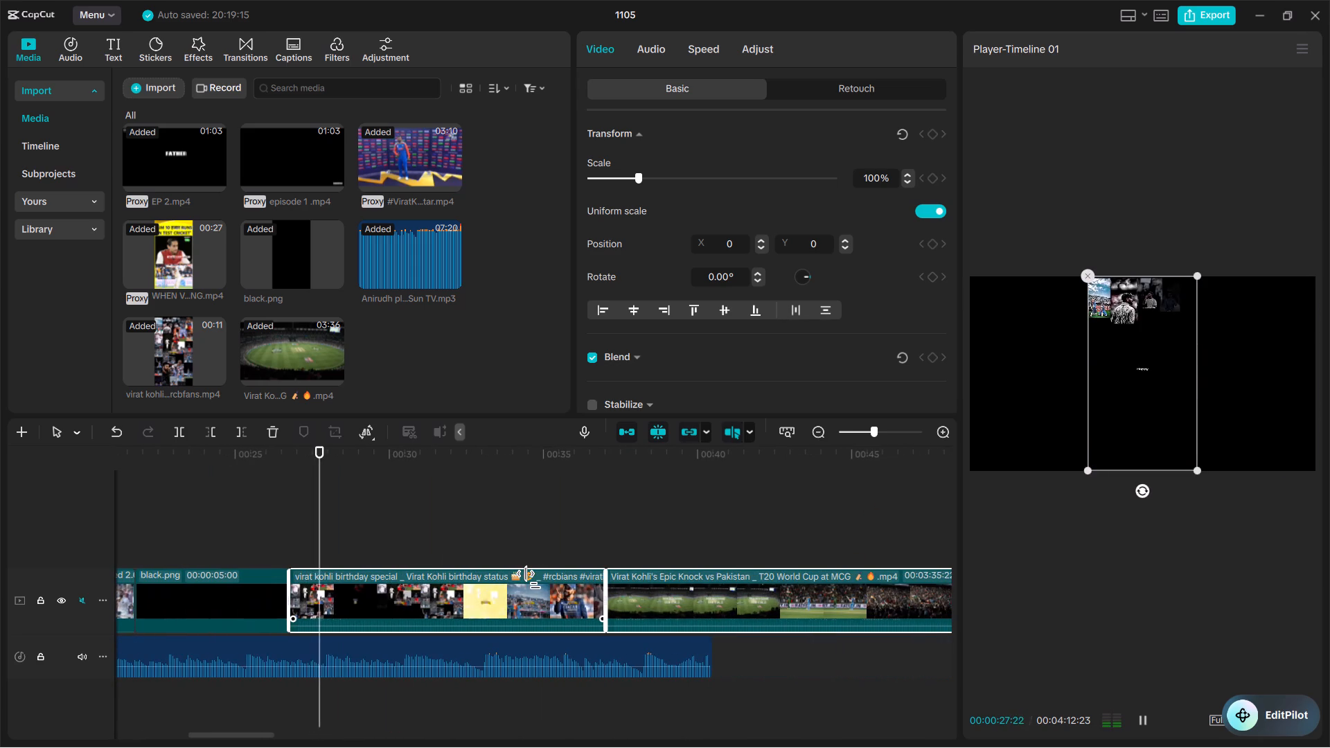
{"action": "key", "text": "space"}
{"action": "key", "text": "space"}
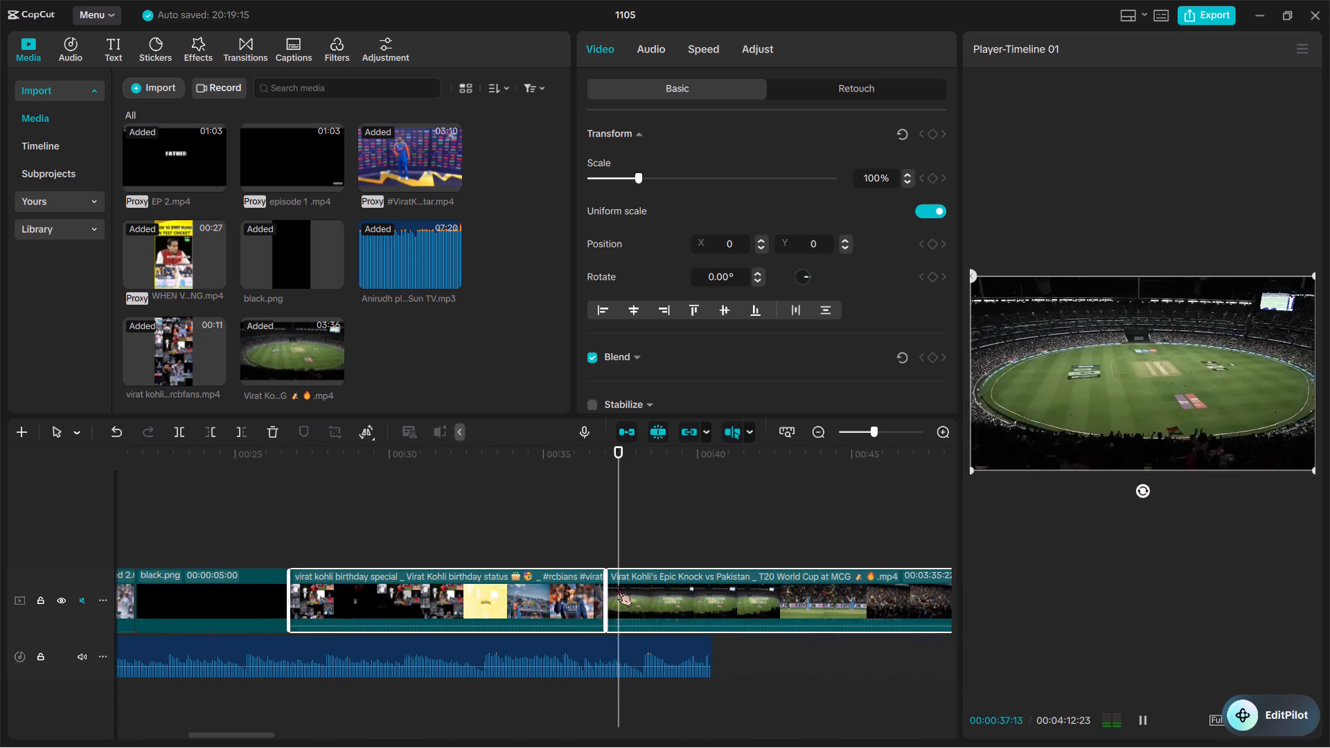
{"action": "scroll", "coordinate": [617, 586], "scroll_direction": "left", "scroll_amount": 1}
{"action": "scroll", "coordinate": [617, 586], "scroll_direction": "down", "scroll_amount": 8, "text": "ctrl"}
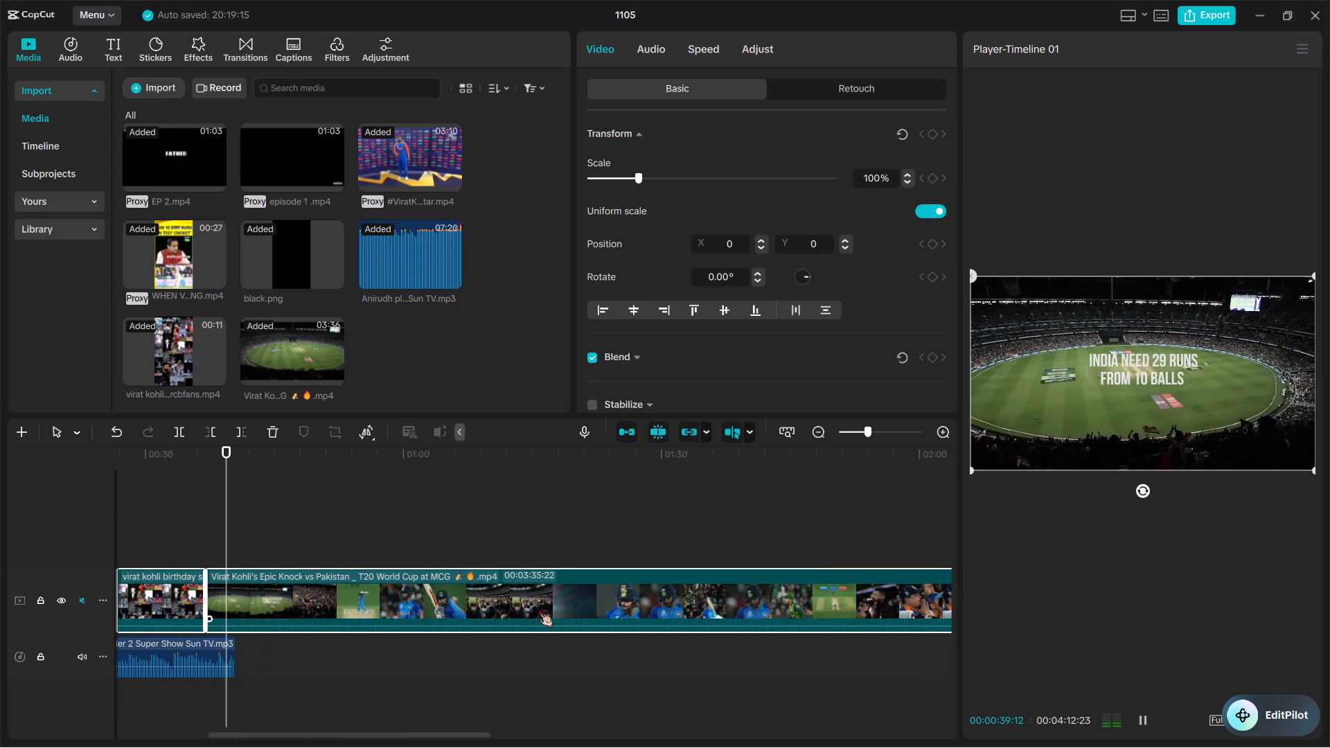
{"action": "key", "text": "space"}
Find the shot of Kohli alone near the end of the Epic Knock clip and split the clip there at 00:03:51:20.
{"action": "scroll", "coordinate": [894, 607], "scroll_direction": "left", "scroll_amount": 4}
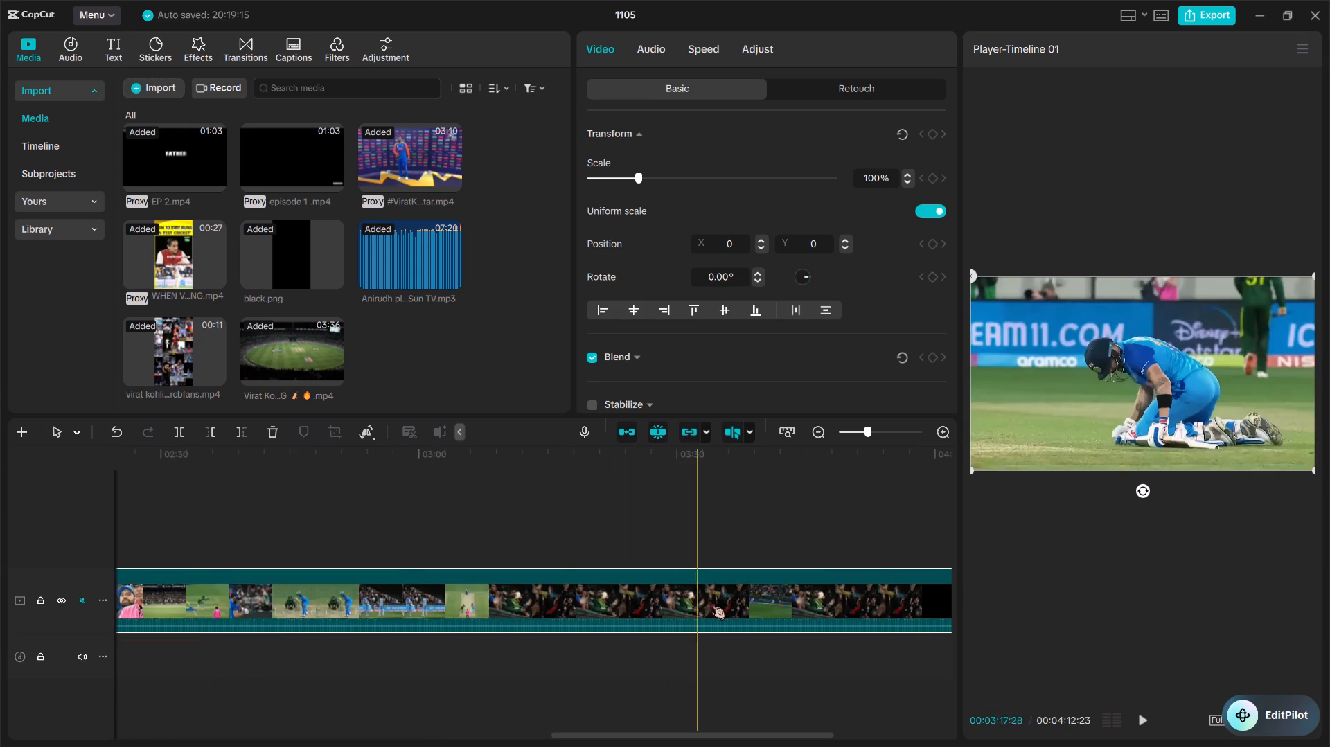
{"action": "scroll", "coordinate": [713, 599], "scroll_direction": "left", "scroll_amount": 2}
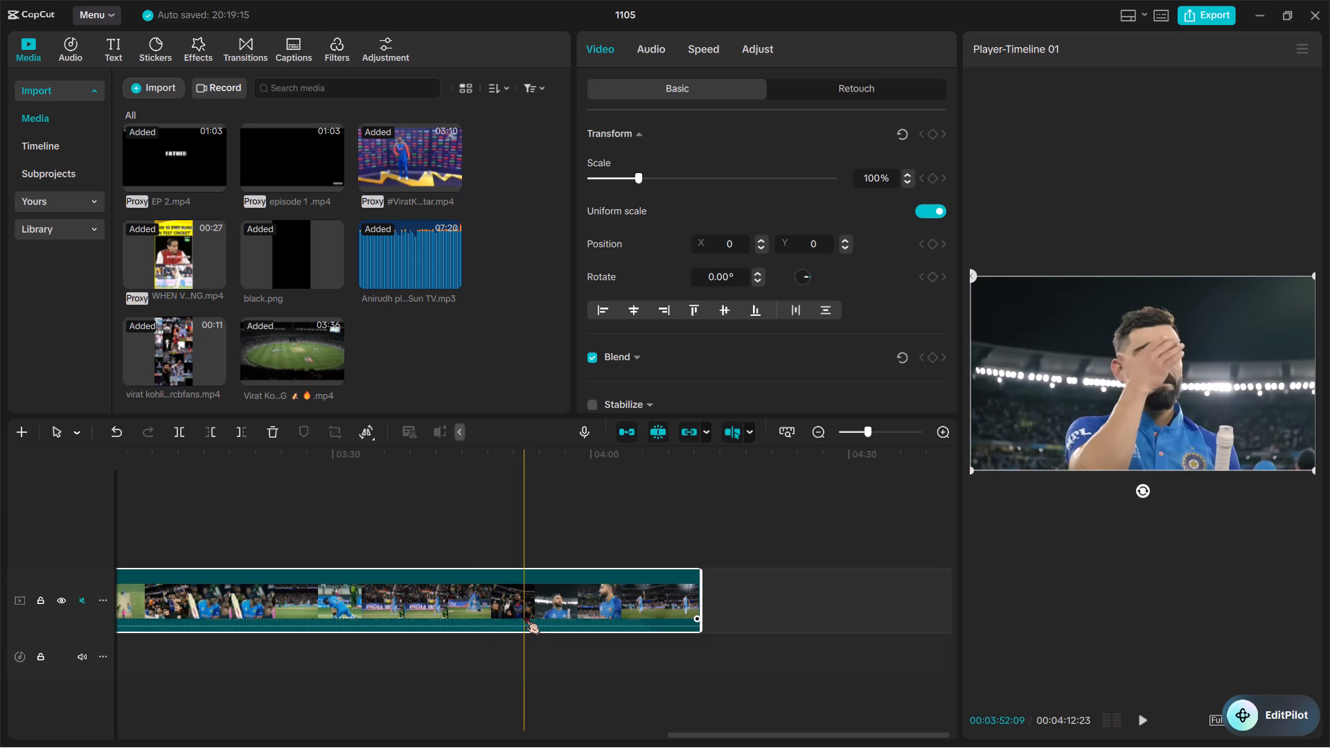
{"action": "scroll", "coordinate": [525, 614], "scroll_direction": "up", "scroll_amount": 10, "text": "ctrl"}
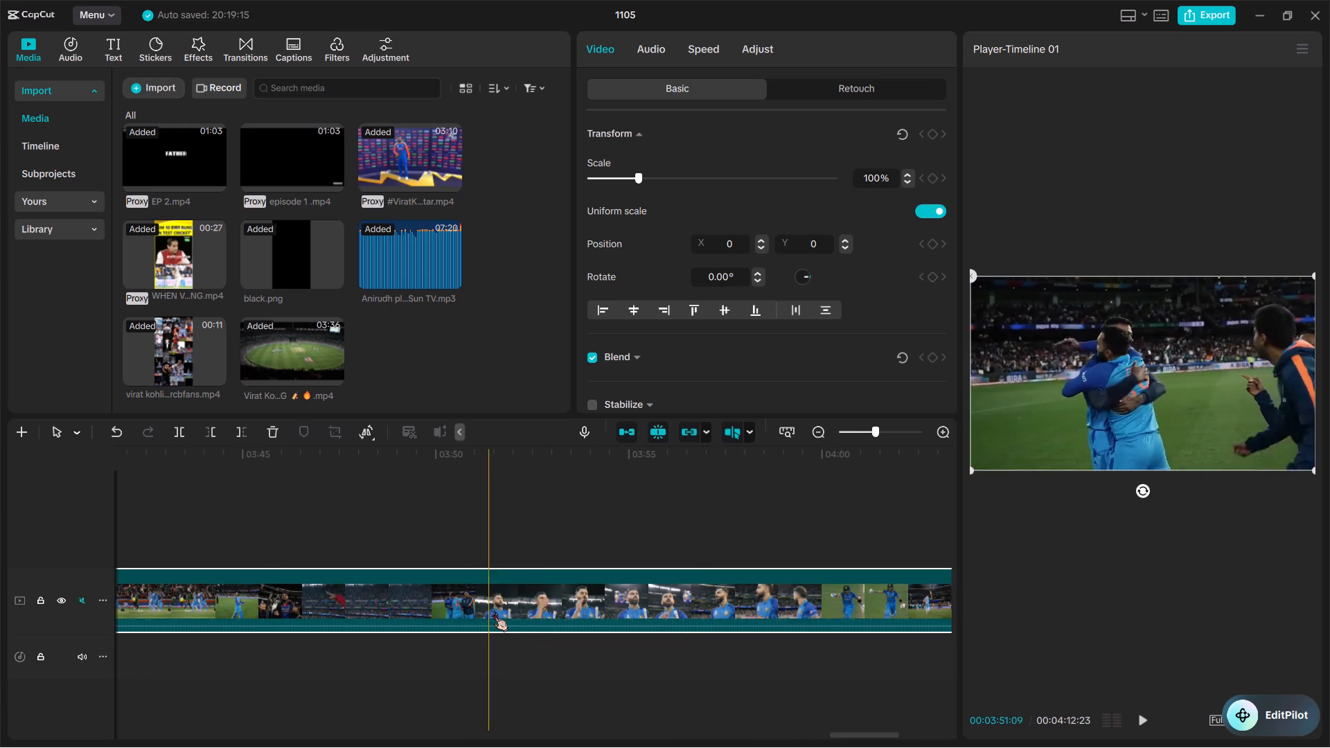
{"action": "key", "text": "ctrl+b"}
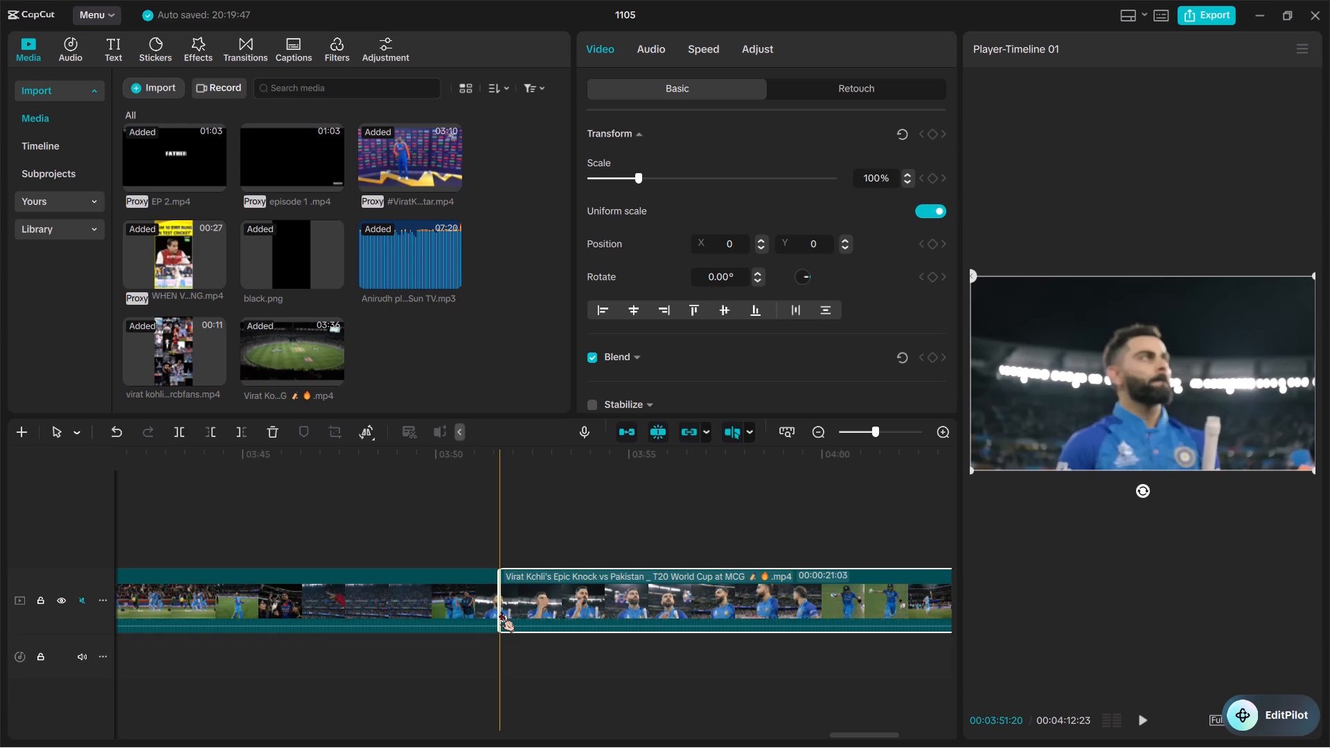
Split the Epic Knock footage at 00:04:06:22 and delete its closing outro together with the birthday special clip.
{"action": "scroll", "coordinate": [815, 630], "scroll_direction": "left", "scroll_amount": 1}
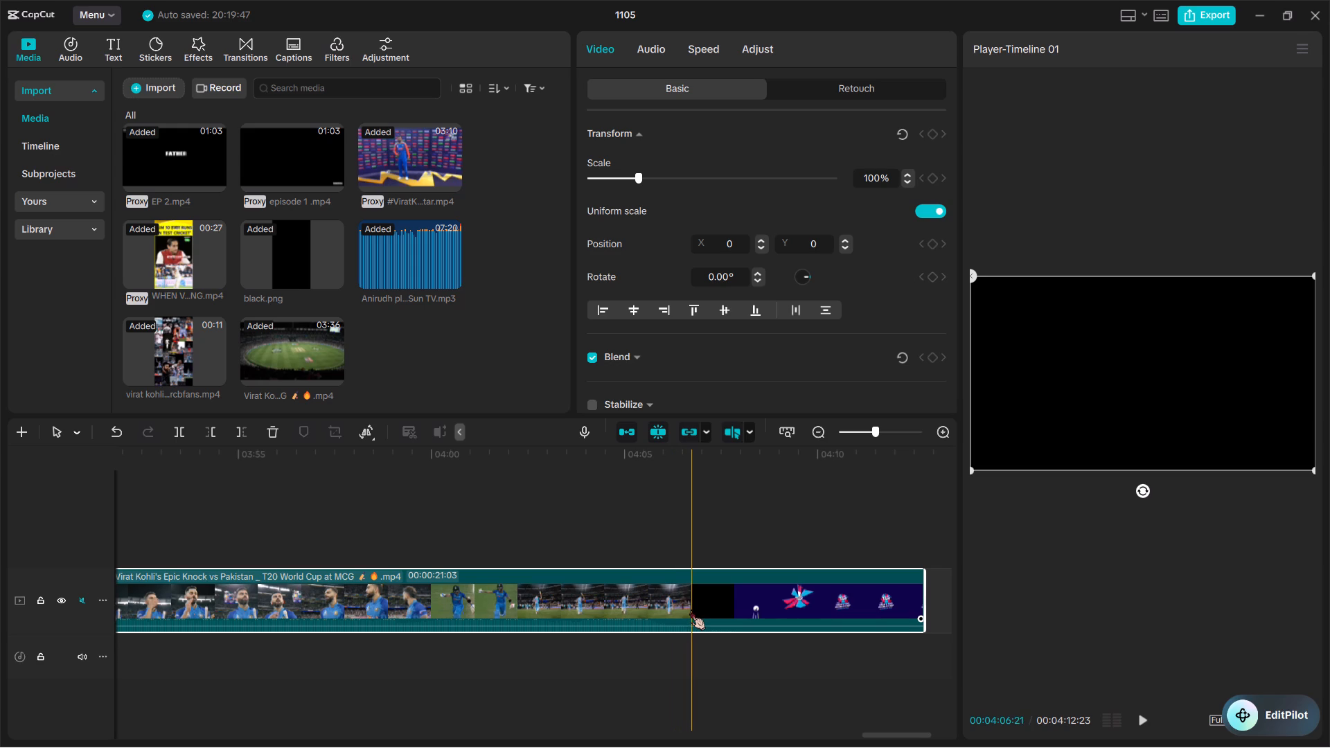
{"action": "key", "text": "ctrl+b"}
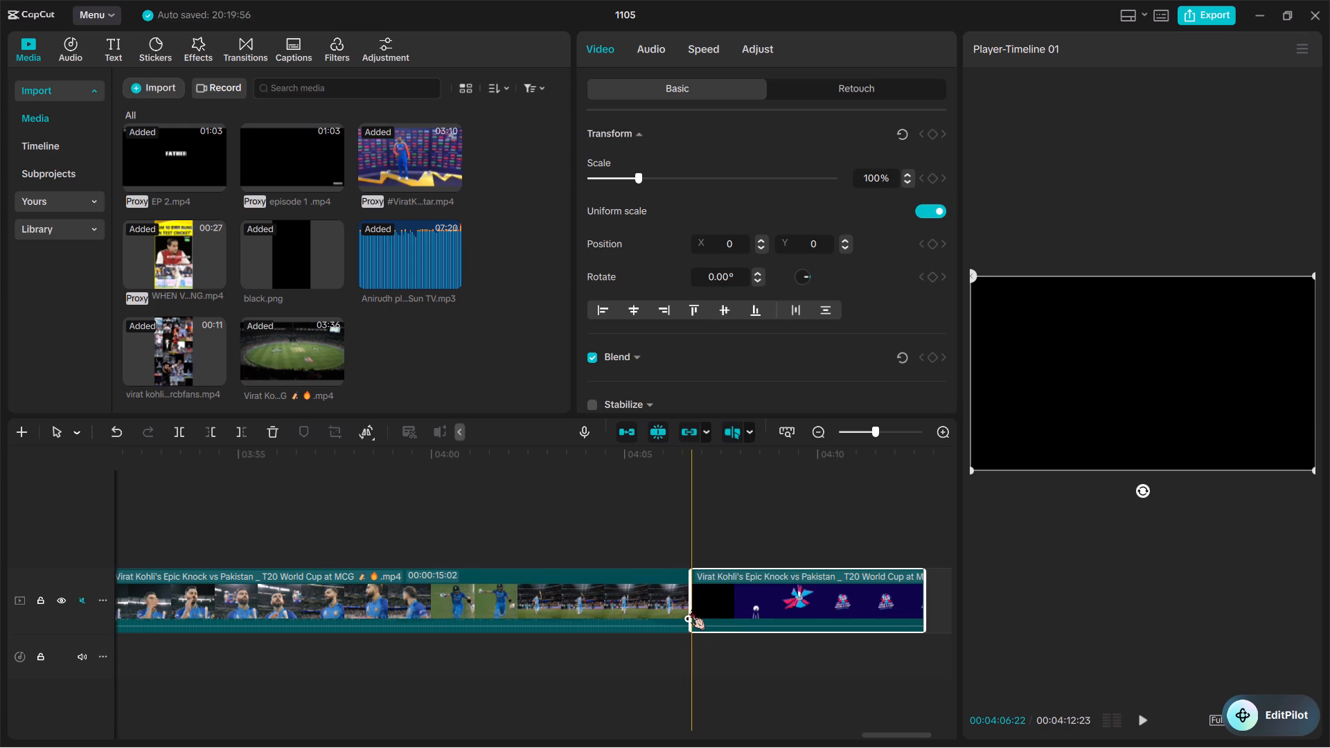
{"action": "key", "text": "BackSpace"}
Review the Epic Knock footage before the split at Kohli's solo shot, sampling the winning runs, crowd, kneeling and celebration shots.
{"action": "scroll", "coordinate": [766, 600], "scroll_direction": "right", "scroll_amount": 1}
{"action": "scroll", "coordinate": [443, 613], "scroll_direction": "right", "scroll_amount": 1}
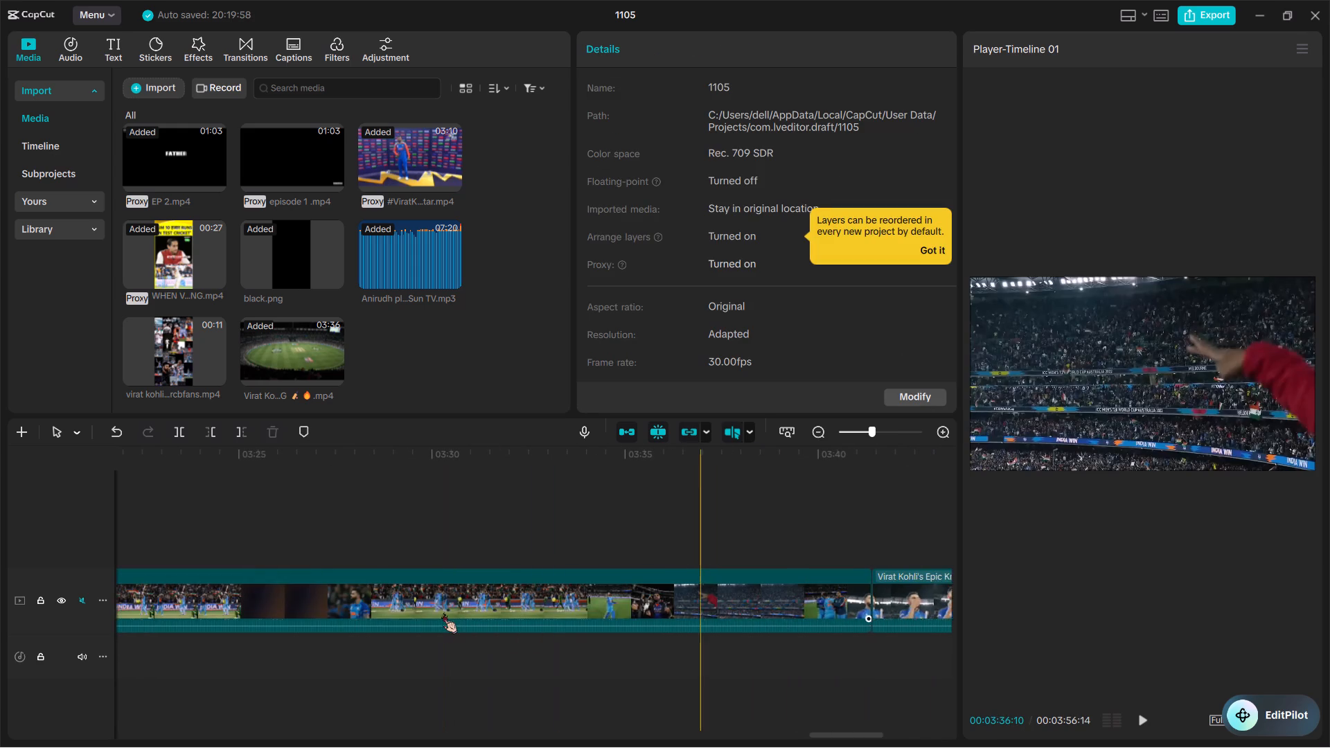
{"action": "scroll", "coordinate": [460, 600], "scroll_direction": "right", "scroll_amount": 1}
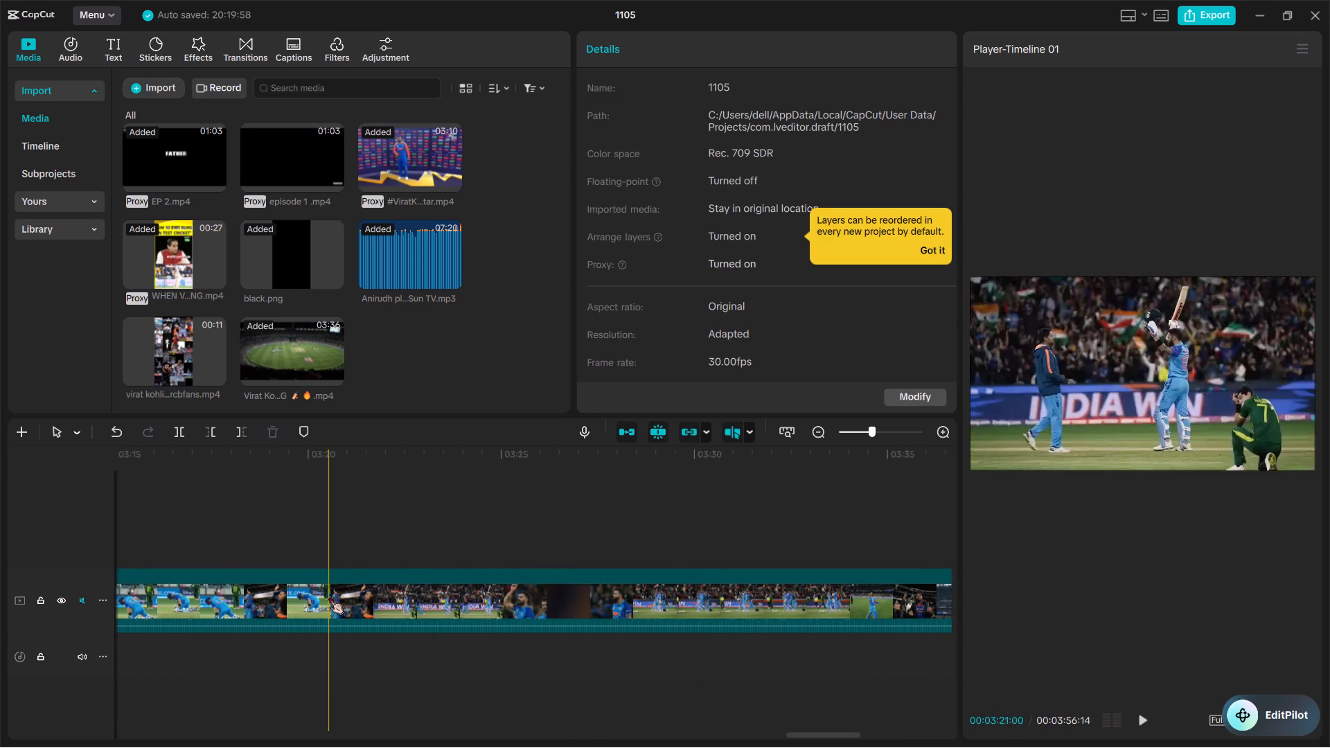
{"action": "scroll", "coordinate": [329, 594], "scroll_direction": "right", "scroll_amount": 1}
{"action": "key", "text": "space"}
{"action": "key", "text": "space"}
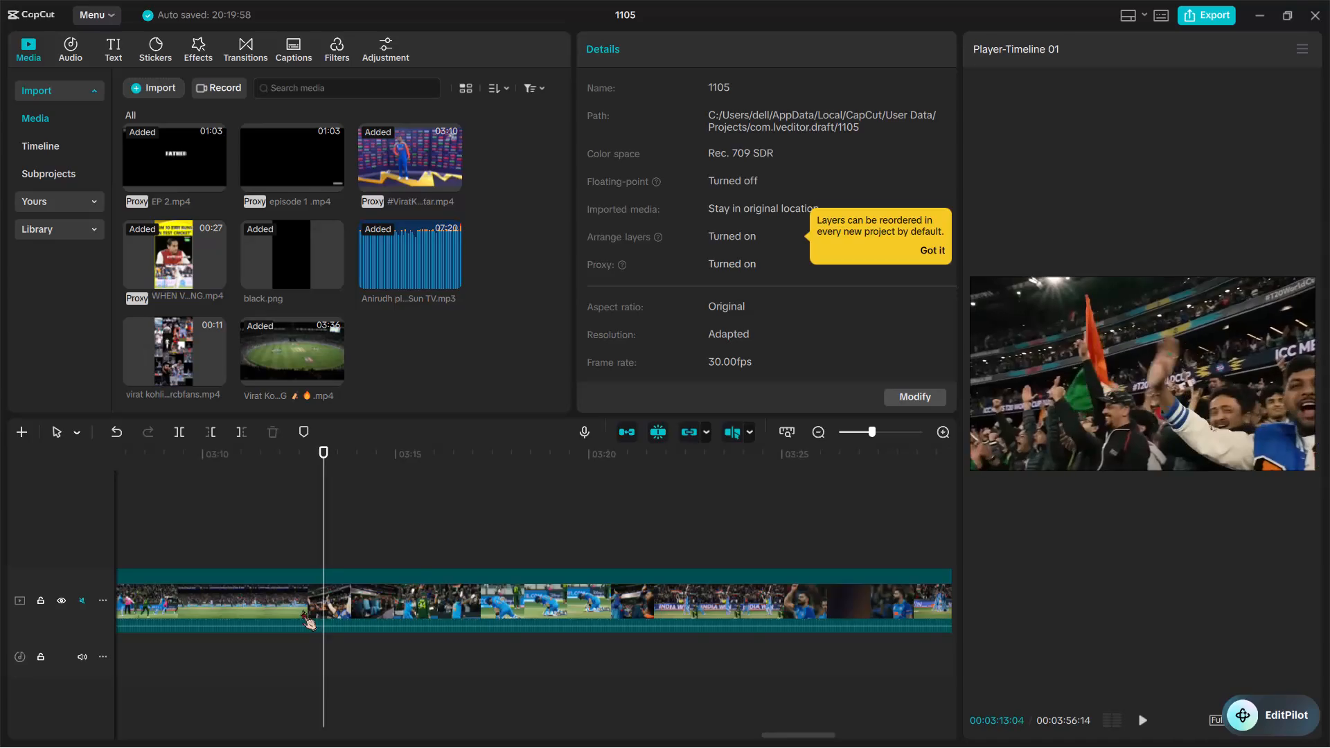
{"action": "scroll", "coordinate": [302, 610], "scroll_direction": "right", "scroll_amount": 1}
{"action": "key", "text": "space"}
{"action": "key", "text": "space"}
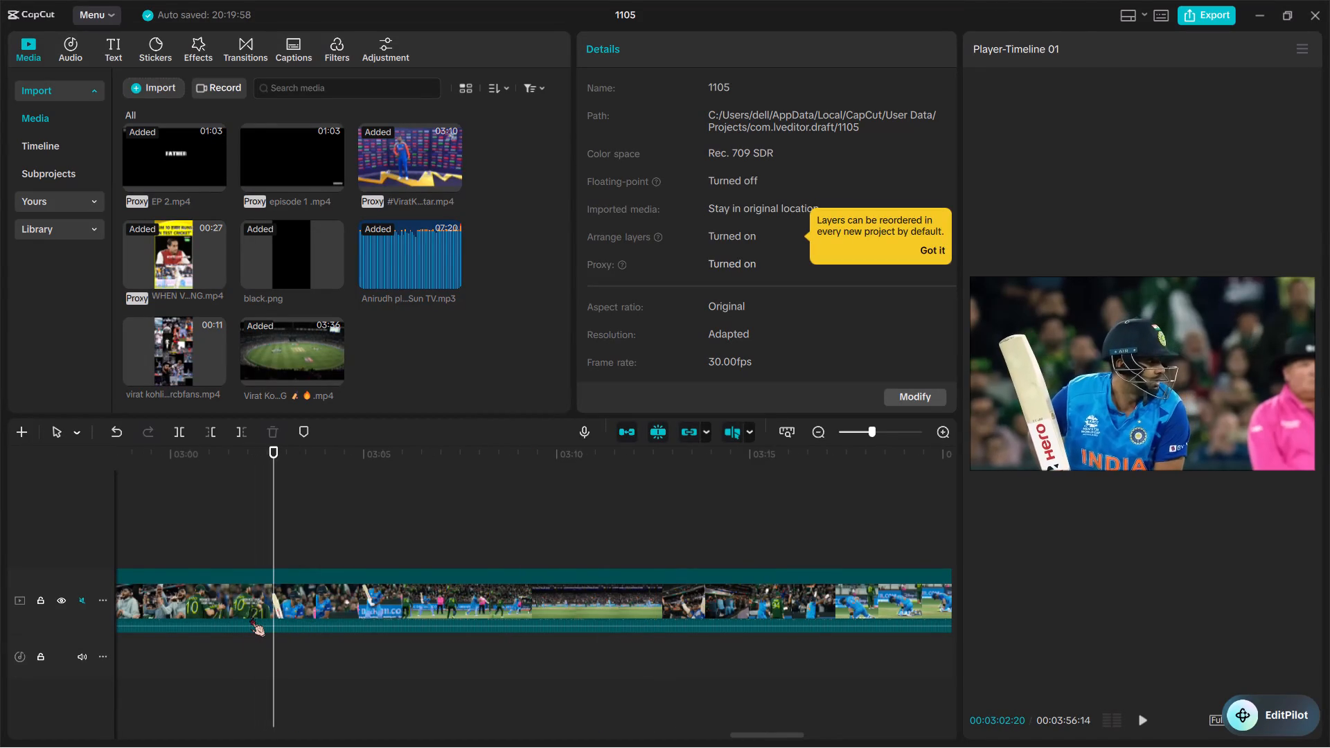
{"action": "scroll", "coordinate": [251, 616], "scroll_direction": "right", "scroll_amount": 2}
{"action": "scroll", "coordinate": [251, 616], "scroll_direction": "left", "scroll_amount": 1}
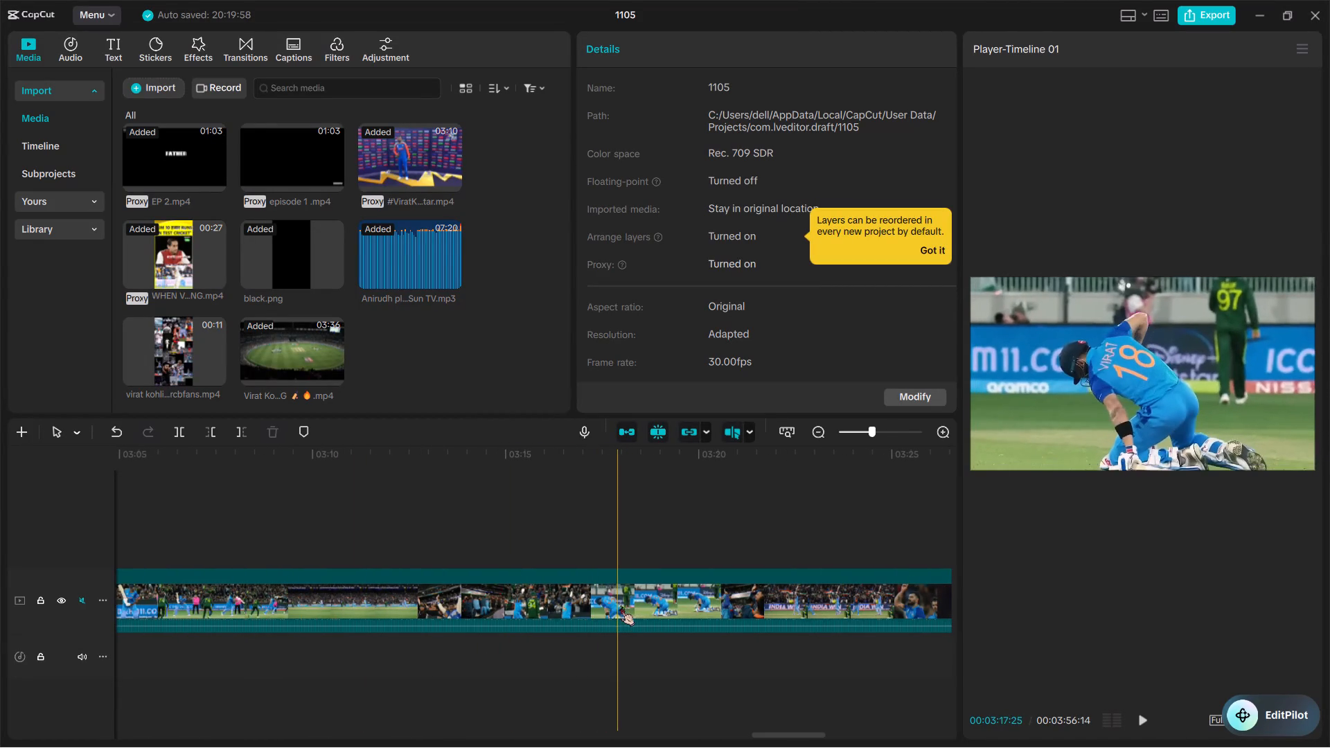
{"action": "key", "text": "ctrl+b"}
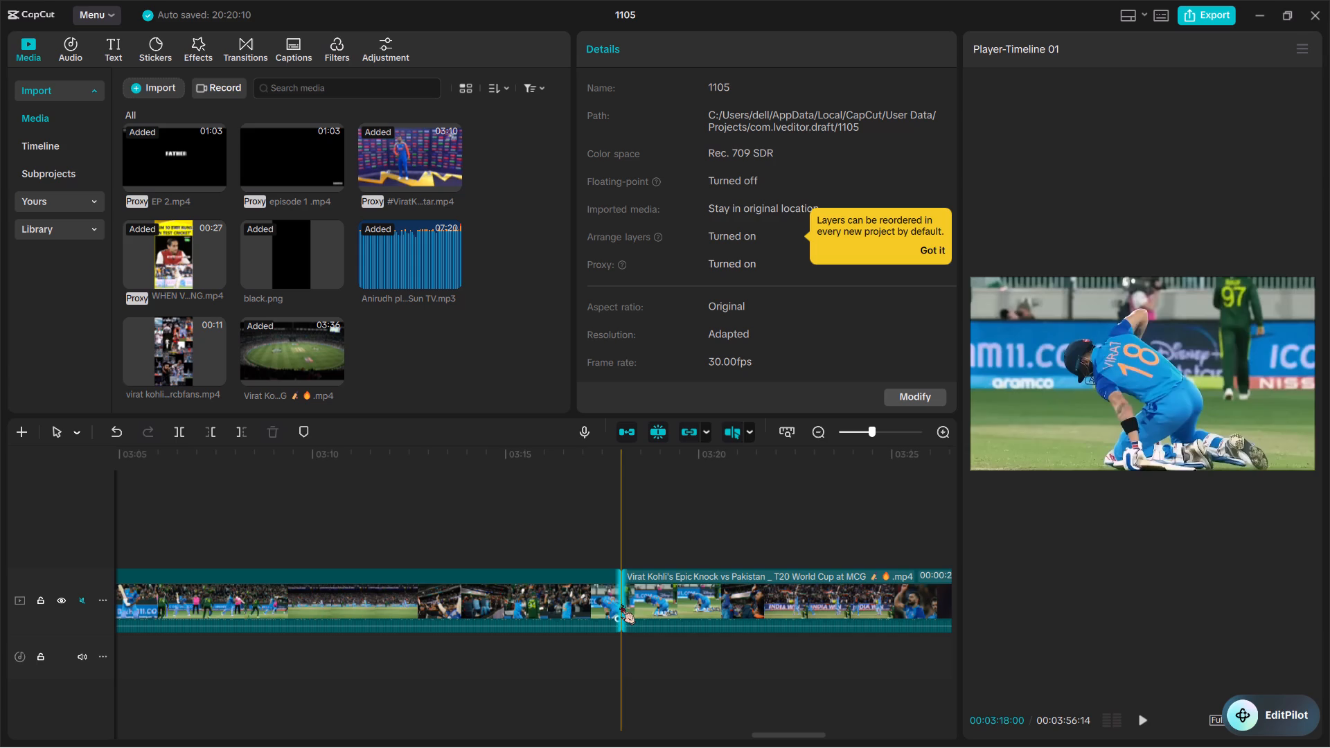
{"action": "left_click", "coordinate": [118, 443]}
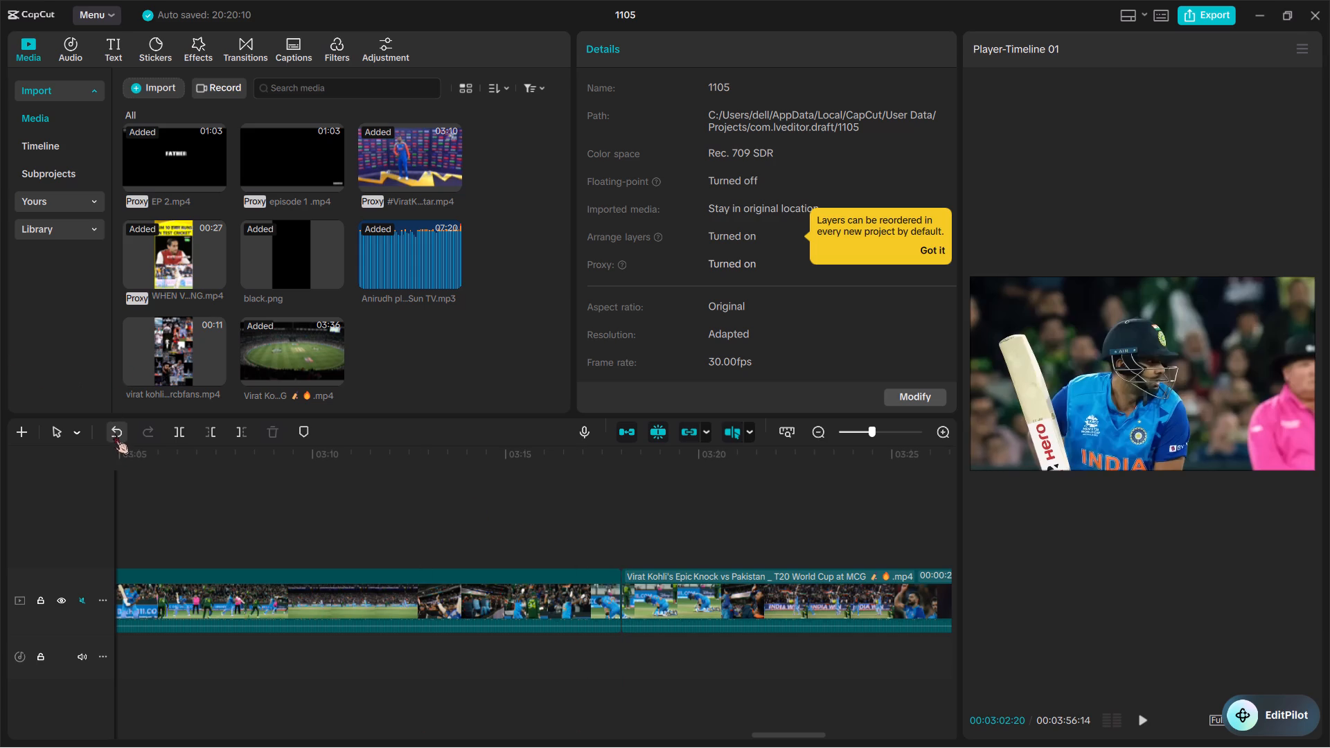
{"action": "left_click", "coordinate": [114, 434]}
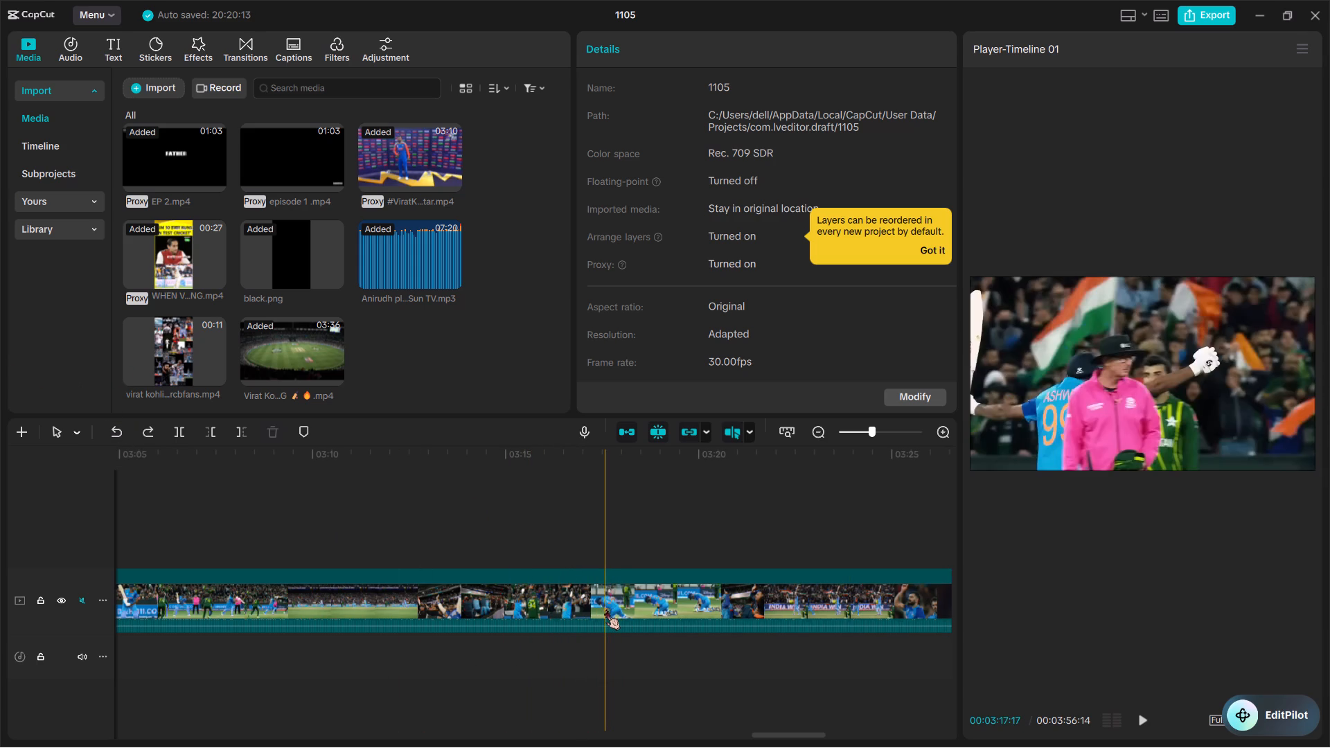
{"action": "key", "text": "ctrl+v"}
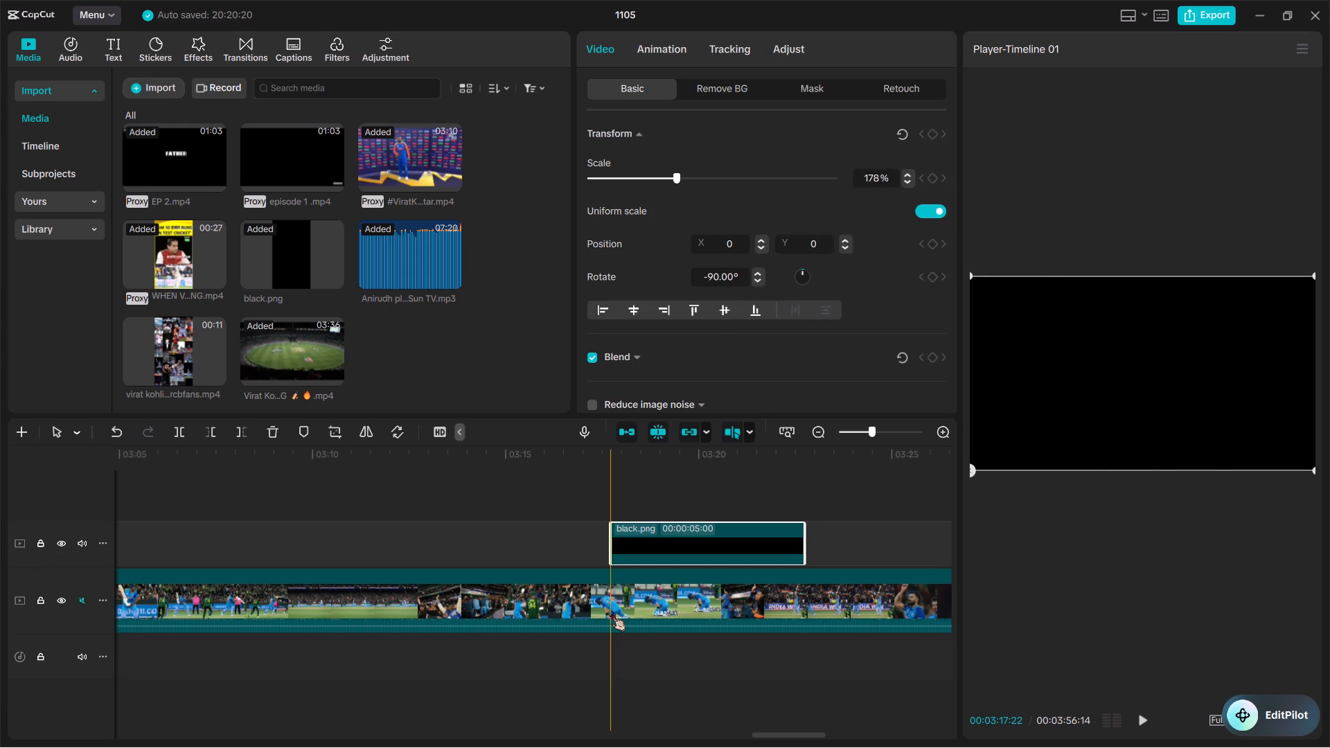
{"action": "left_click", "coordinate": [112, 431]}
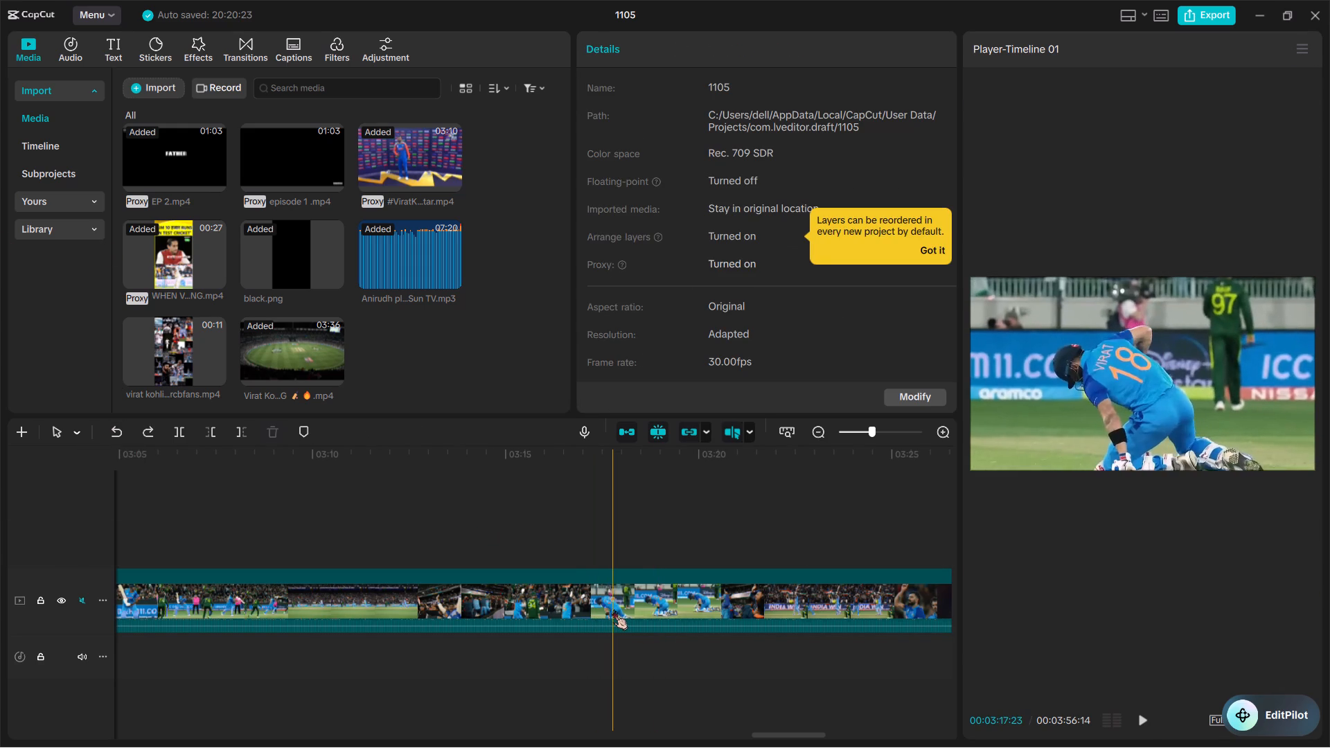
Isolate the kneeling Kohli shot by splitting the Epic Knock clip at about 00:03:17:23 and 00:03:20:03.
{"action": "key", "text": "ctrl+b"}
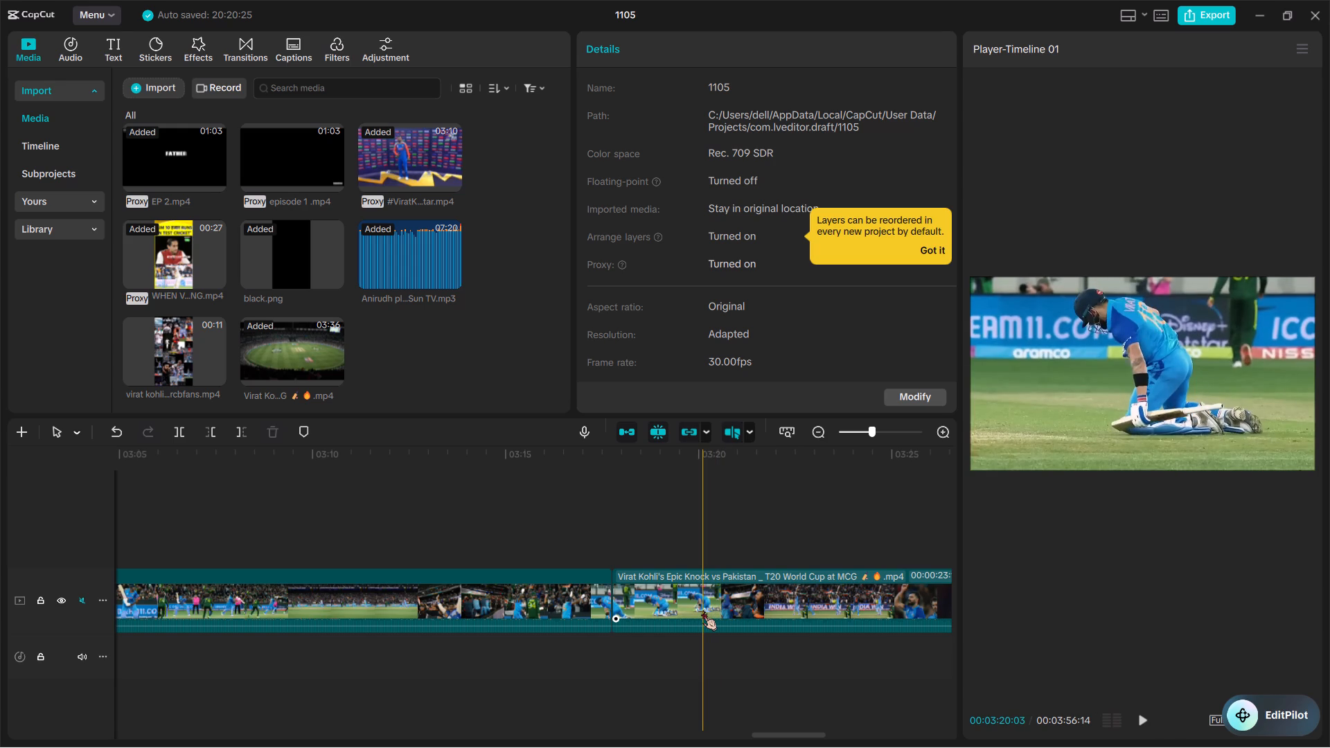
{"action": "key", "text": "ctrl+b"}
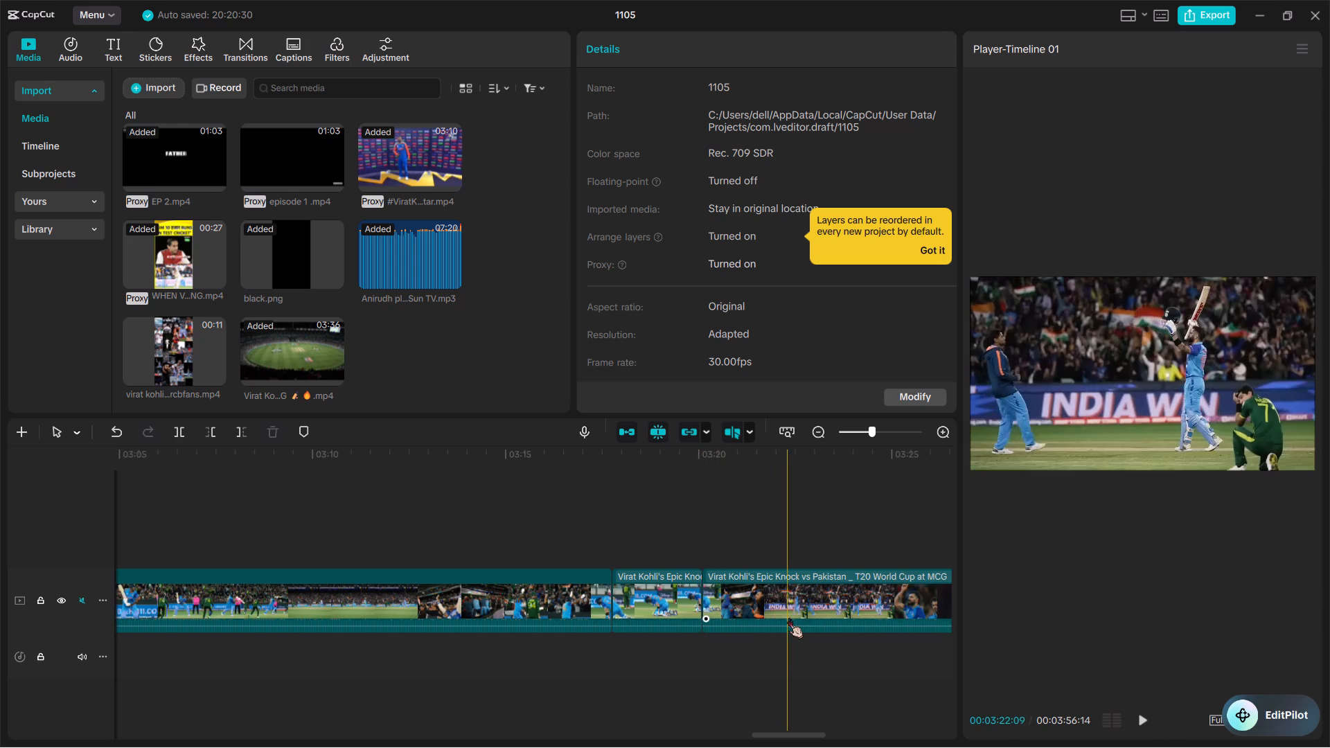
Trim the piece after the kneeling shot to start at the INDIA WIN frame from 00:03:22:04, and split it at about 00:03:25.
{"action": "key", "text": "space"}
{"action": "scroll", "coordinate": [788, 618], "scroll_direction": "left", "scroll_amount": 1}
{"action": "key", "text": "space"}
{"action": "scroll", "coordinate": [788, 618], "scroll_direction": "right", "scroll_amount": 1}
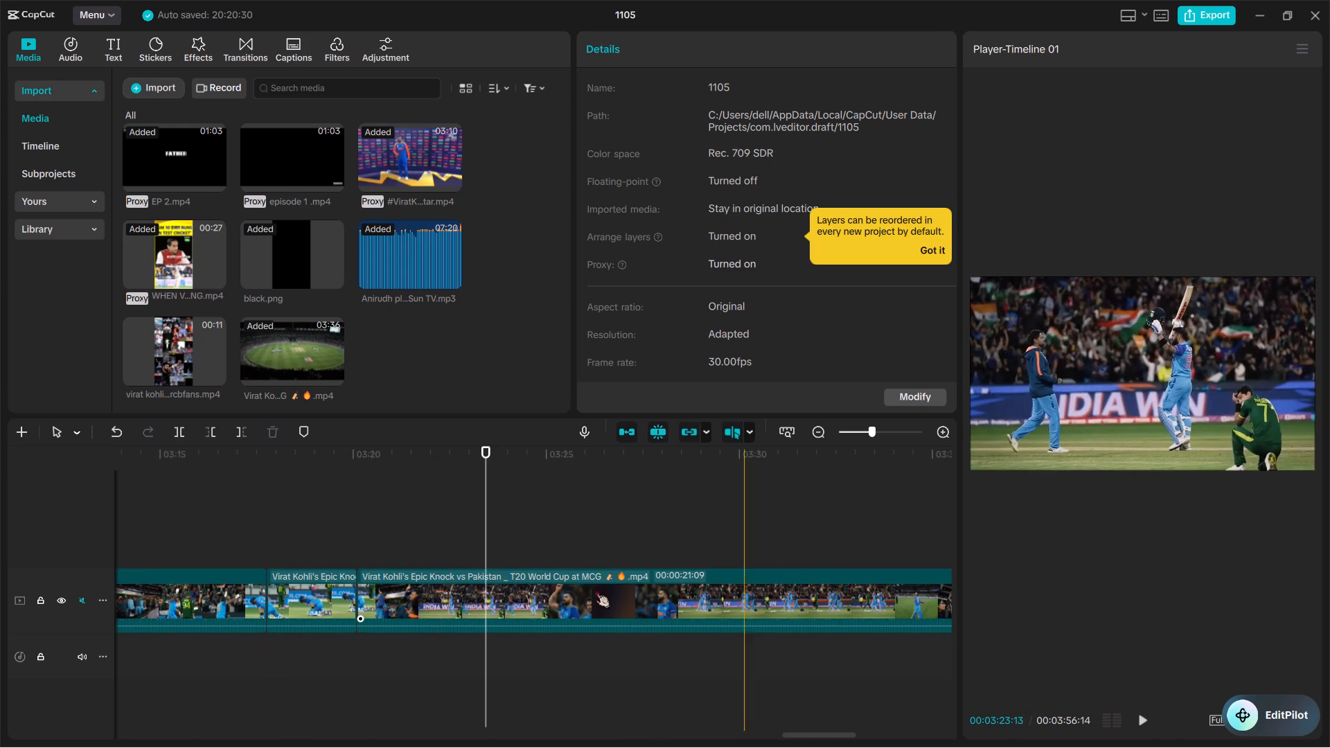
{"action": "key", "text": "space"}
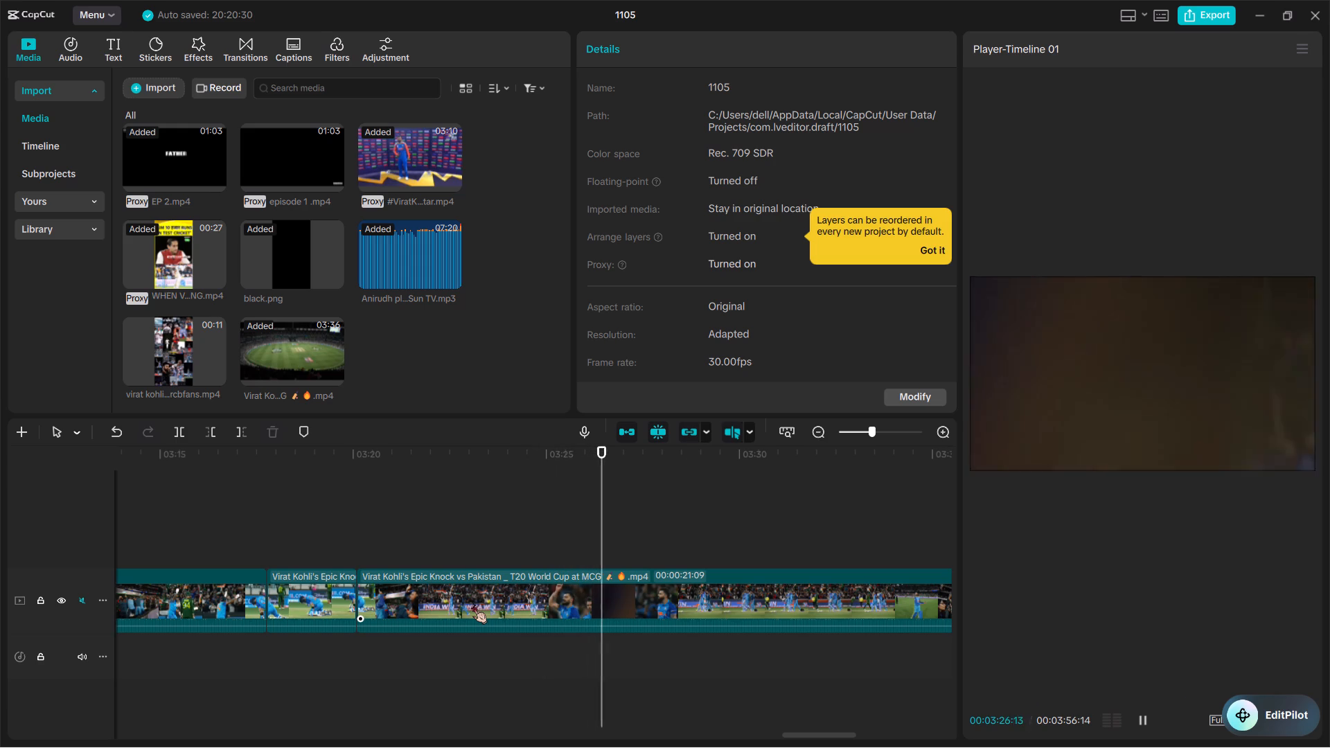
{"action": "key", "text": "space"}
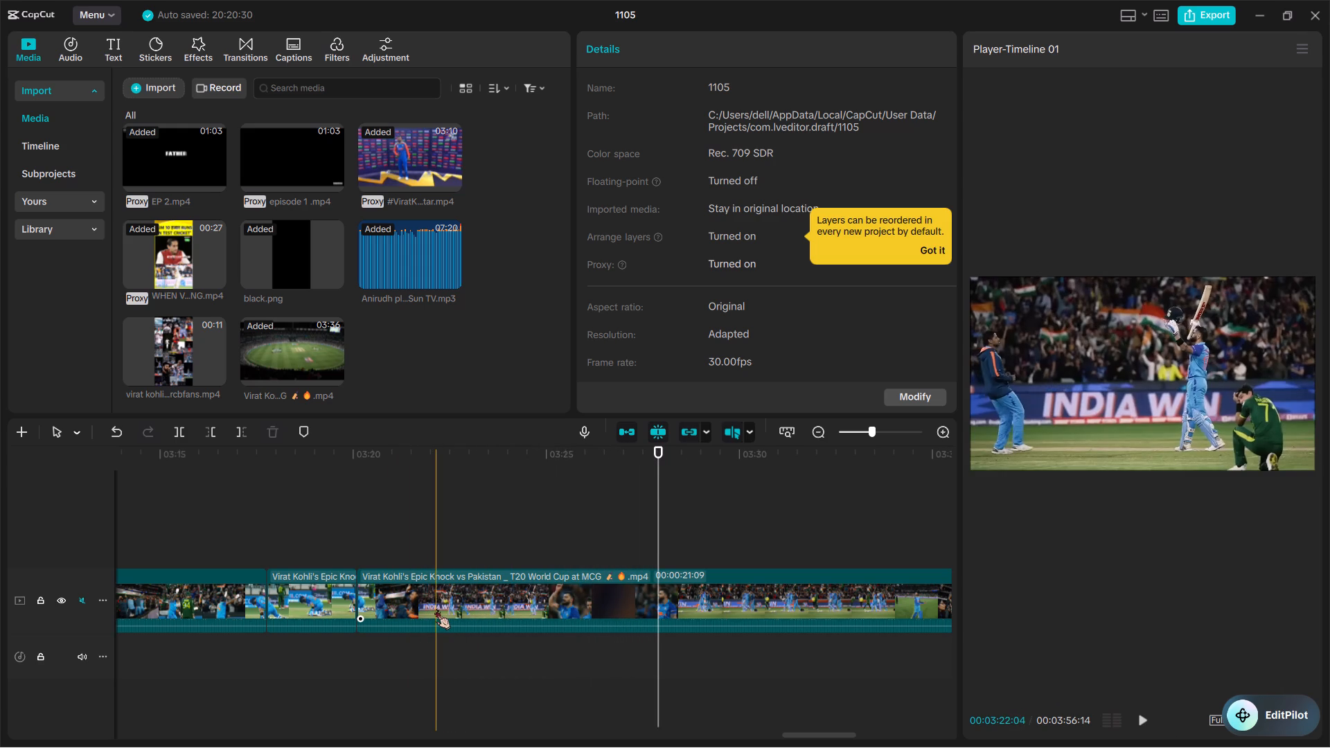
{"action": "key", "text": "q"}
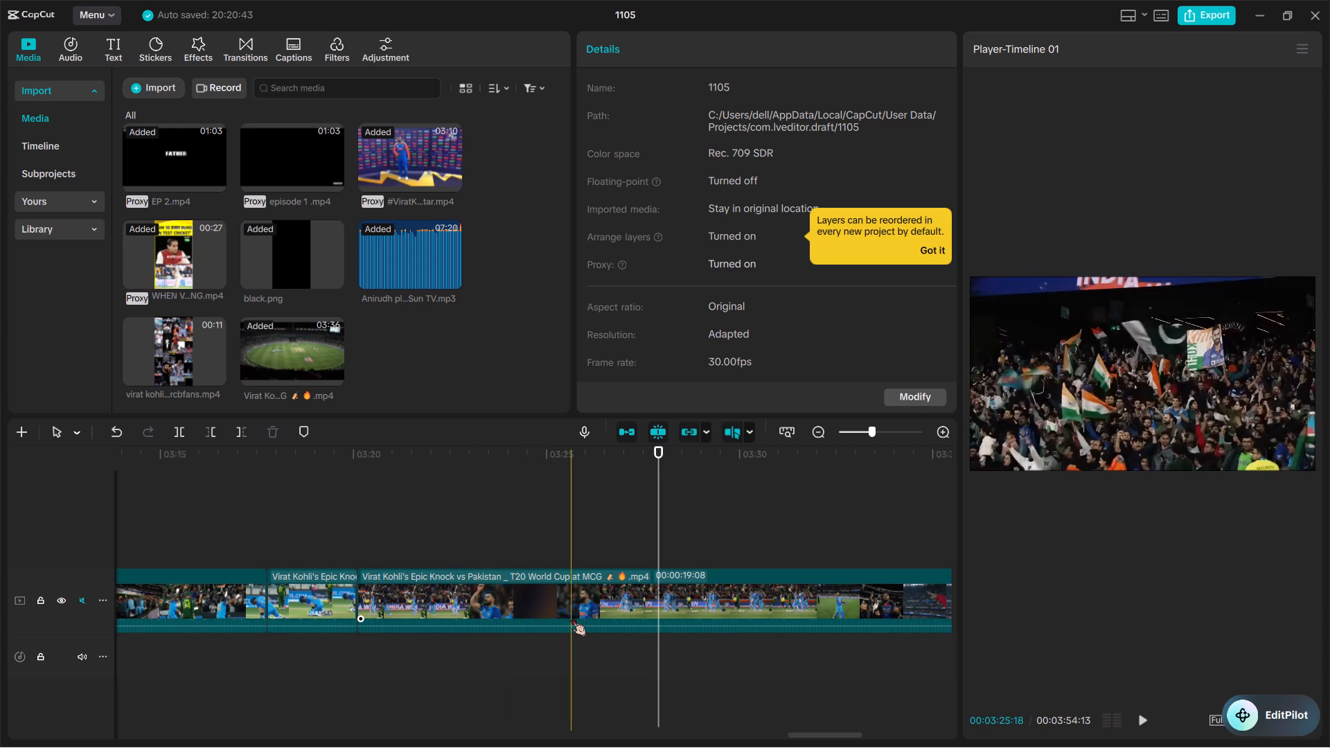
{"action": "key", "text": "ctrl+b"}
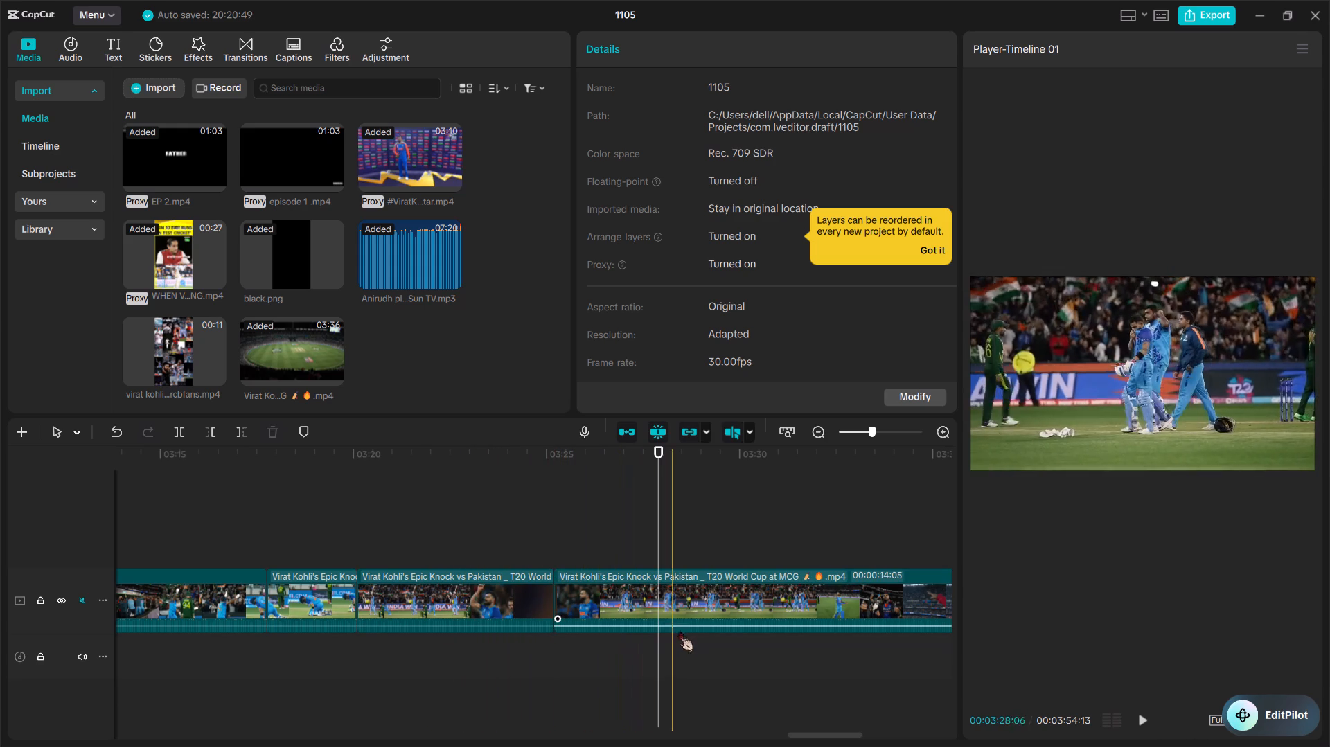
Split the following celebration piece at about 00:03:31 and delete its remainder up to the solo Kohli piece.
{"action": "scroll", "coordinate": [786, 643], "scroll_direction": "left", "scroll_amount": 1}
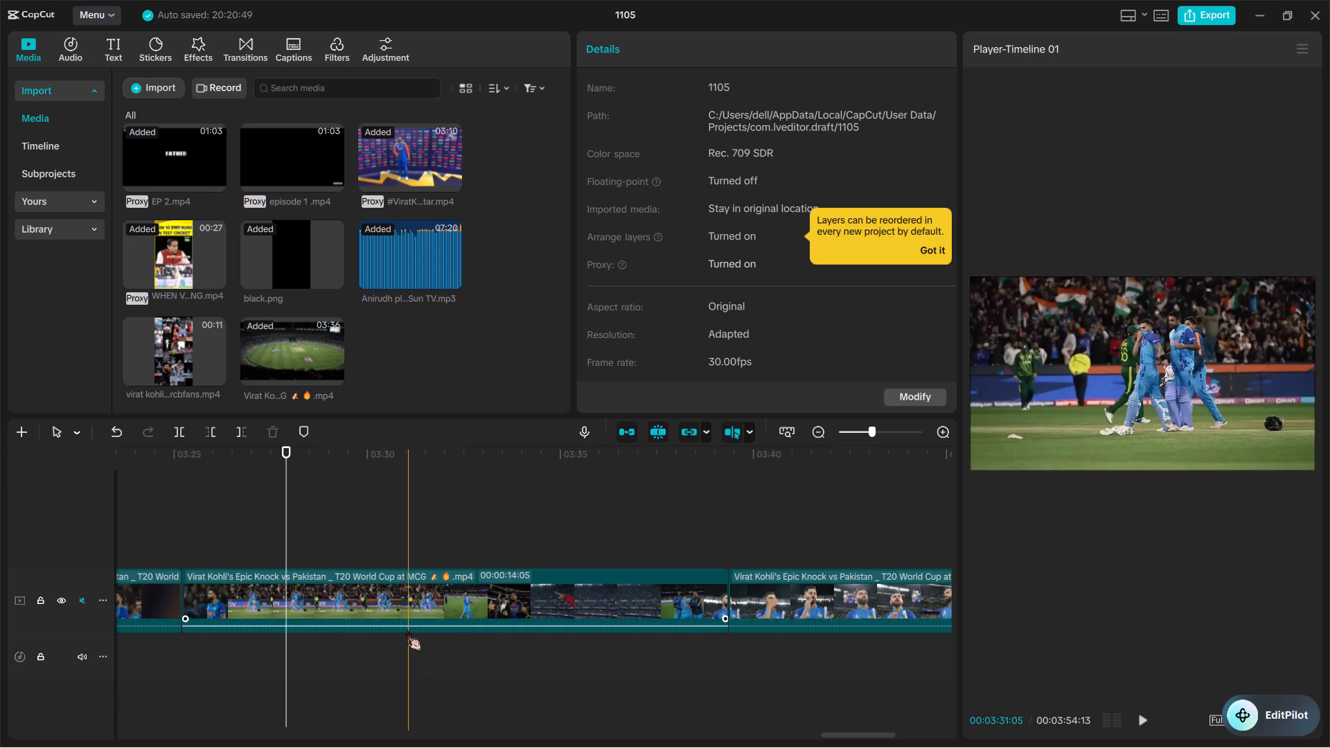
{"action": "key", "text": "ctrl+b"}
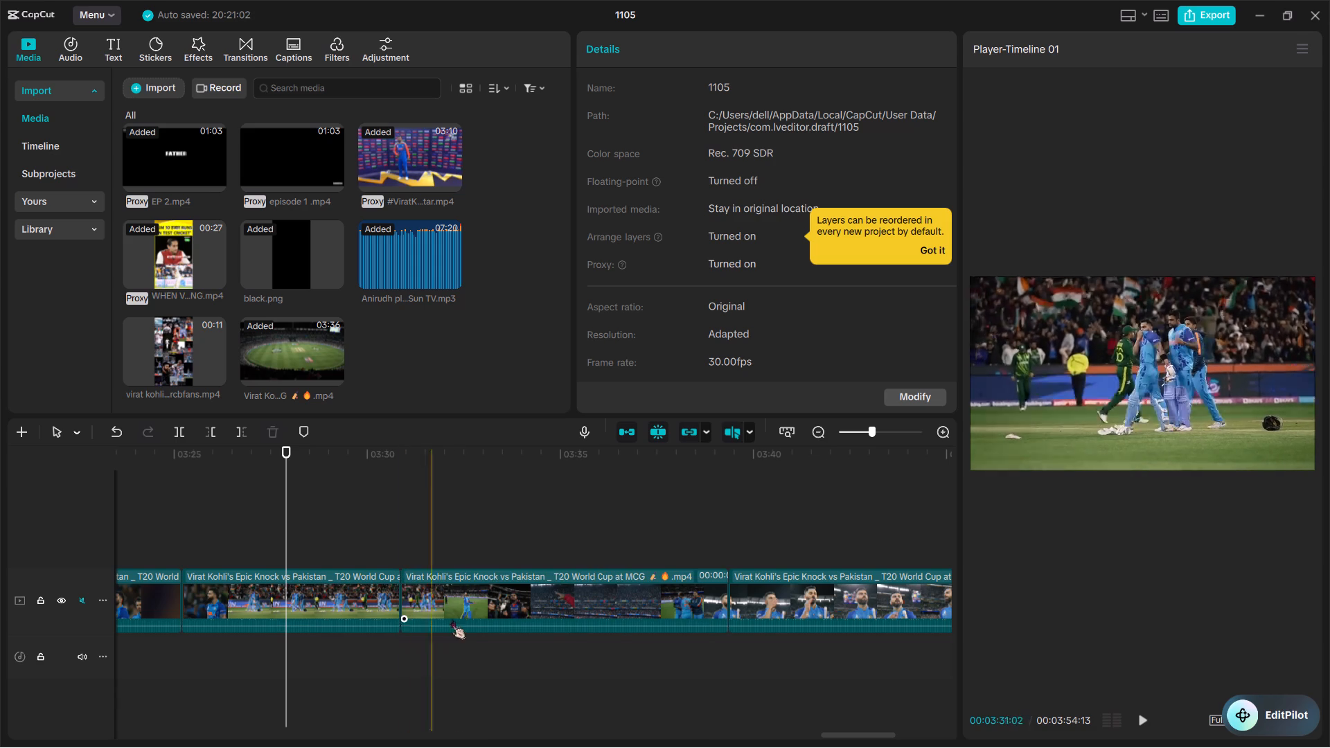
{"action": "left_click", "coordinate": [463, 615]}
{"action": "key", "text": "backslash"}
{"action": "key", "text": "BackSpace"}
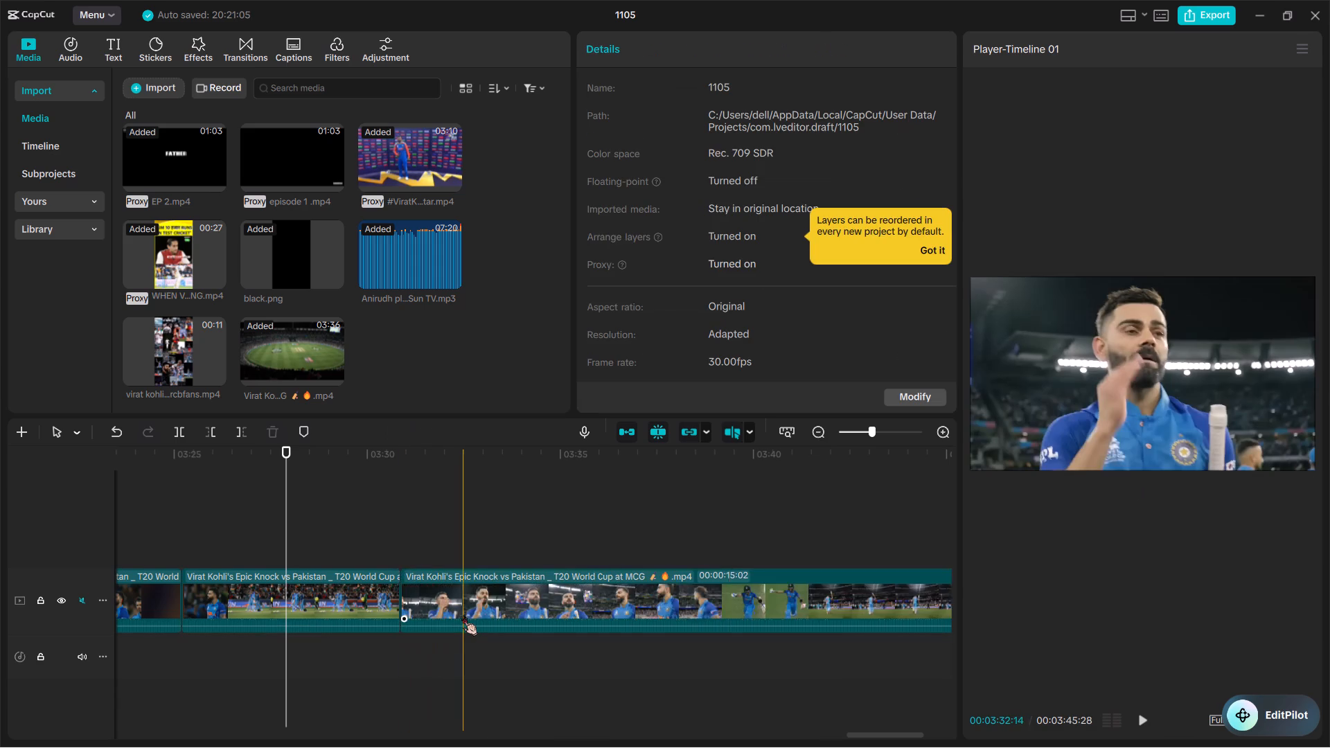
Delete the long unused Epic Knock piece that precedes the kneeling Kohli shot, leaving only the selected highlight pieces.
{"action": "scroll", "coordinate": [463, 615], "scroll_direction": "down", "scroll_amount": 8, "text": "ctrl"}
{"action": "scroll", "coordinate": [291, 443], "scroll_direction": "right", "scroll_amount": 2}
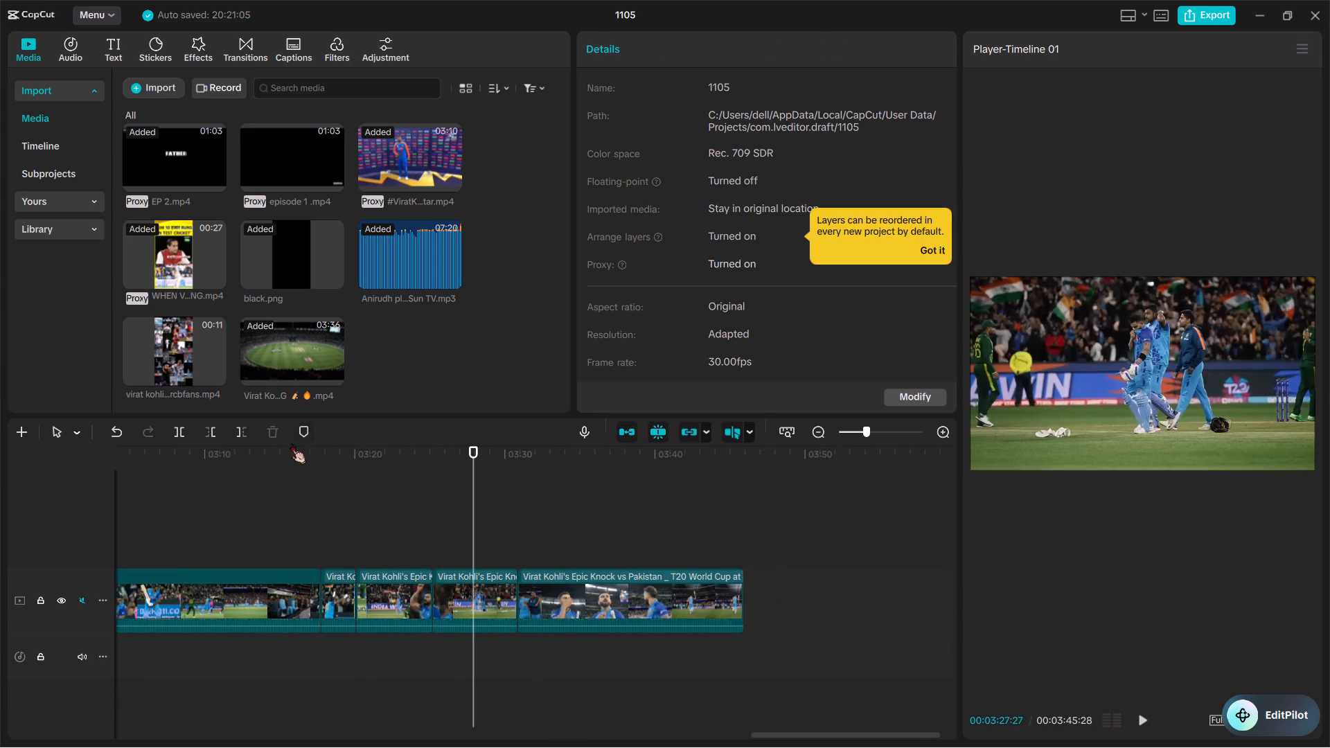
{"action": "scroll", "coordinate": [284, 542], "scroll_direction": "down", "scroll_amount": 6, "text": "ctrl"}
{"action": "scroll", "coordinate": [308, 629], "scroll_direction": "right", "scroll_amount": 1}
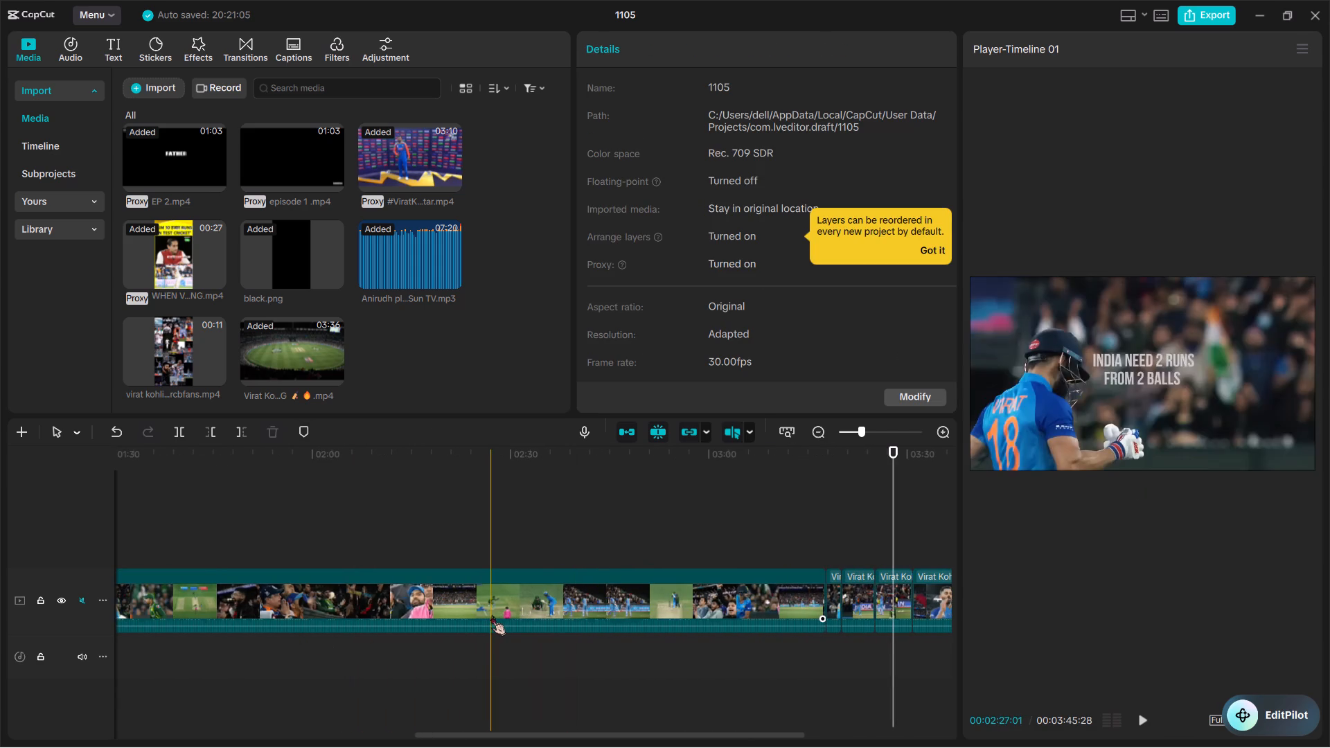
{"action": "left_click_drag", "start_coordinate": [491, 615], "coordinate": [584, 618]}
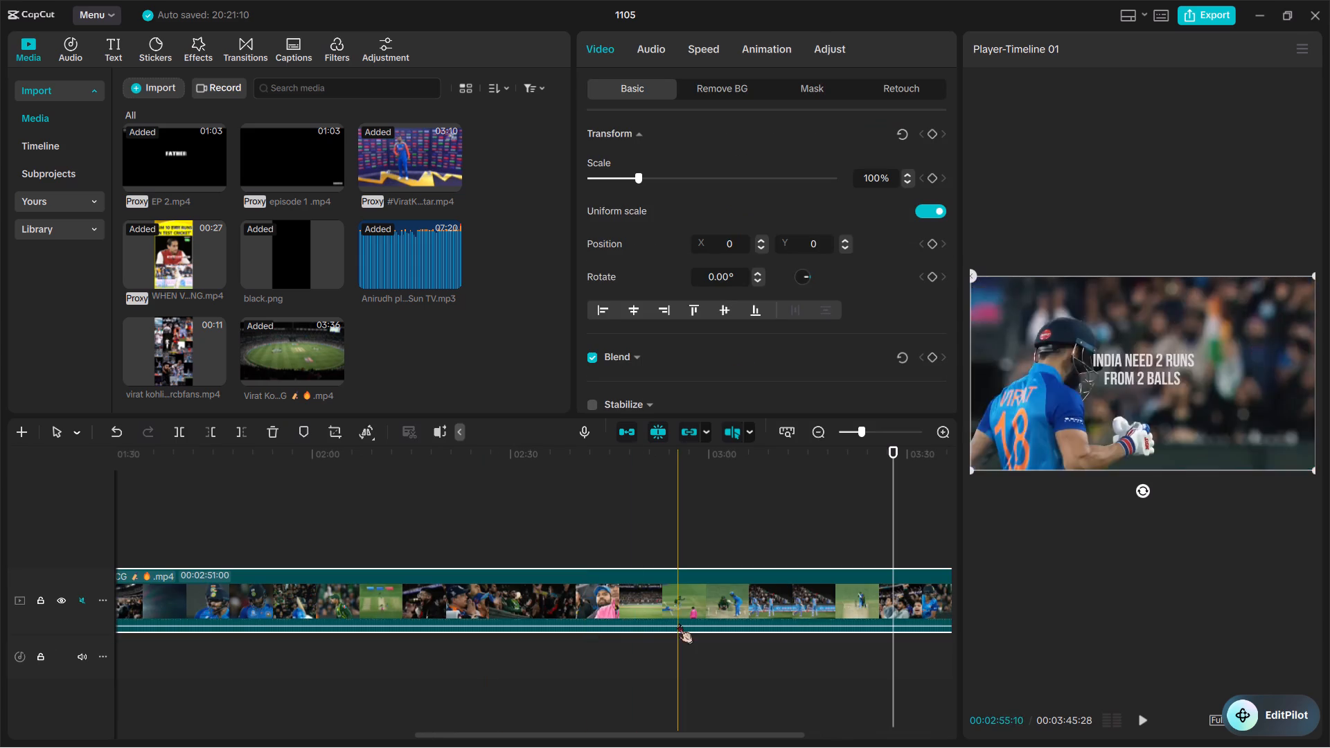
{"action": "scroll", "coordinate": [566, 605], "scroll_direction": "left", "scroll_amount": 1}
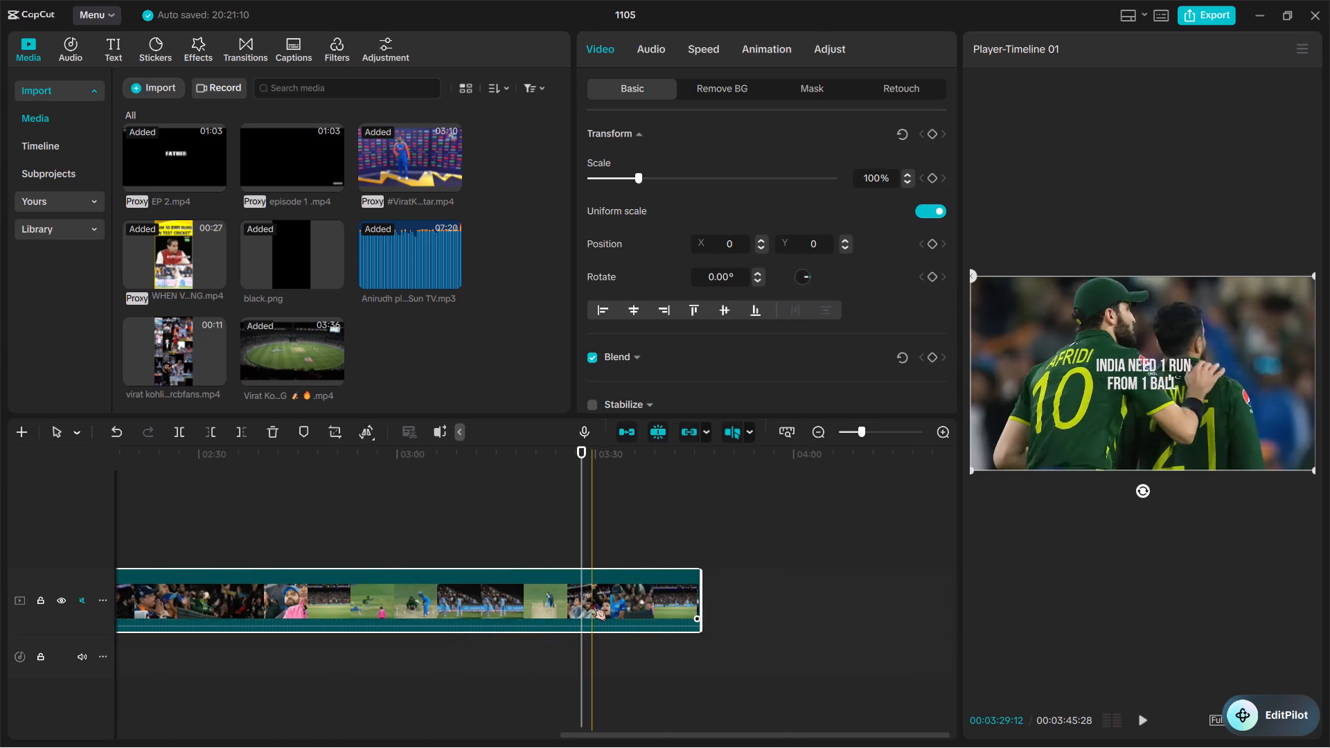
{"action": "scroll", "coordinate": [592, 600], "scroll_direction": "down", "scroll_amount": 4, "text": "ctrl"}
{"action": "scroll", "coordinate": [592, 600], "scroll_direction": "right", "scroll_amount": 1}
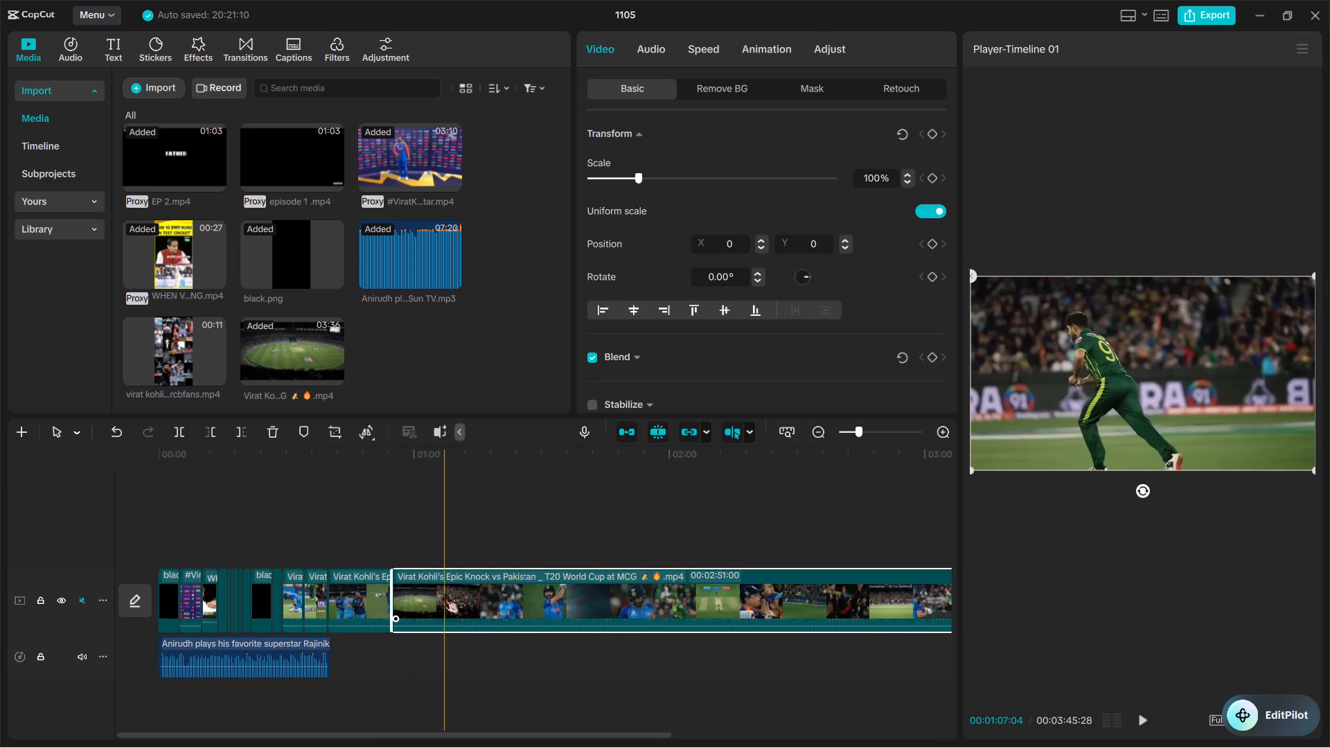
{"action": "left_click", "coordinate": [444, 594]}
{"action": "key", "text": "BackSpace"}
{"action": "scroll", "coordinate": [444, 594], "scroll_direction": "down", "scroll_amount": 3, "text": "ctrl"}
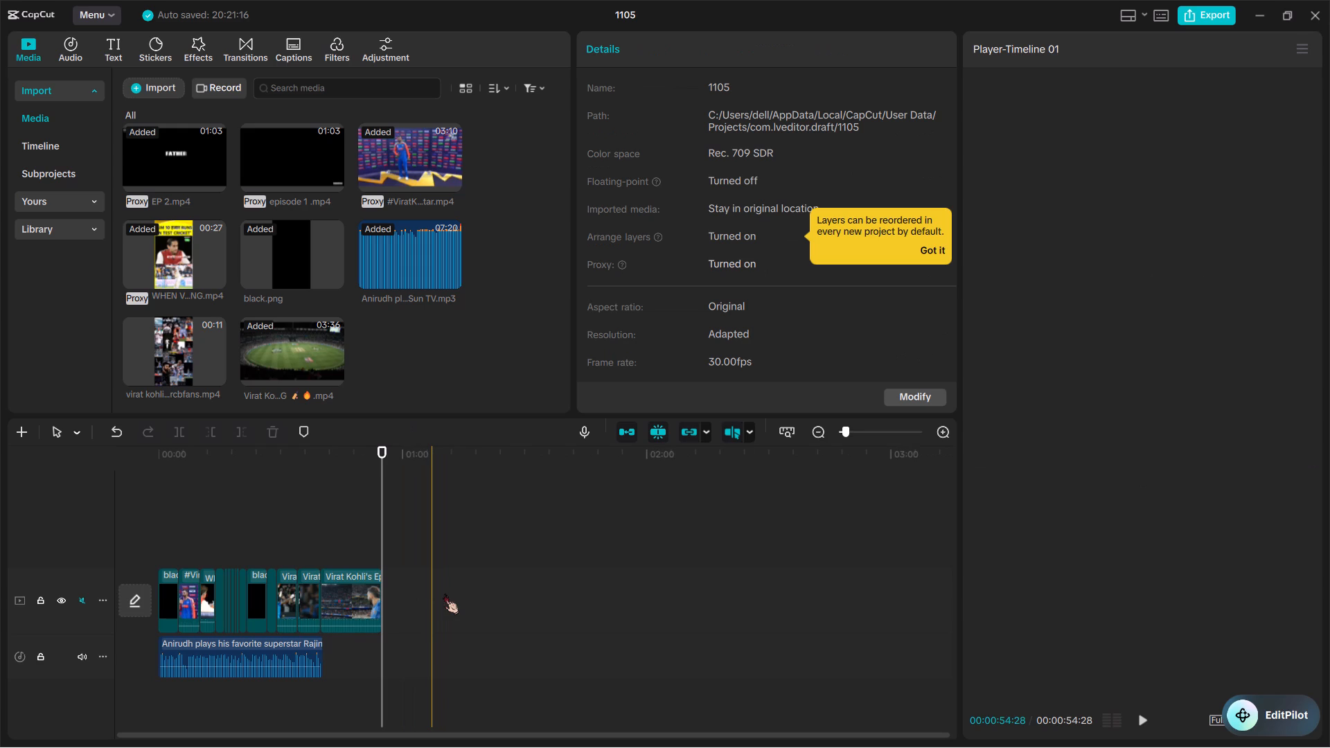
Move the kneeling, INDIA WIN and celebration pieces together onto a new overlay track above the solo Kohli clip.
{"action": "scroll", "coordinate": [444, 594], "scroll_direction": "up", "scroll_amount": 17, "text": "ctrl"}
{"action": "scroll", "coordinate": [444, 594], "scroll_direction": "up", "scroll_amount": 4, "text": "ctrl"}
{"action": "scroll", "coordinate": [444, 594], "scroll_direction": "right", "scroll_amount": 1}
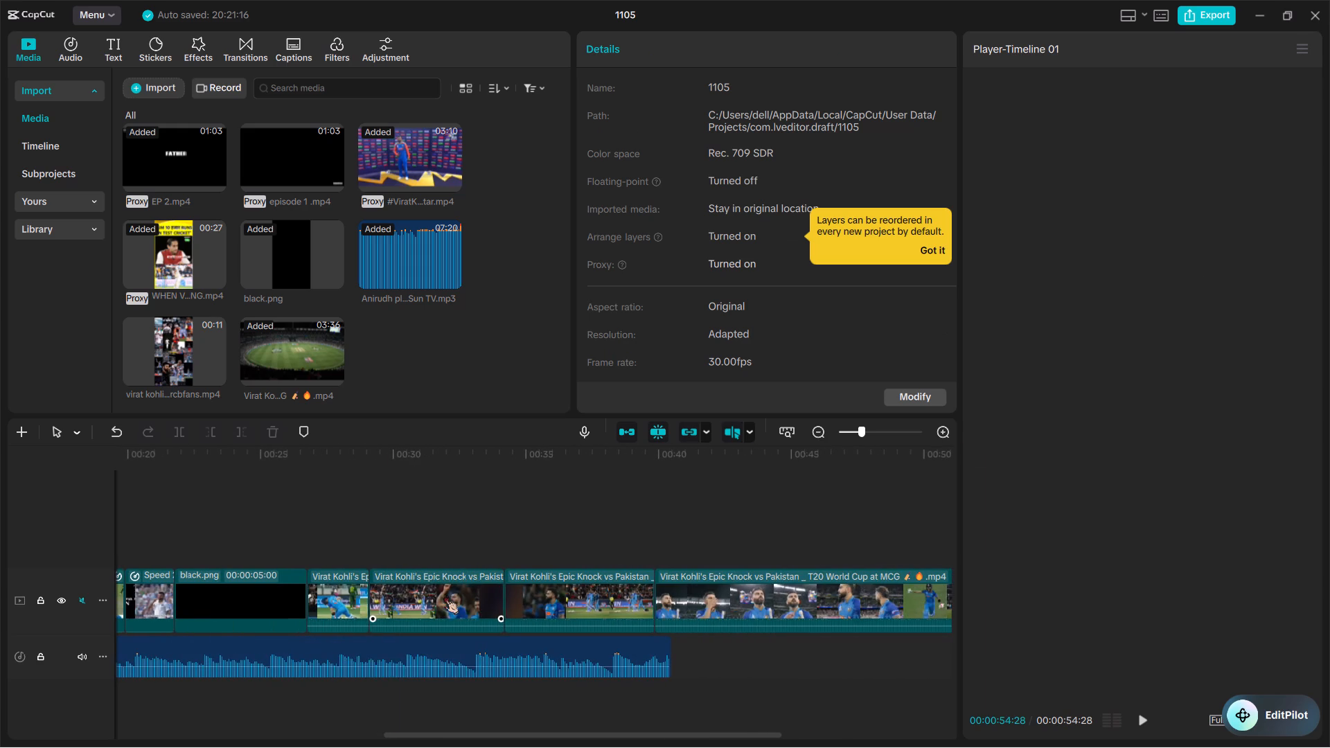
{"action": "left_click_drag", "start_coordinate": [340, 535], "coordinate": [528, 603]}
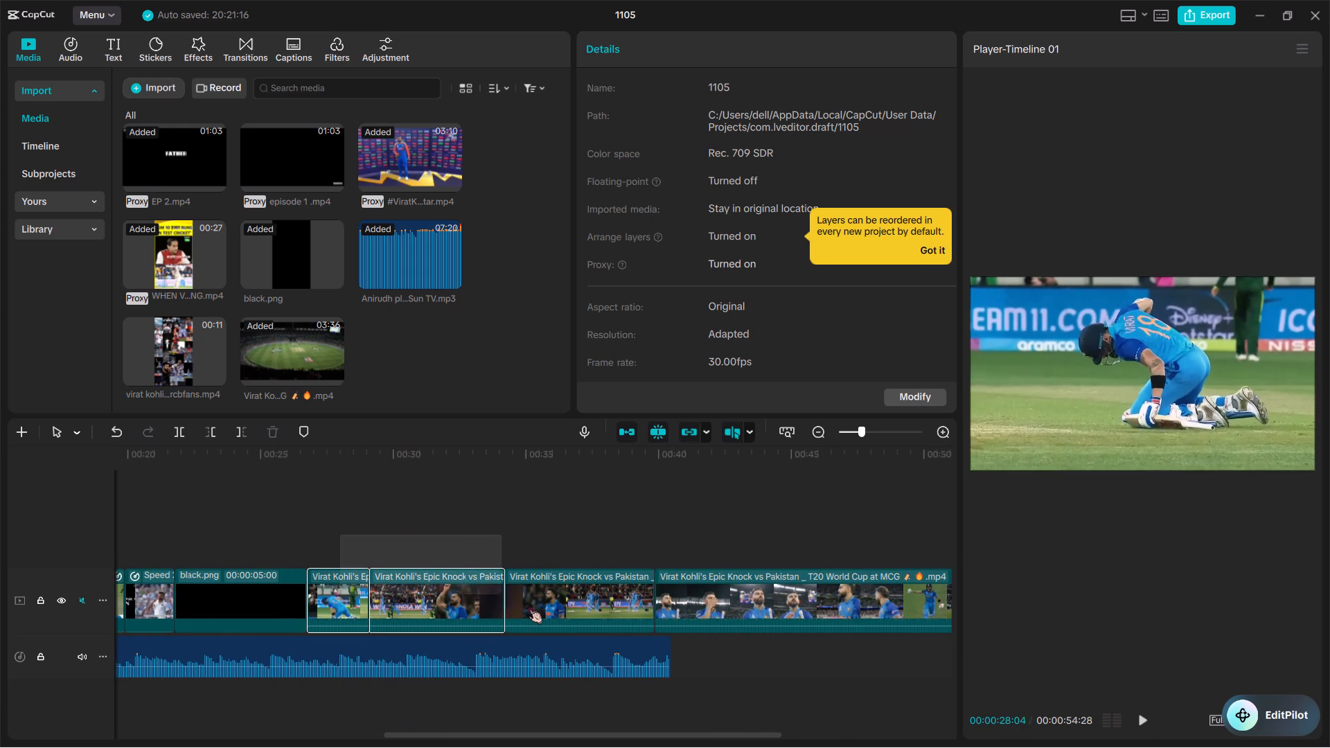
{"action": "left_click_drag", "start_coordinate": [528, 603], "coordinate": [561, 605]}
{"action": "left_click_drag", "start_coordinate": [561, 605], "coordinate": [574, 538]}
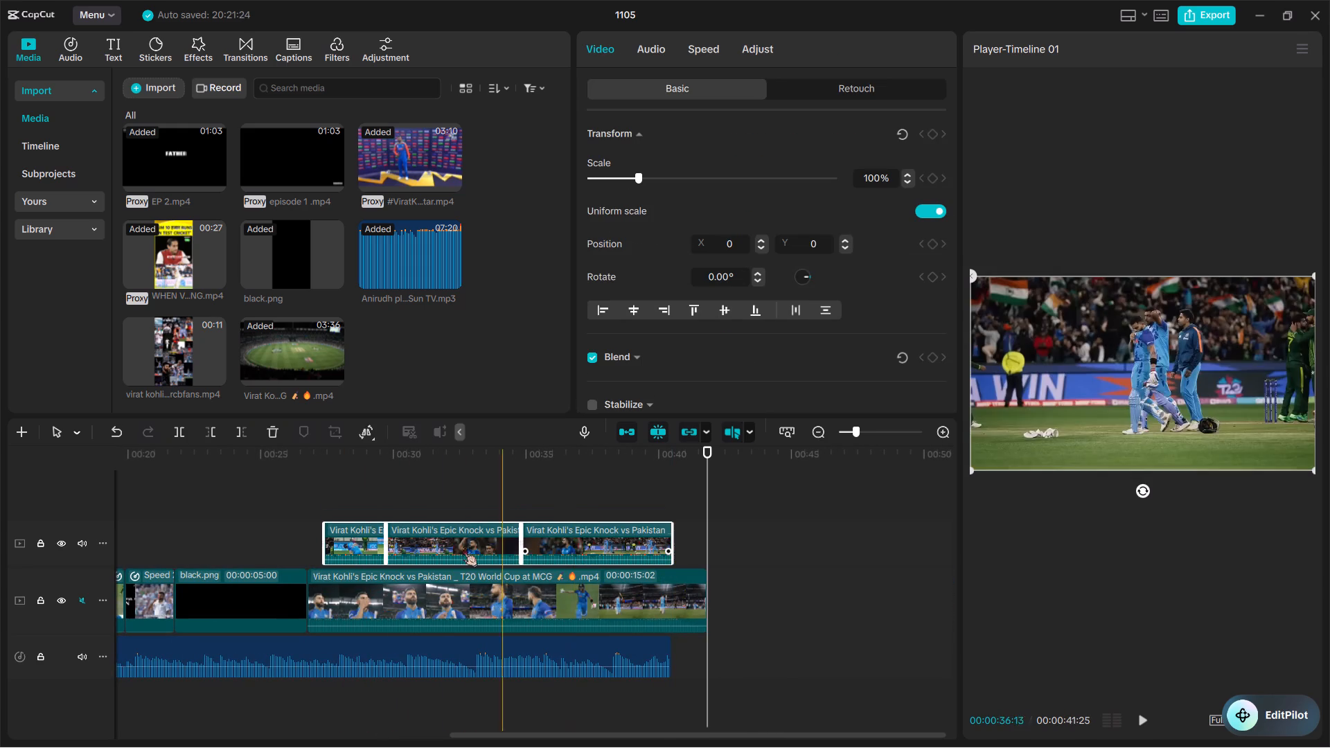
Play the overlaid highlights, then mute and hide their overlay track.
{"action": "scroll", "coordinate": [537, 571], "scroll_direction": "up", "scroll_amount": 6, "text": "ctrl"}
{"action": "key", "text": "space"}
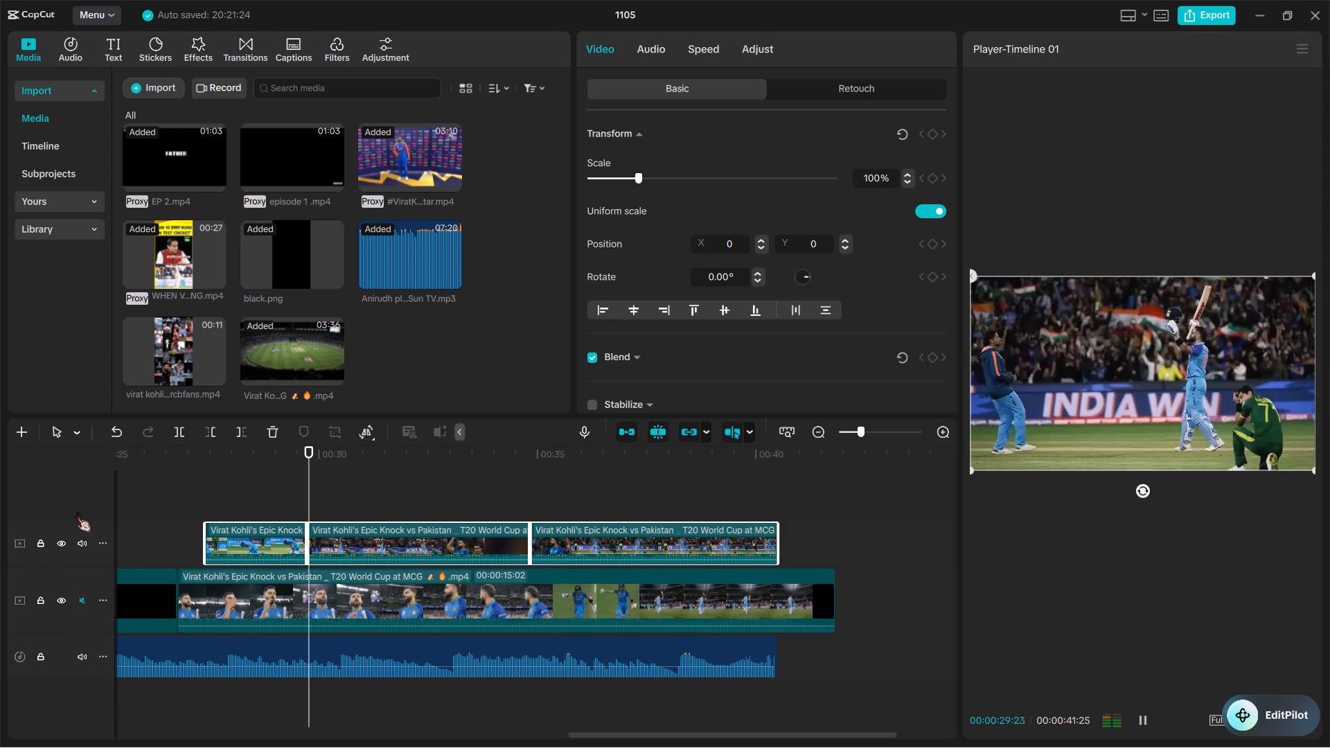
{"action": "left_click", "coordinate": [78, 544]}
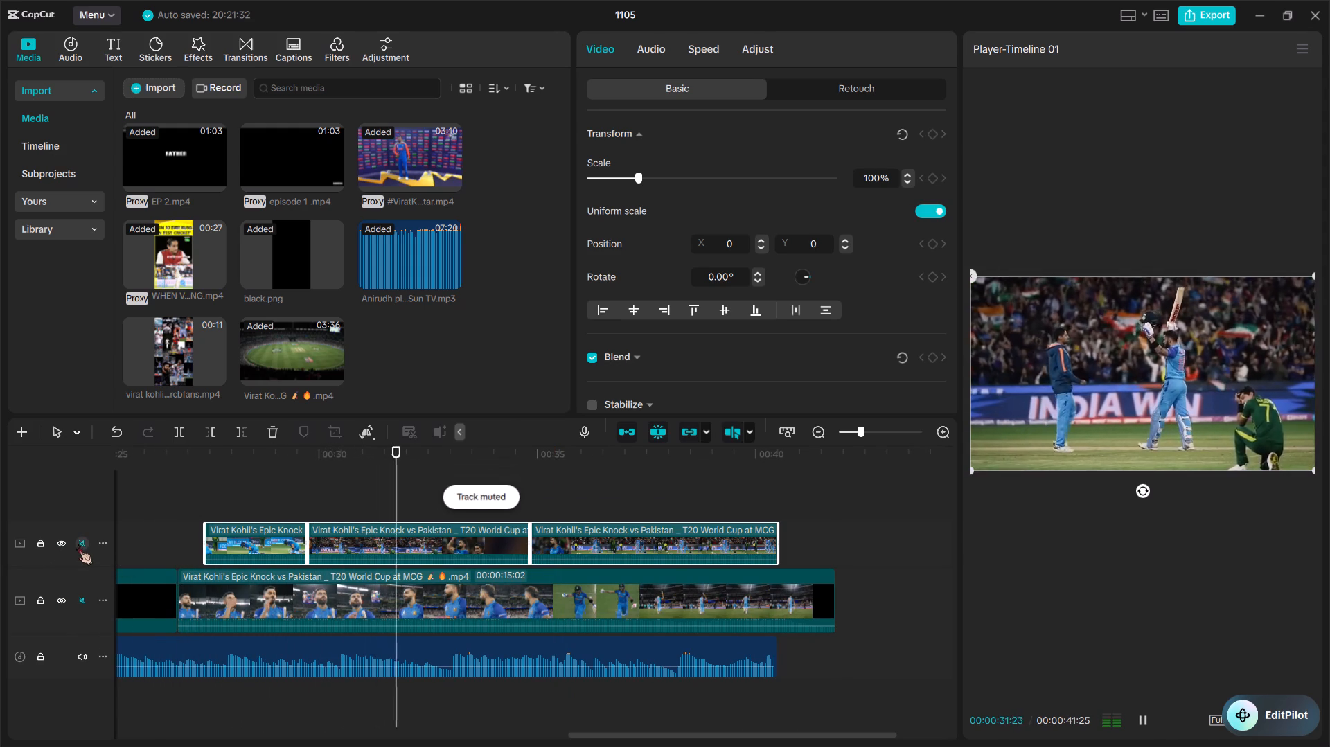
{"action": "left_click", "coordinate": [61, 544]}
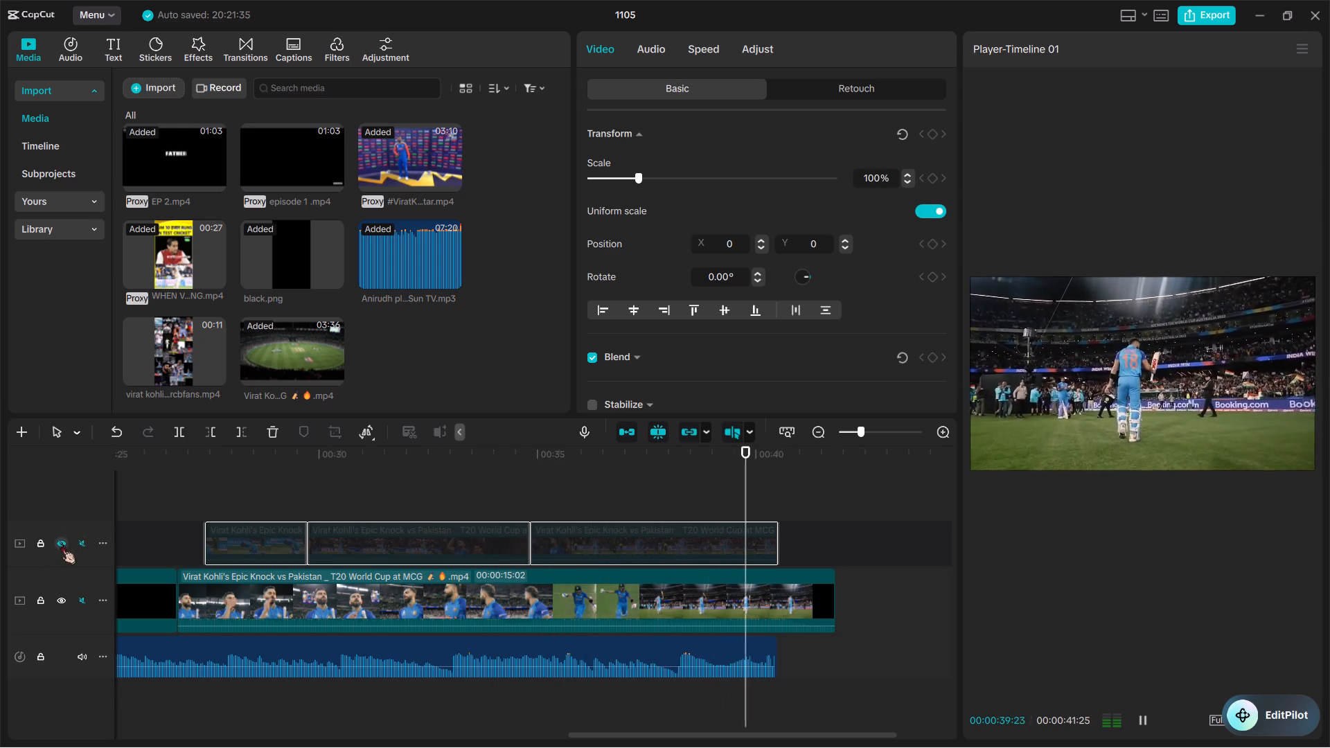
Play the end of the solo Kohli clip and trim the Anirudh music to end at about 00:00:39:29.
{"action": "key", "text": "space"}
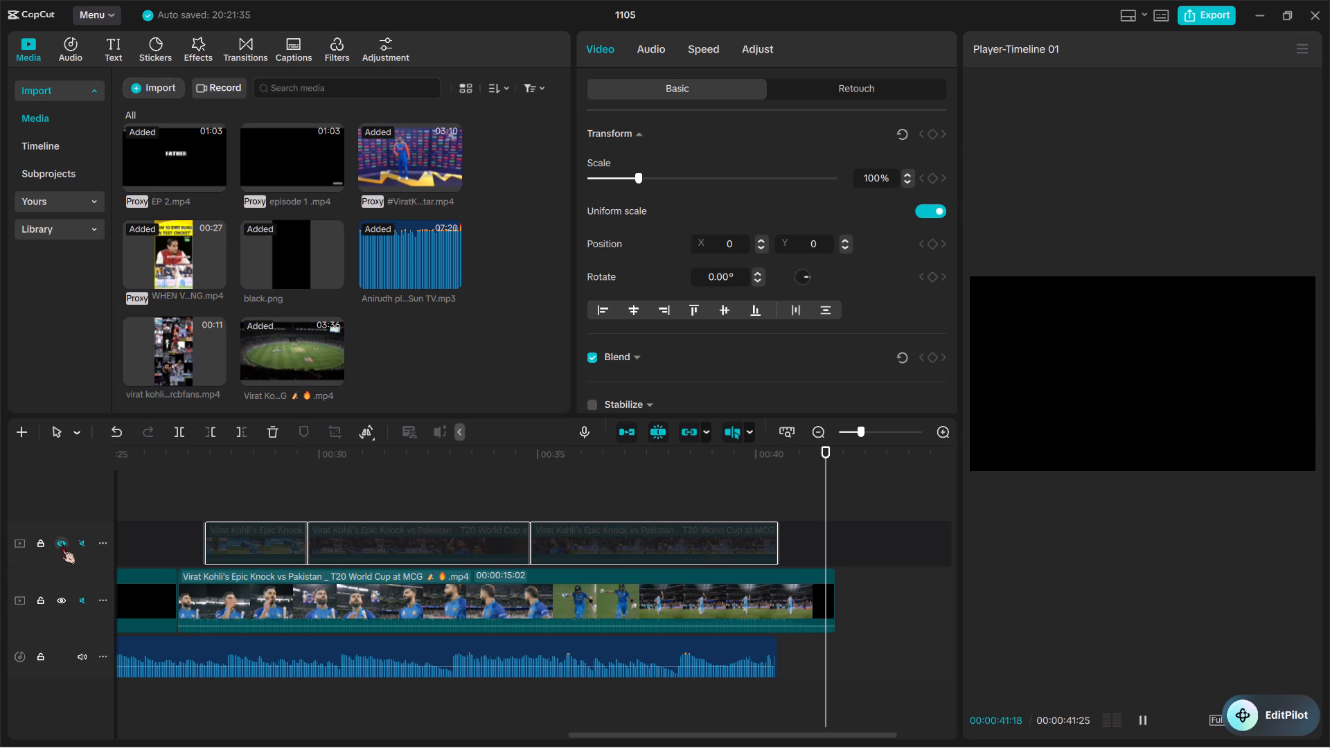
{"action": "key", "text": "space"}
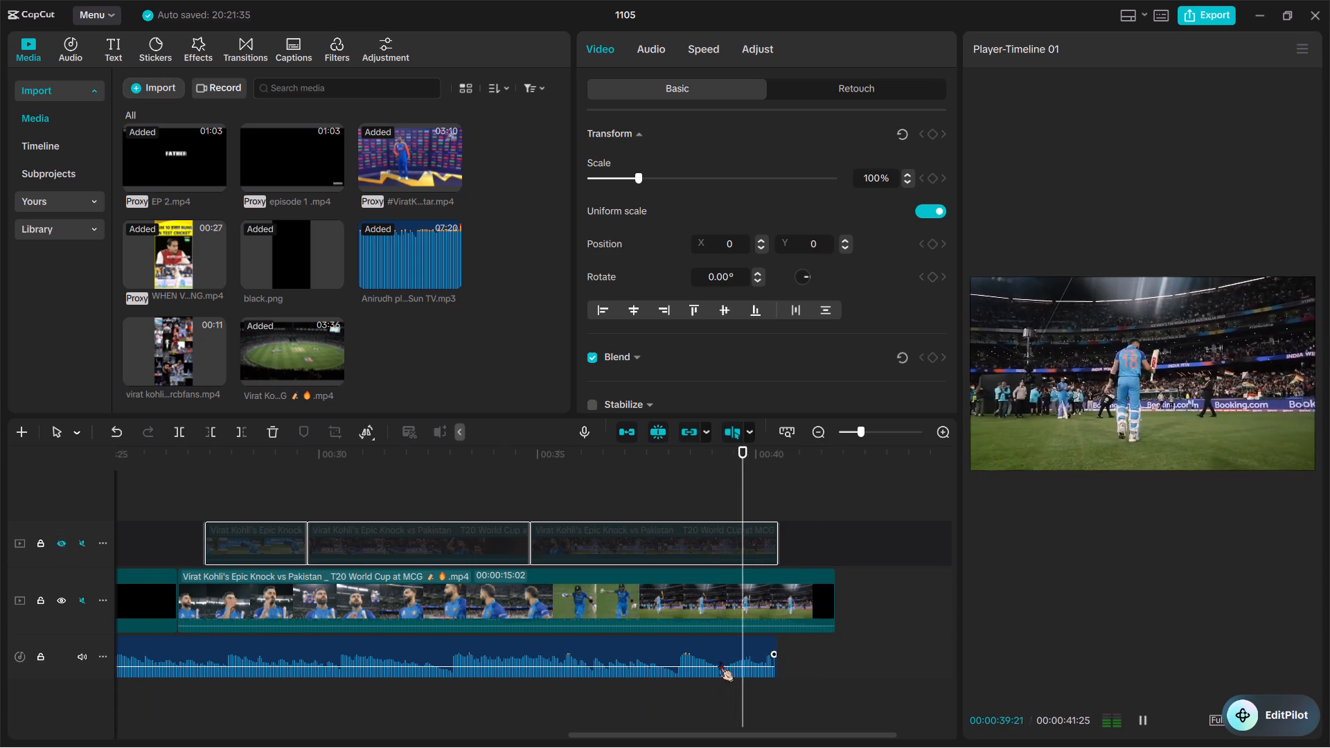
{"action": "key", "text": "space"}
{"action": "key", "text": "space"}
{"action": "key", "text": "space"}
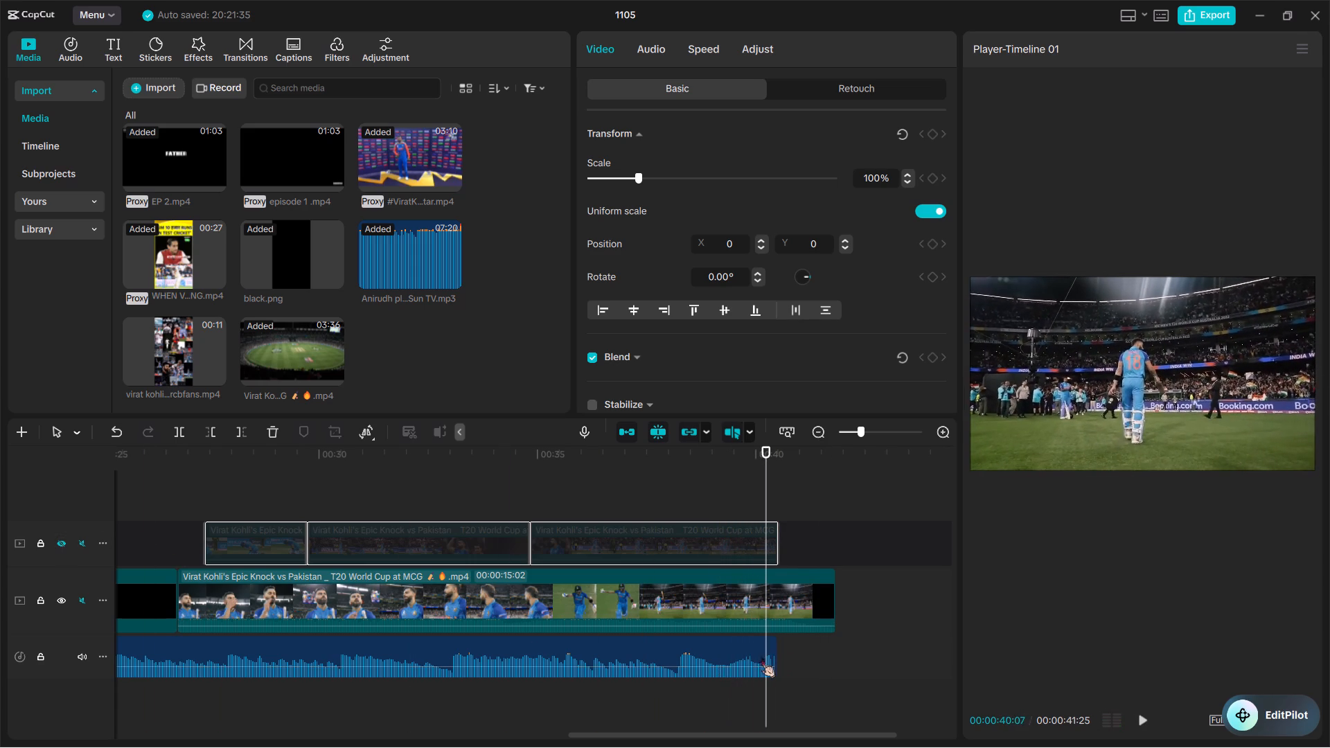
{"action": "left_click", "coordinate": [748, 662]}
{"action": "key", "text": "w"}
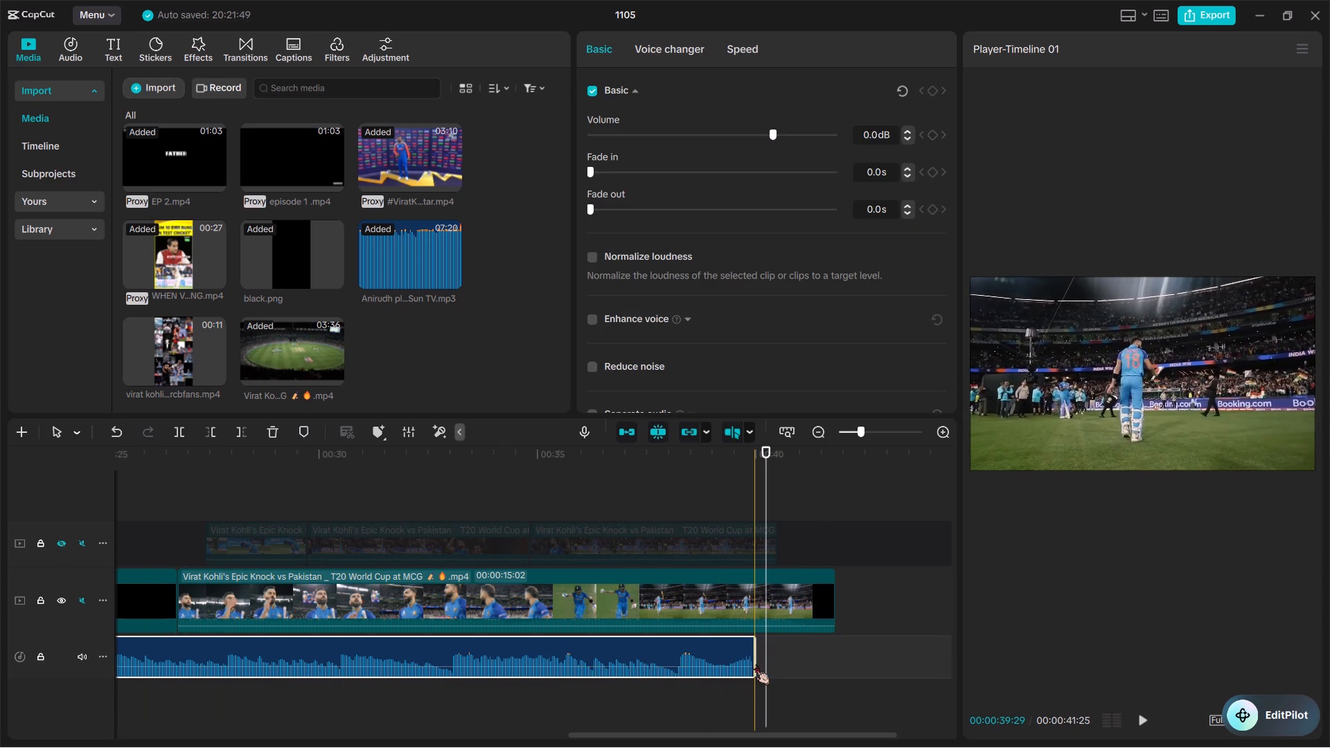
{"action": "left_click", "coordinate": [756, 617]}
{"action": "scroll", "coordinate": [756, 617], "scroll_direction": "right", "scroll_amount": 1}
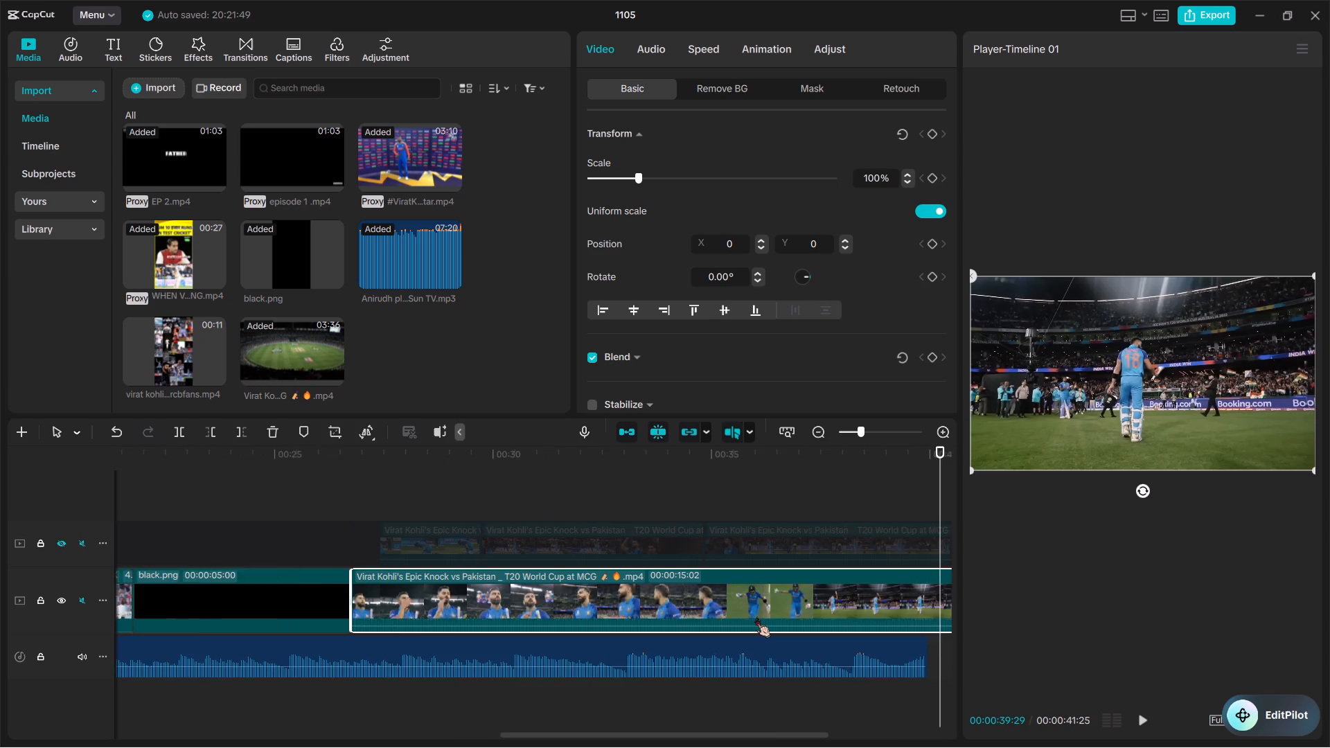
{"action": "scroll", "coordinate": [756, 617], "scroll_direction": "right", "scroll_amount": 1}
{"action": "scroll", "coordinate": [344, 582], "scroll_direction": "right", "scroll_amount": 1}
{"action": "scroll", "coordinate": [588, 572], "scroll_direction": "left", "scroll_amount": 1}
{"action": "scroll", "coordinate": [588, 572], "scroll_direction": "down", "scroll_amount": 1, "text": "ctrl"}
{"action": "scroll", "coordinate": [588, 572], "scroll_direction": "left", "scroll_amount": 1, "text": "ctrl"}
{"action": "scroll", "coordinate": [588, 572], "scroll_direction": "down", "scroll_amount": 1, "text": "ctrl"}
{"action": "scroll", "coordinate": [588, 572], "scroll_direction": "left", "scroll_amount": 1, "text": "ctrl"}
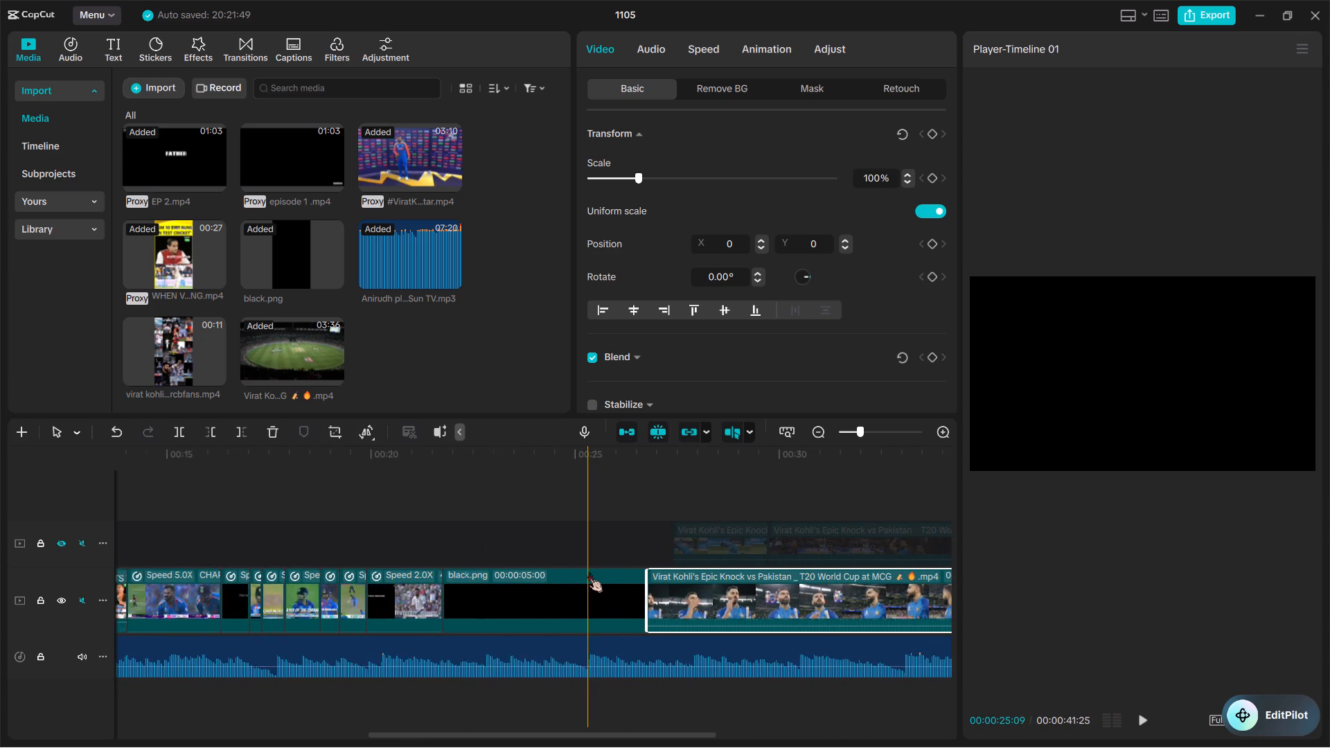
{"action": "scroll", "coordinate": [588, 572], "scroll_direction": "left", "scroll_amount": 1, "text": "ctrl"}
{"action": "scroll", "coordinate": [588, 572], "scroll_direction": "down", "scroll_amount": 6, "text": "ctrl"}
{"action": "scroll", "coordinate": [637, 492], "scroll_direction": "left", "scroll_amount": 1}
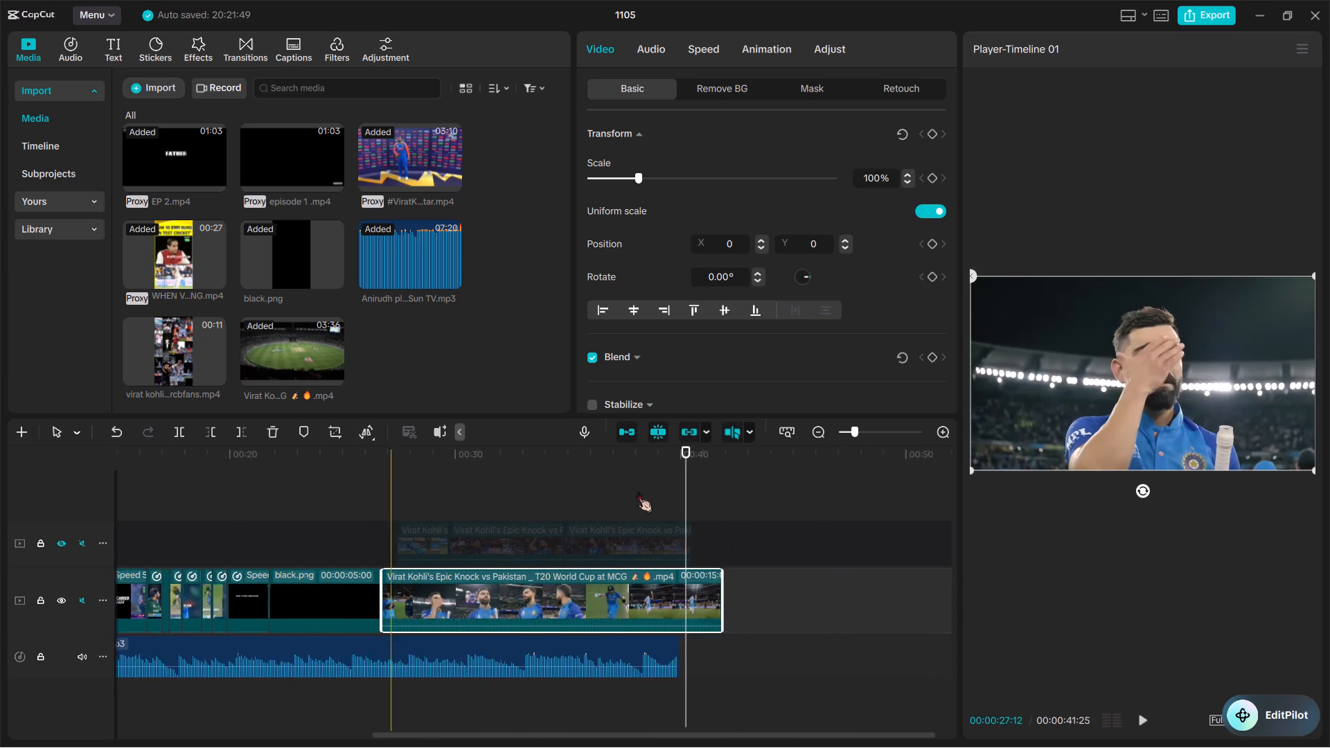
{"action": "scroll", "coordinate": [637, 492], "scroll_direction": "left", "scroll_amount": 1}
Unhide the overlay track and examine its INDIA WIN and Kohli pointing shots above the solo clip.
{"action": "left_click", "coordinate": [80, 539]}
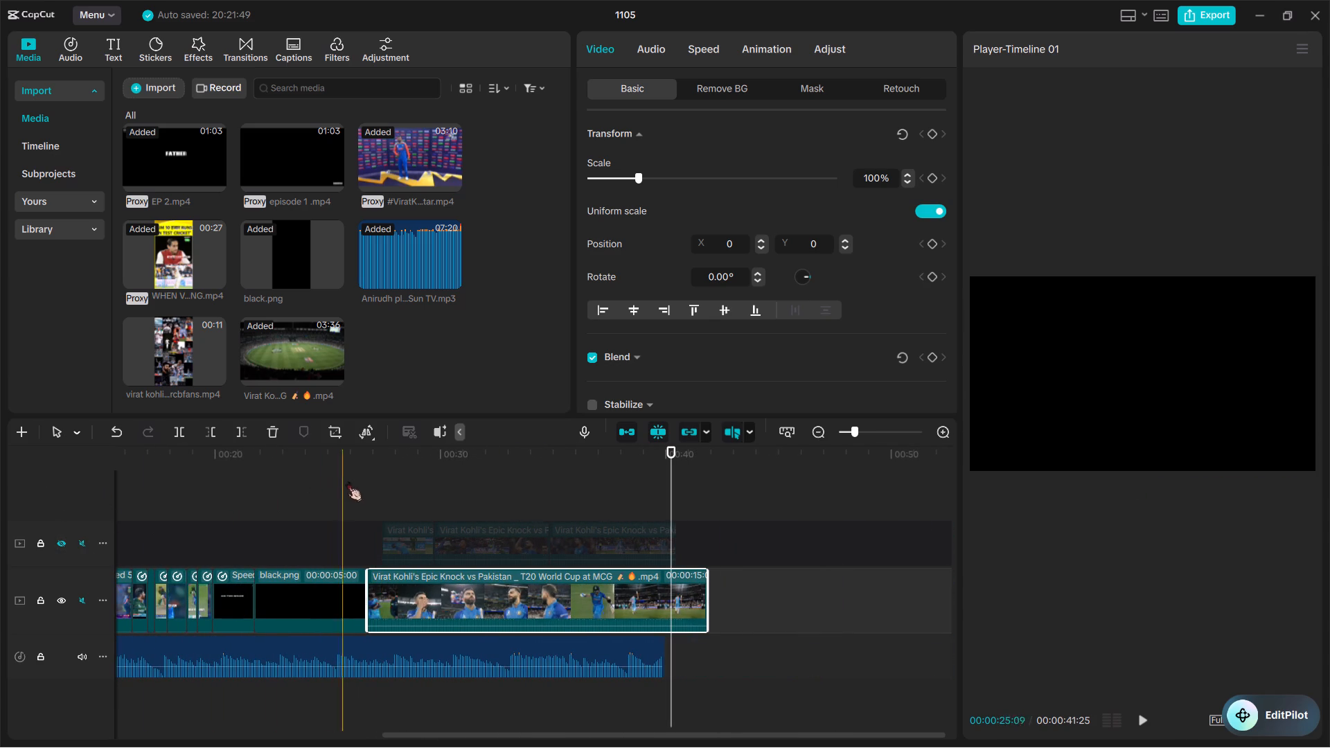
{"action": "left_click", "coordinate": [58, 542]}
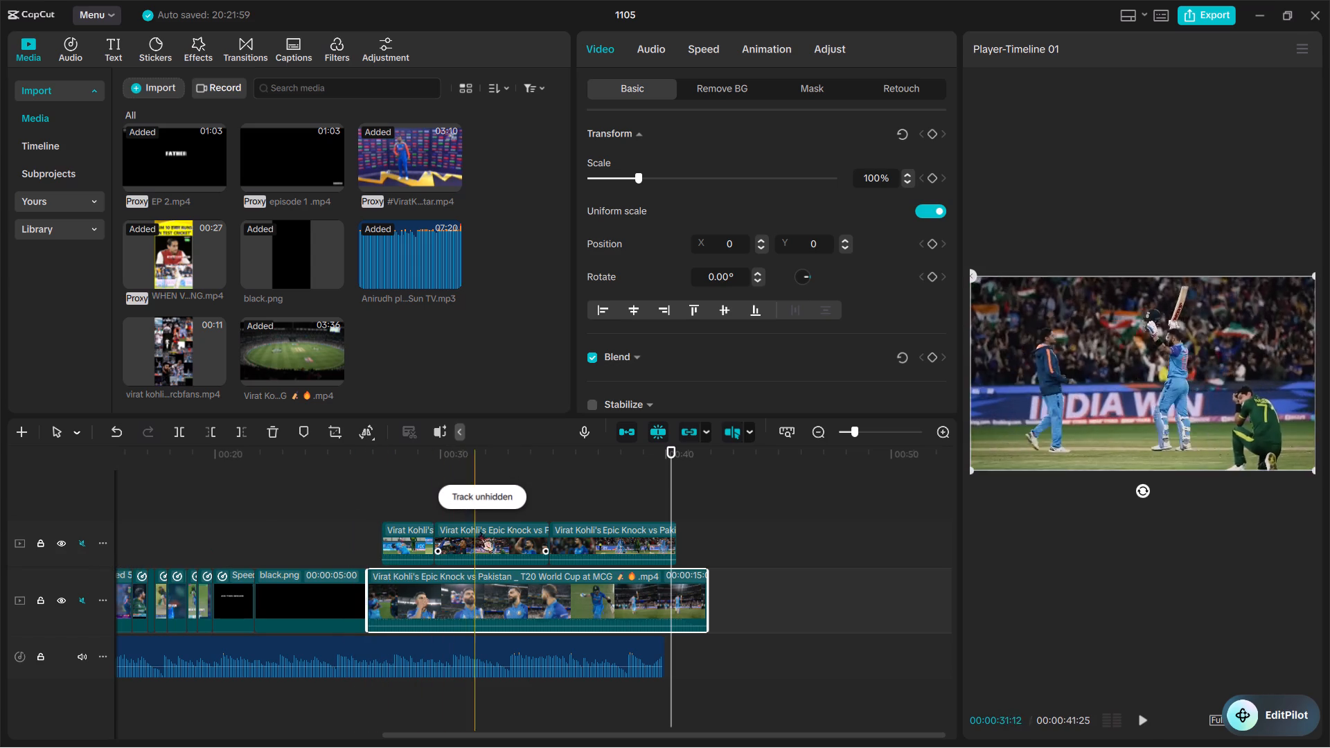
{"action": "scroll", "coordinate": [490, 526], "scroll_direction": "up", "scroll_amount": 11, "text": "ctrl"}
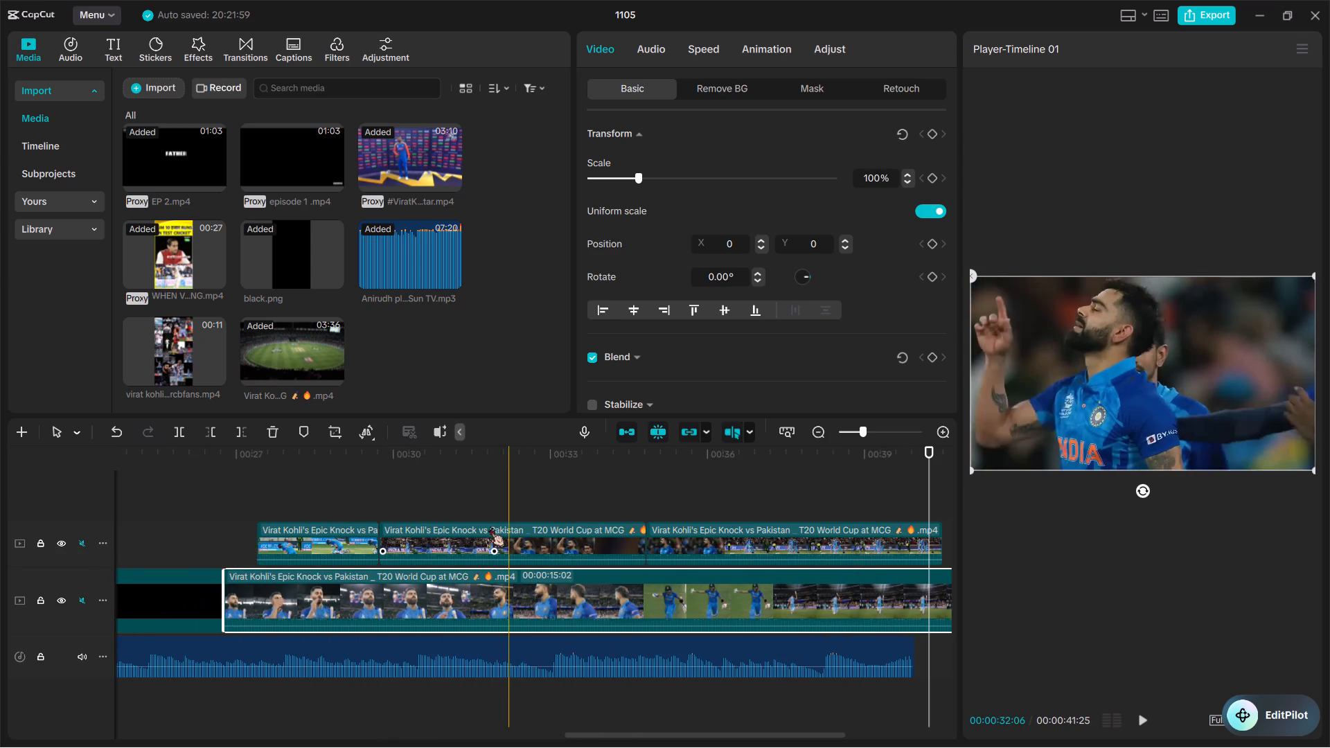
{"action": "scroll", "coordinate": [638, 576], "scroll_direction": "up", "scroll_amount": 5, "text": "ctrl"}
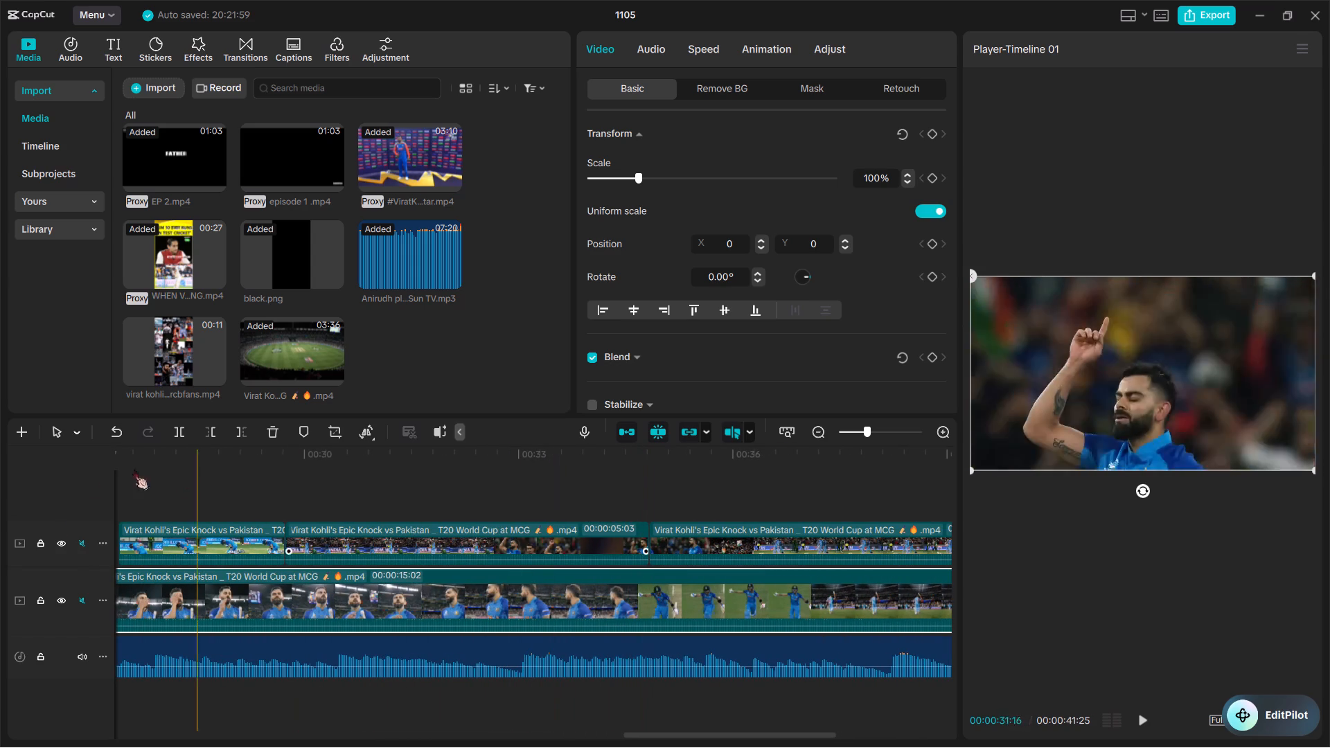
Hide the overlay track and split the solo Kohli clip at about 00:00:33:28 and 00:00:36:27.
{"action": "left_click", "coordinate": [61, 546]}
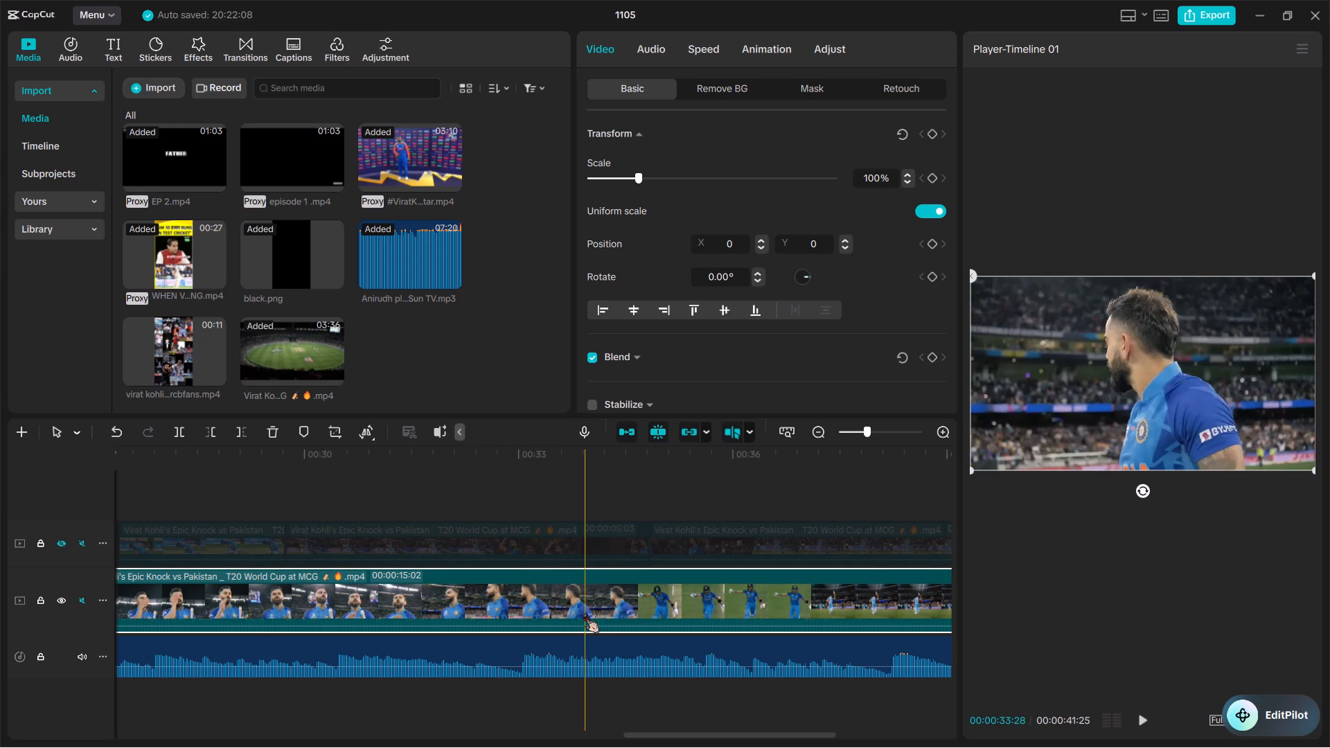
{"action": "key", "text": "ctrl+b"}
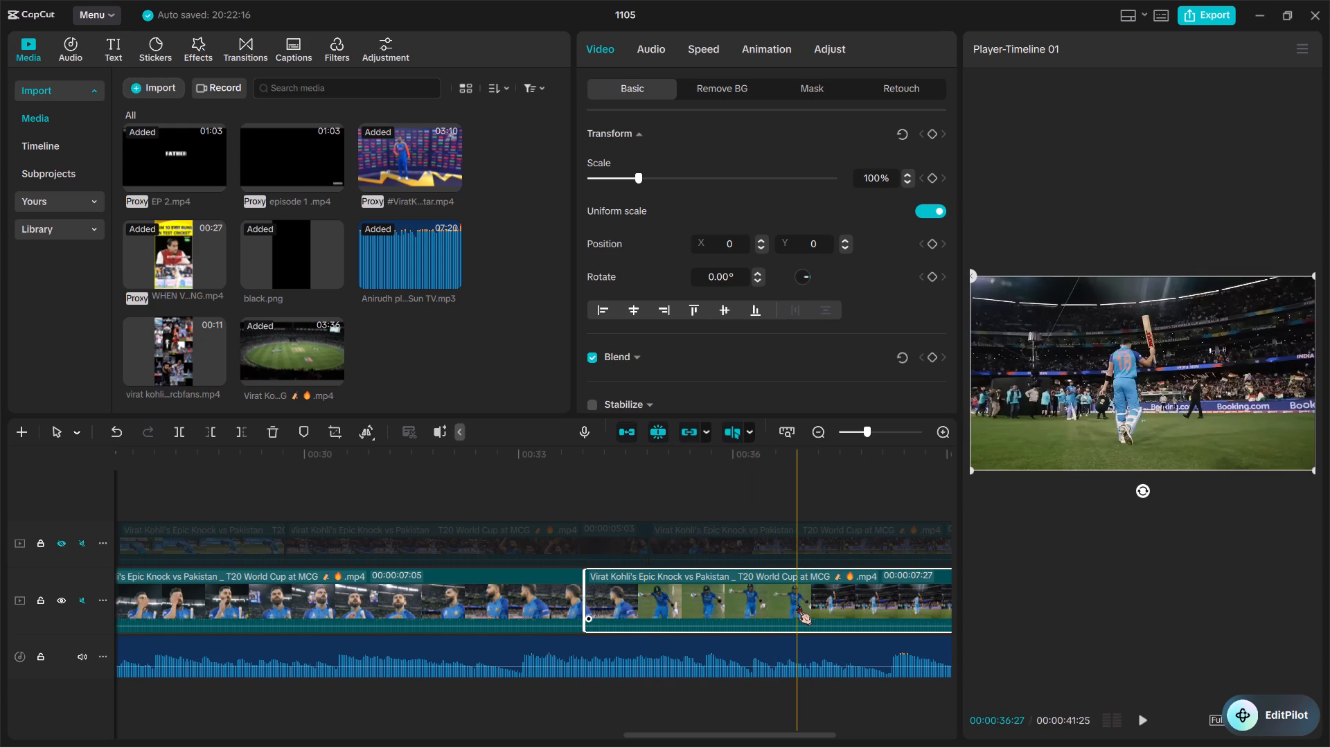
{"action": "key", "text": "ctrl+b"}
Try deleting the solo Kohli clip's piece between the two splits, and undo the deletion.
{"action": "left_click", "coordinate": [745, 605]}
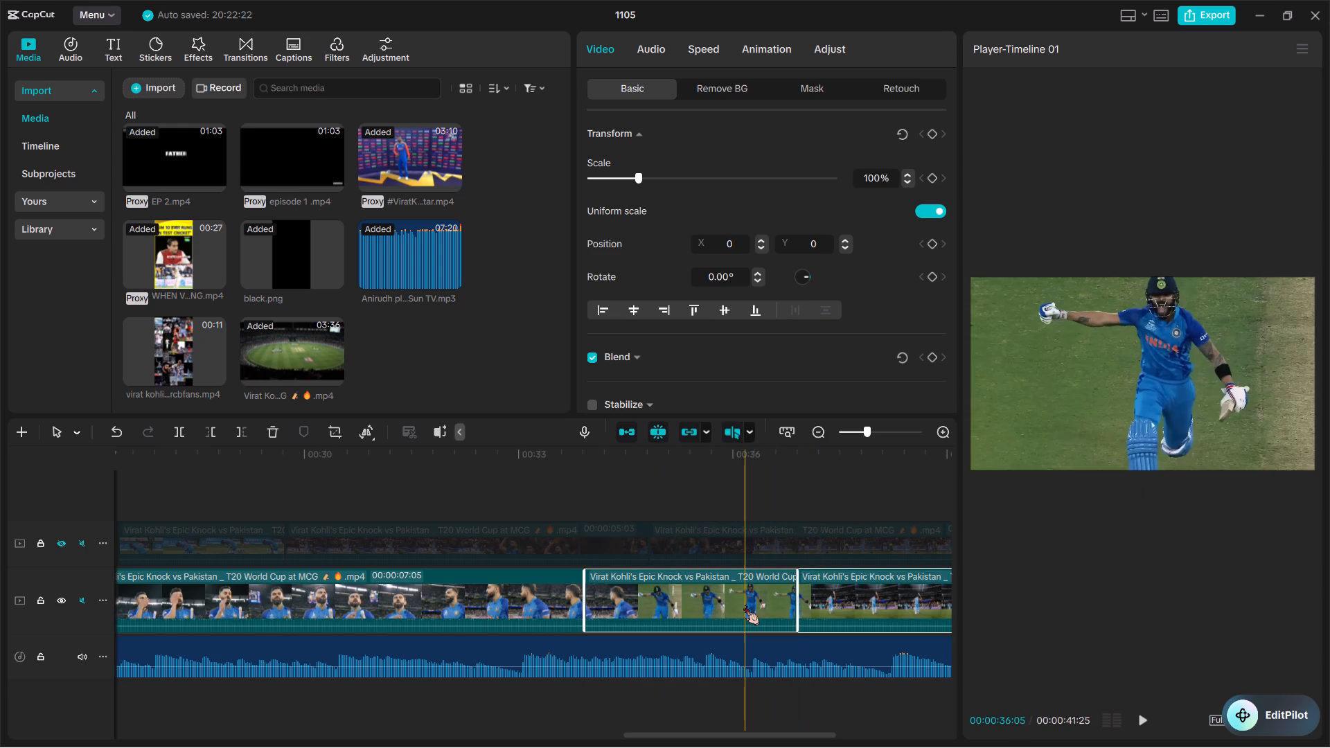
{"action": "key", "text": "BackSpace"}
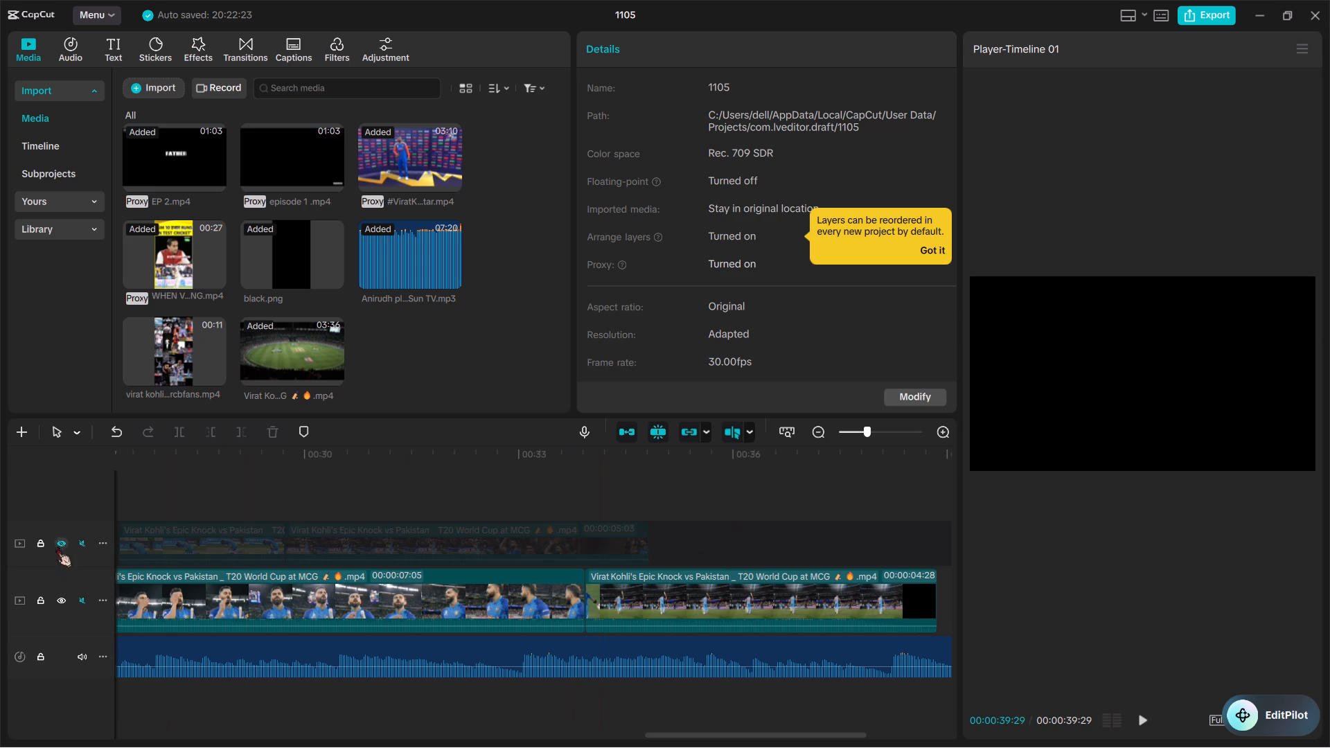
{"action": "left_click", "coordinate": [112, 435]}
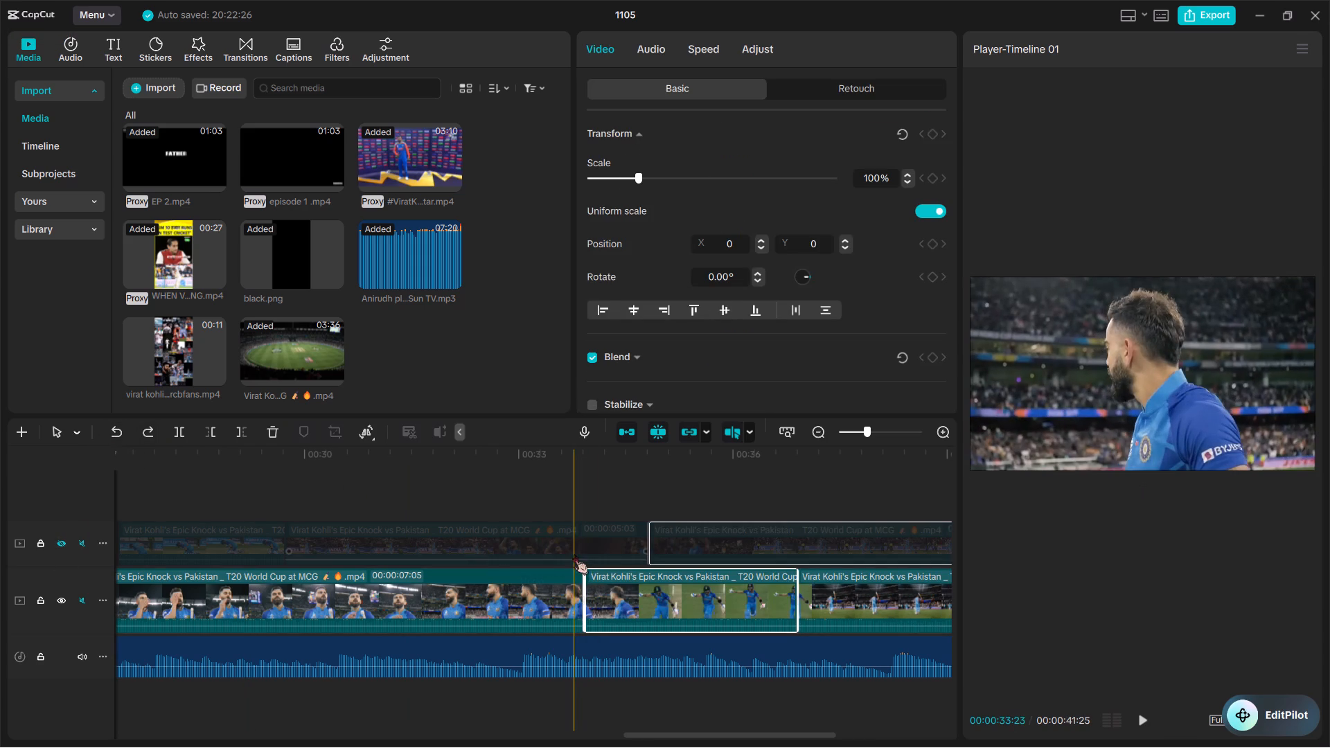
Unhide the overlay track holding the kneeling, INDIA WIN and celebration pieces.
{"action": "left_click", "coordinate": [570, 492]}
{"action": "left_click", "coordinate": [69, 544]}
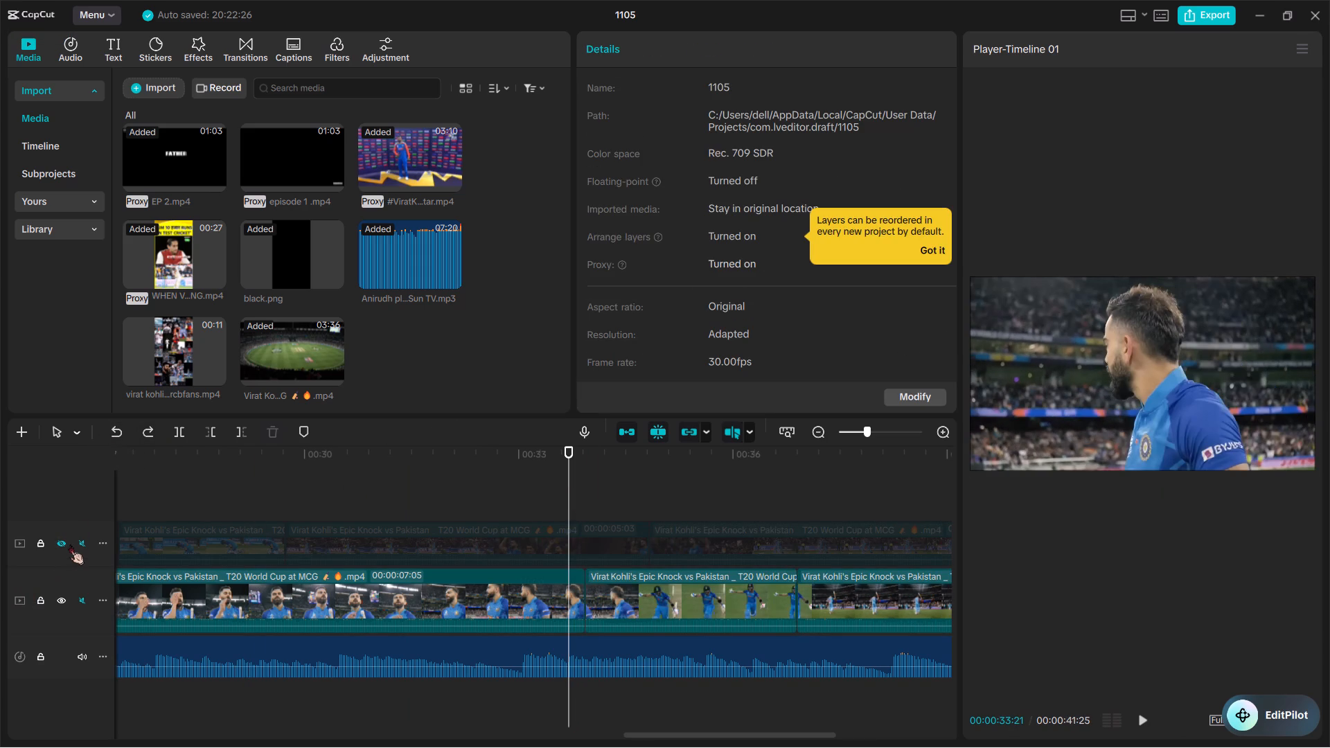
{"action": "left_click", "coordinate": [63, 546]}
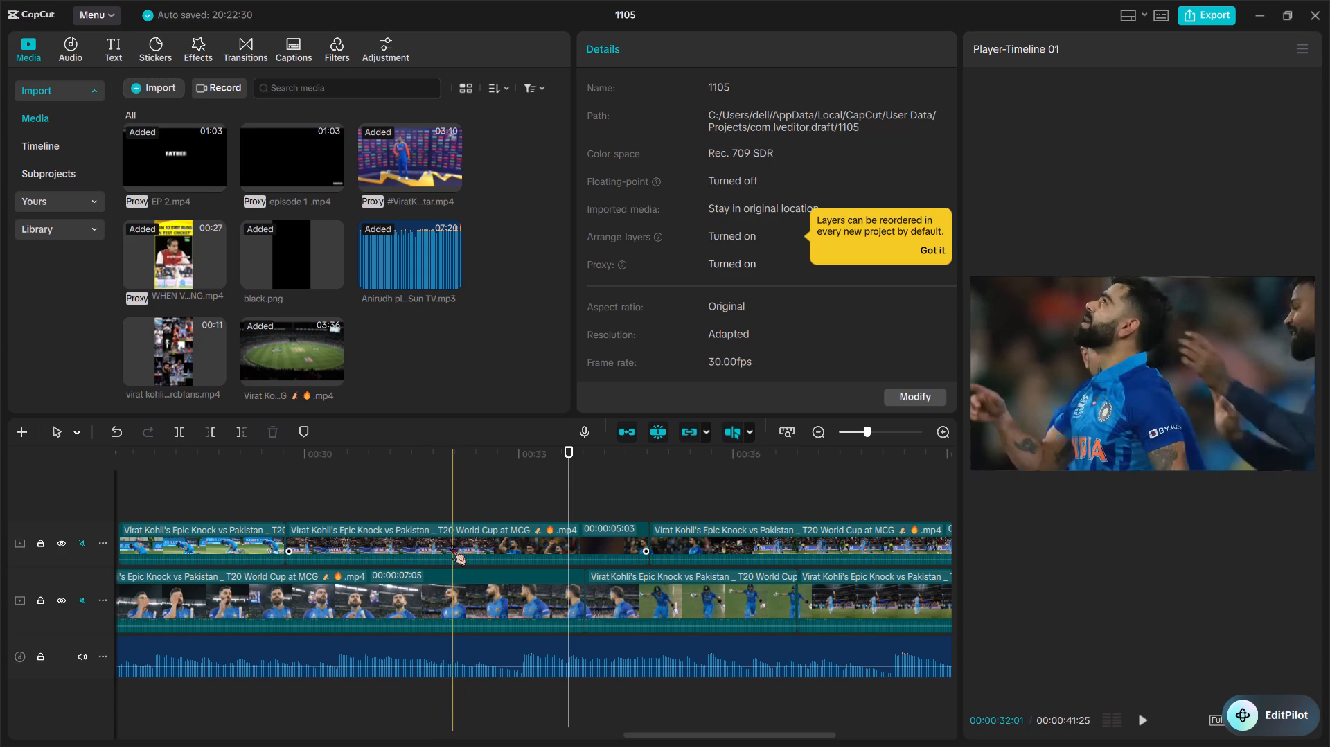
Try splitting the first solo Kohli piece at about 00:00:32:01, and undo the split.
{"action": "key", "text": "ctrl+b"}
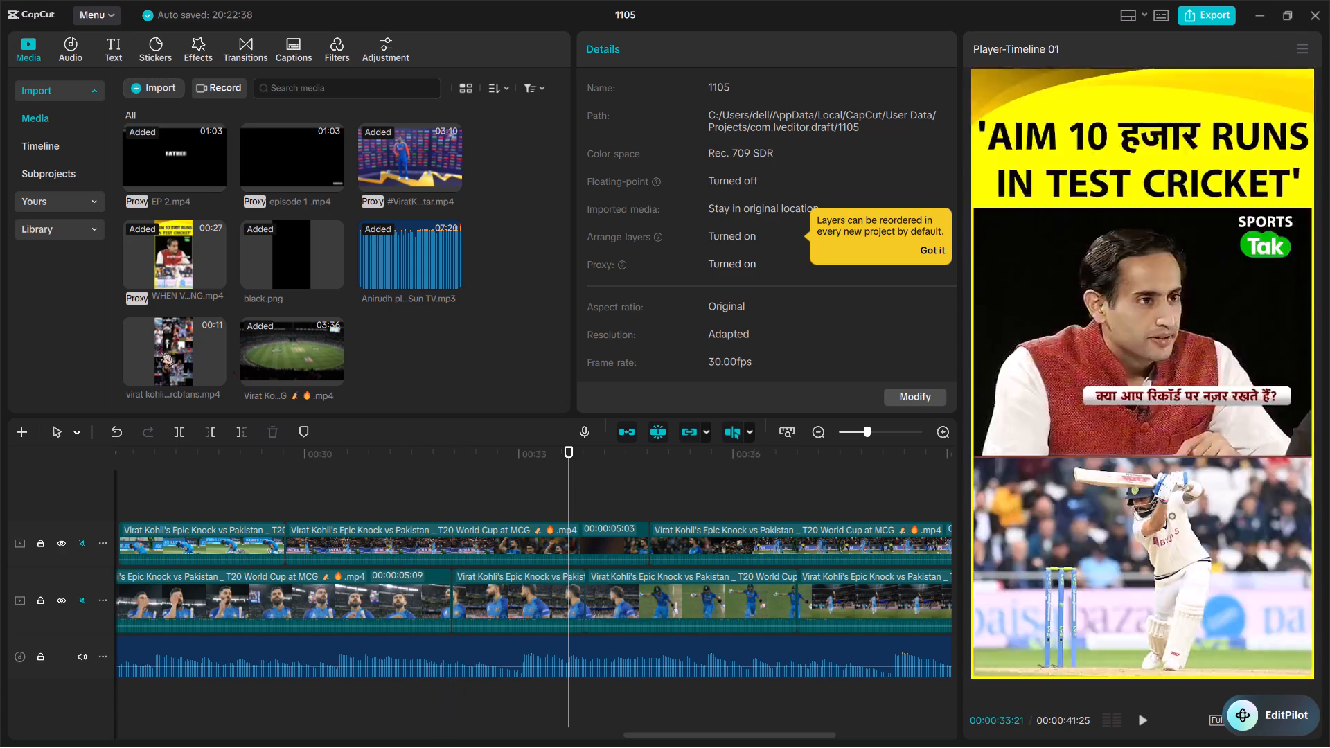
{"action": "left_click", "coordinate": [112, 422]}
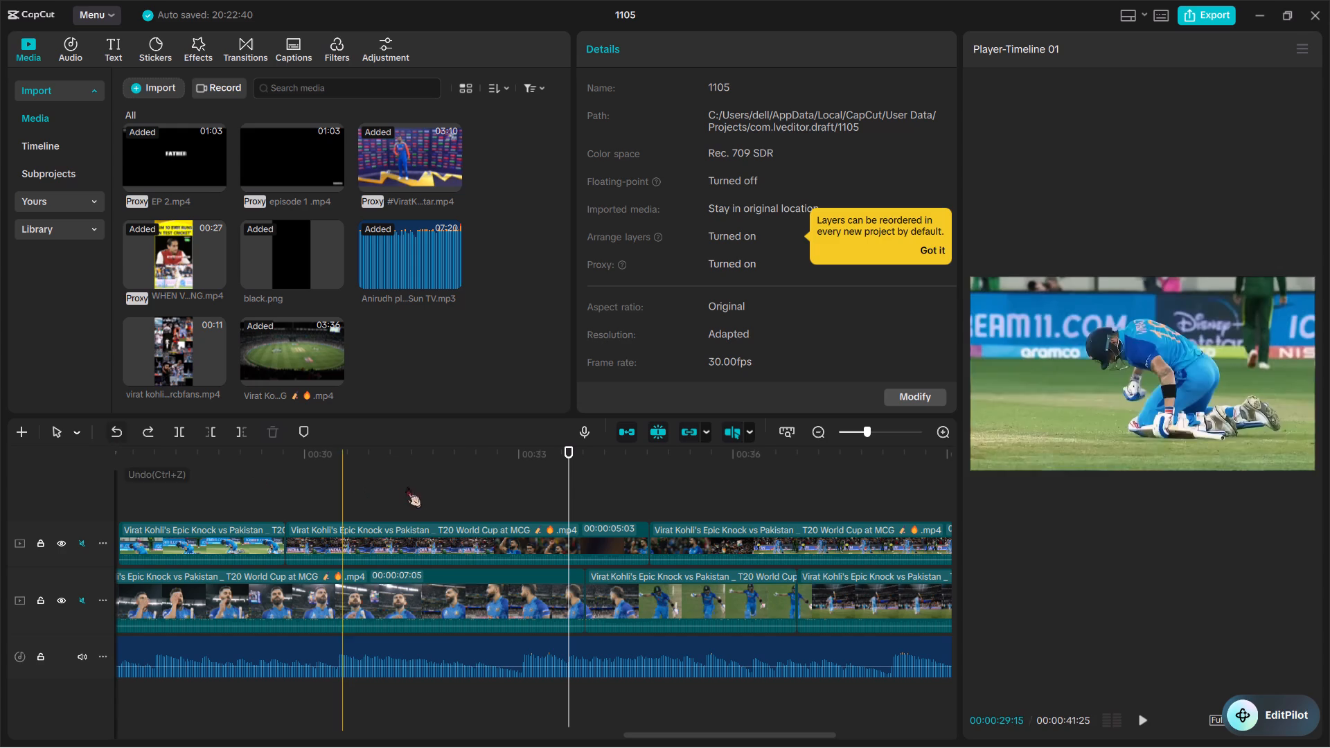
Trim the overlay INDIA WIN piece to start at about 00:00:32:01 and move it to the main track before the last solo Kohli piece.
{"action": "left_click", "coordinate": [472, 535]}
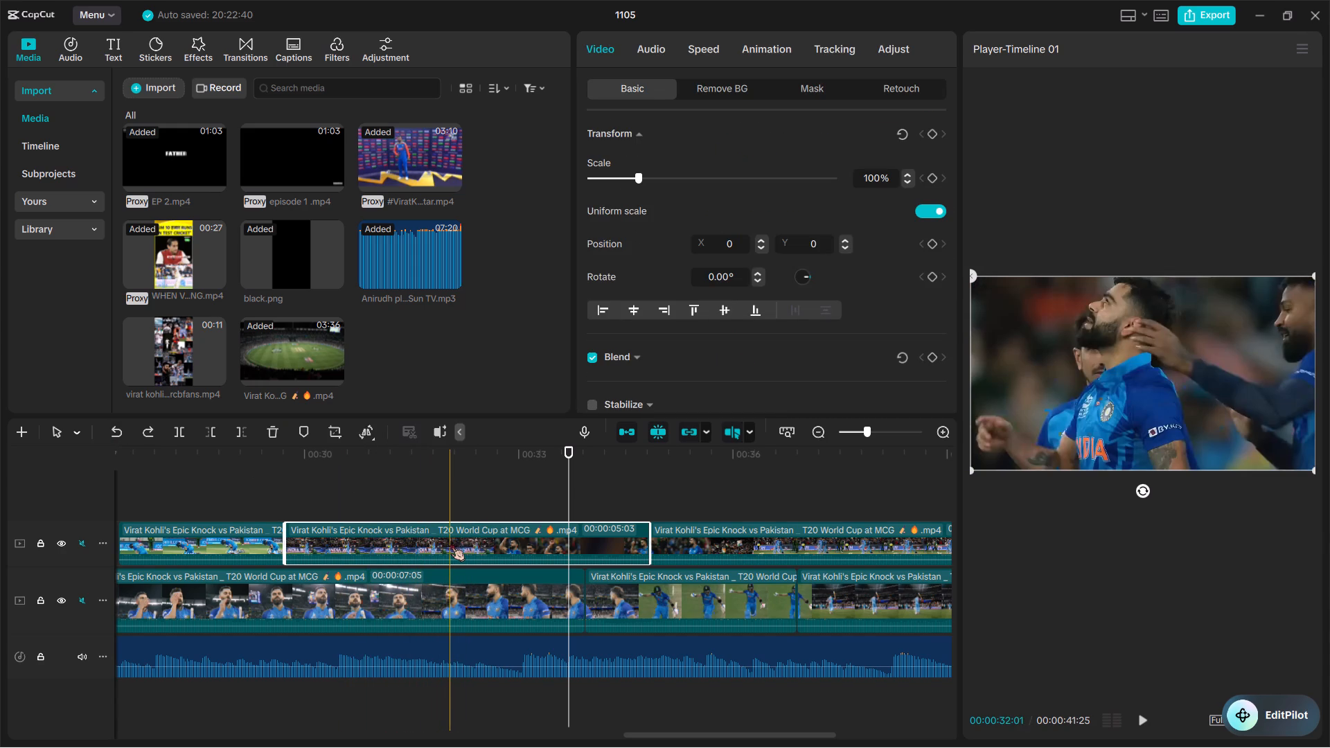
{"action": "key", "text": "q"}
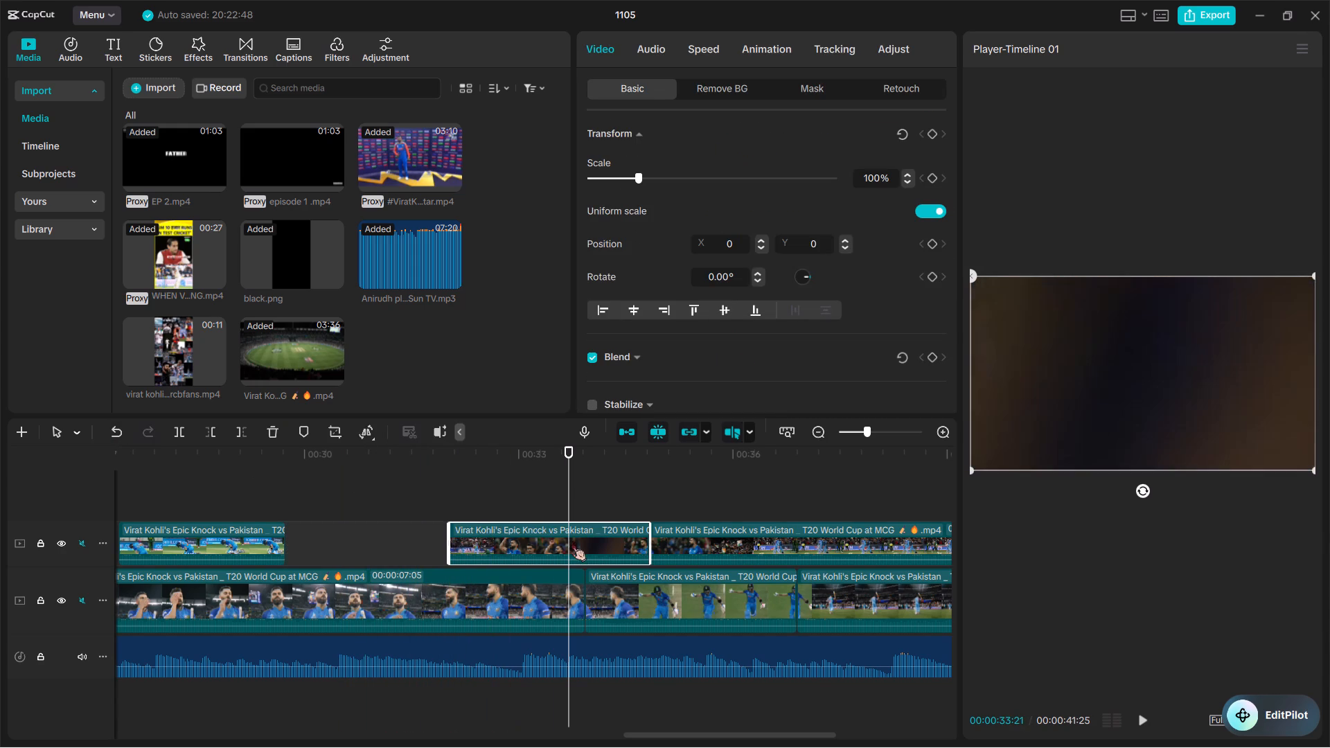
{"action": "left_click_drag", "start_coordinate": [589, 540], "coordinate": [692, 613]}
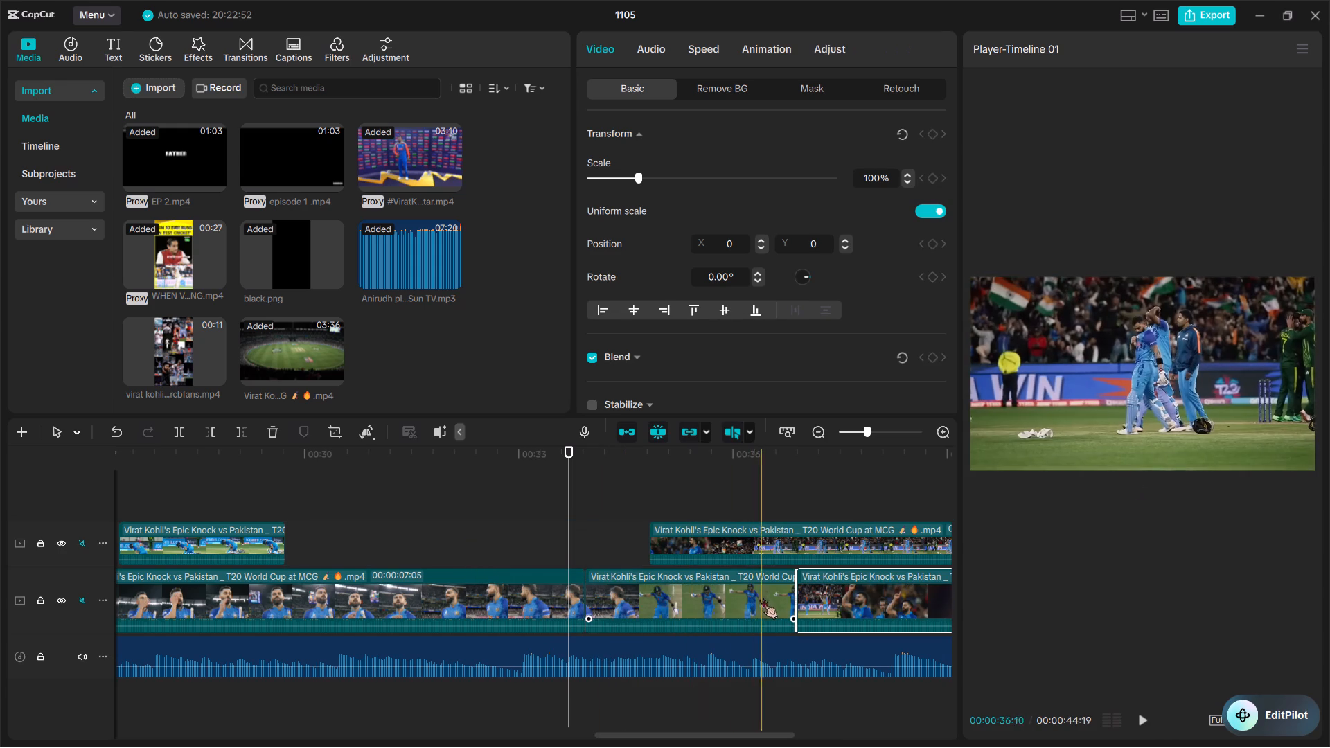
Remove the batting piece between the solo Kohli clip and the INDIA WIN piece by moving it off the main track and deleting it.
{"action": "left_click", "coordinate": [704, 598]}
{"action": "left_click_drag", "start_coordinate": [704, 598], "coordinate": [652, 538]}
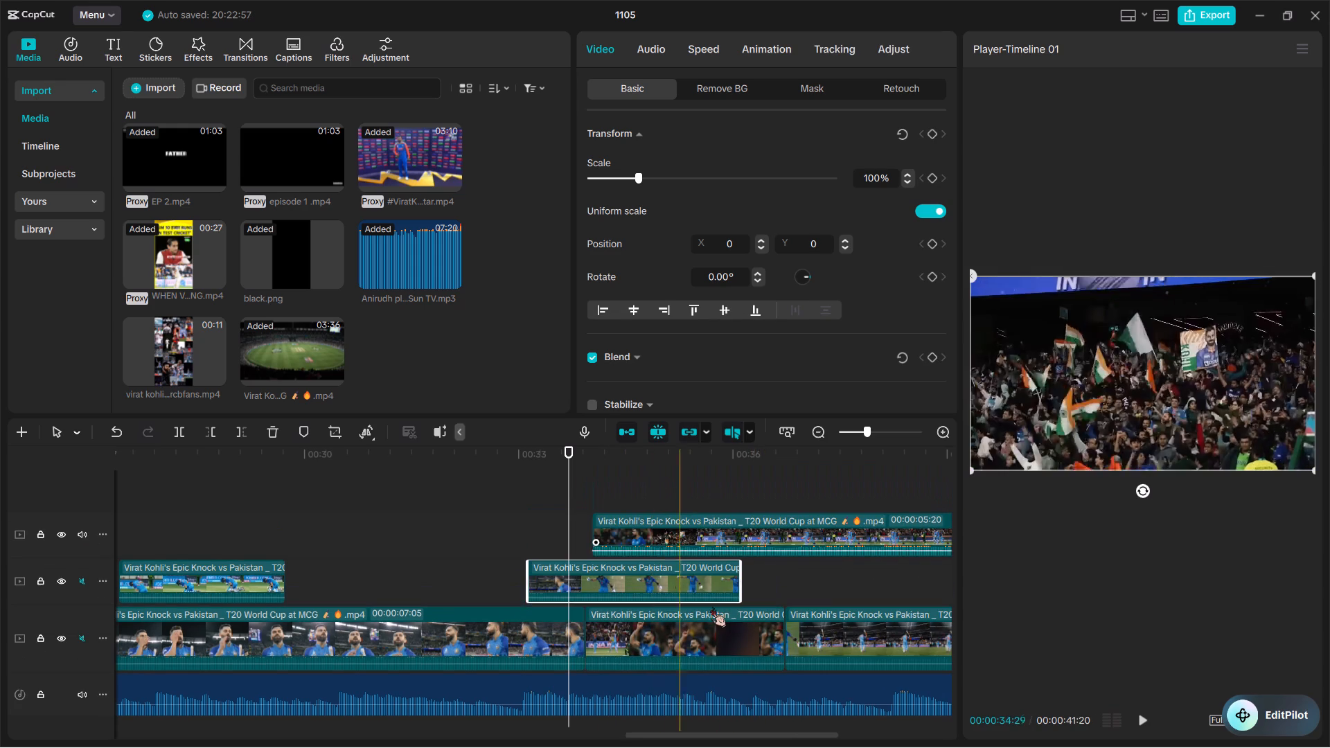
{"action": "scroll", "coordinate": [711, 607], "scroll_direction": "left", "scroll_amount": 1}
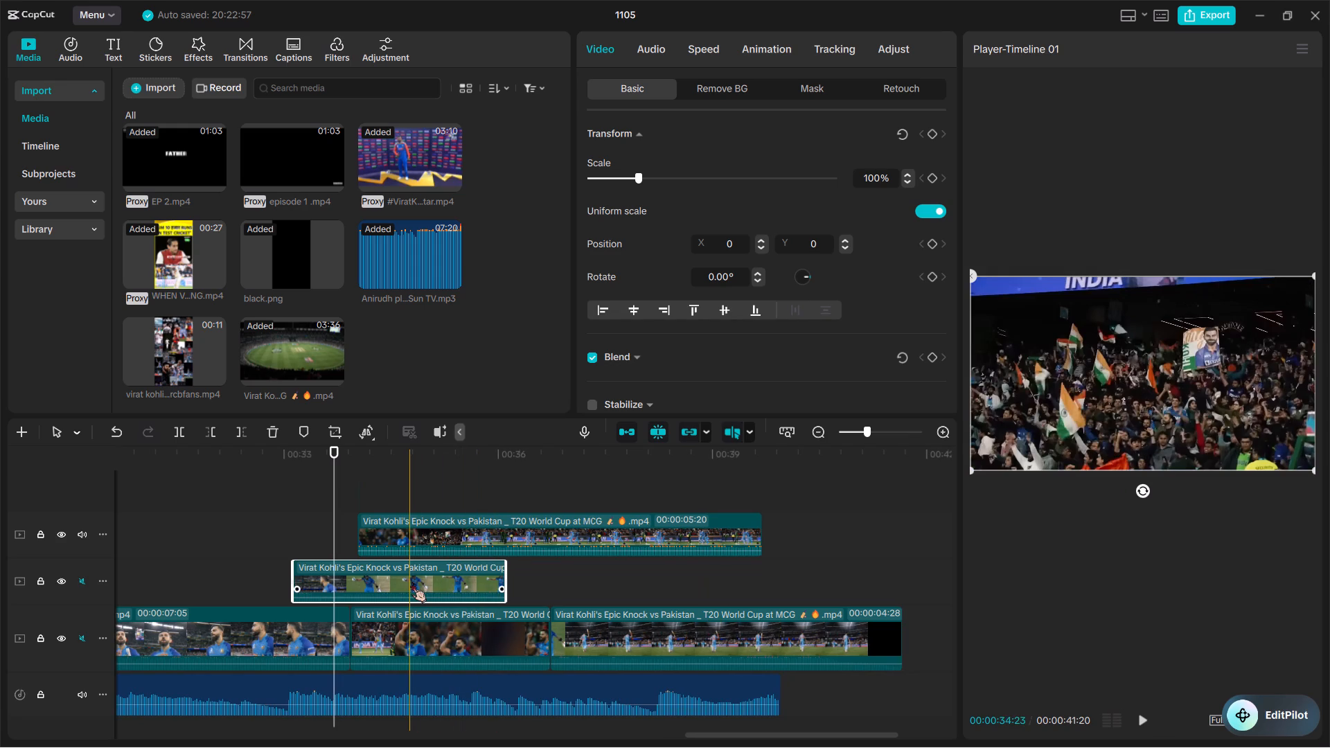
{"action": "key", "text": "BackSpace"}
Delete the remaining overlay pieces: the 00:00:05:20 celebration piece and the kneeling piece above the solo Kohli clip.
{"action": "left_click", "coordinate": [419, 548]}
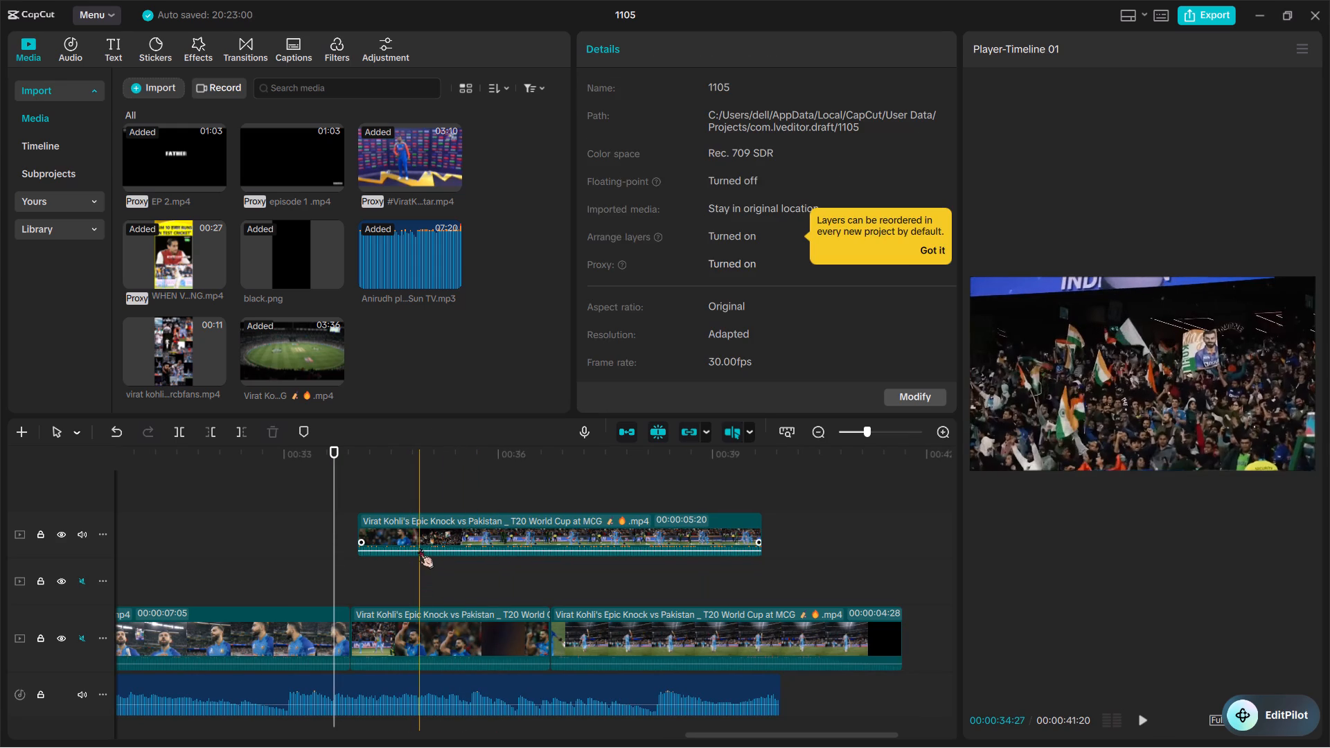
{"action": "key", "text": "BackSpace"}
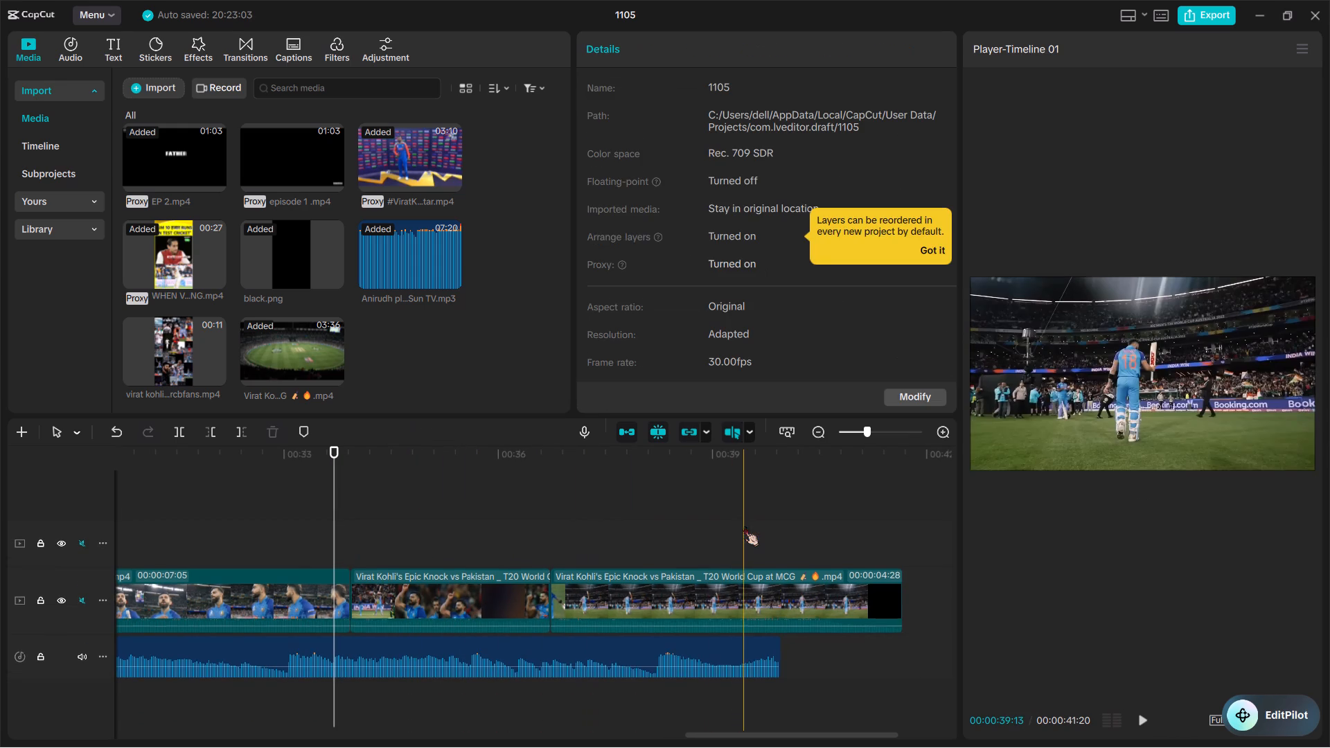
{"action": "scroll", "coordinate": [744, 526], "scroll_direction": "right", "scroll_amount": 1}
{"action": "left_click", "coordinate": [326, 535]}
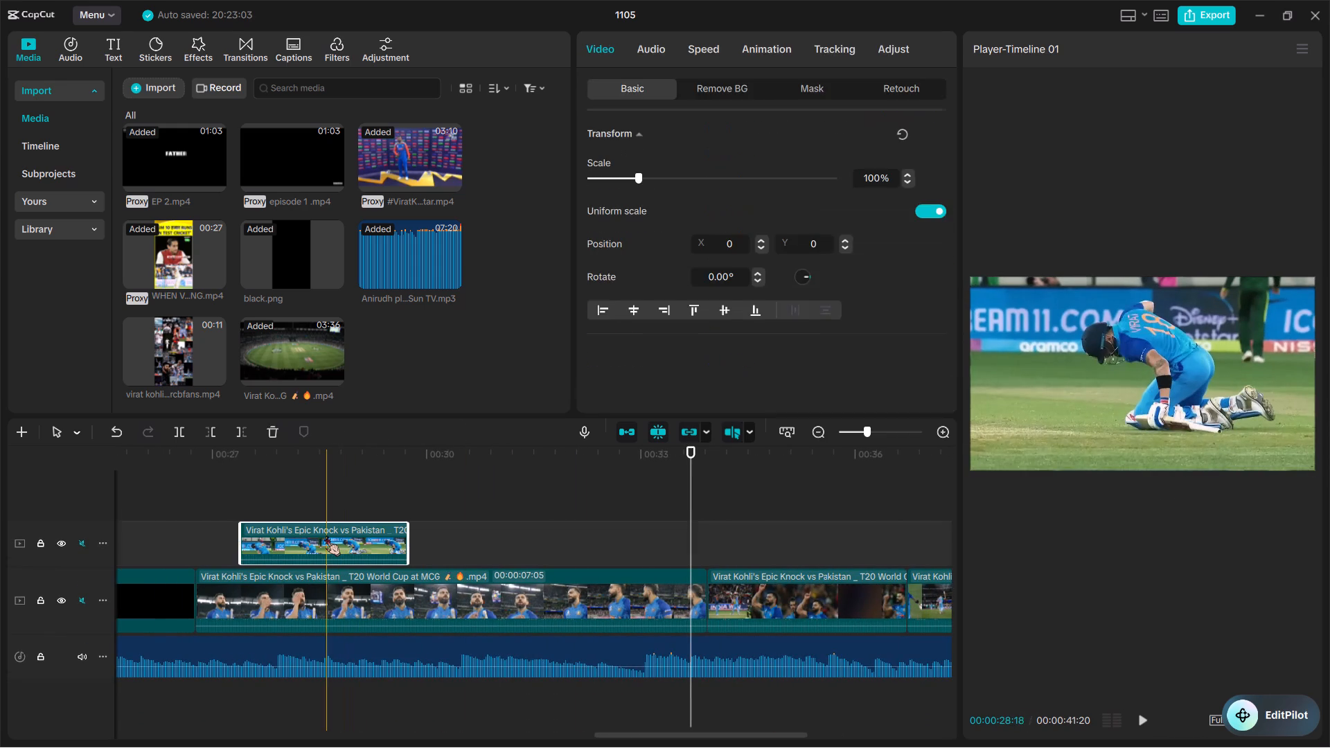
{"action": "key", "text": "BackSpace"}
Play back the Kohli vs Pakistan sequence to its end and the earlier interview passage to check the picture and sound.
{"action": "key", "text": "space"}
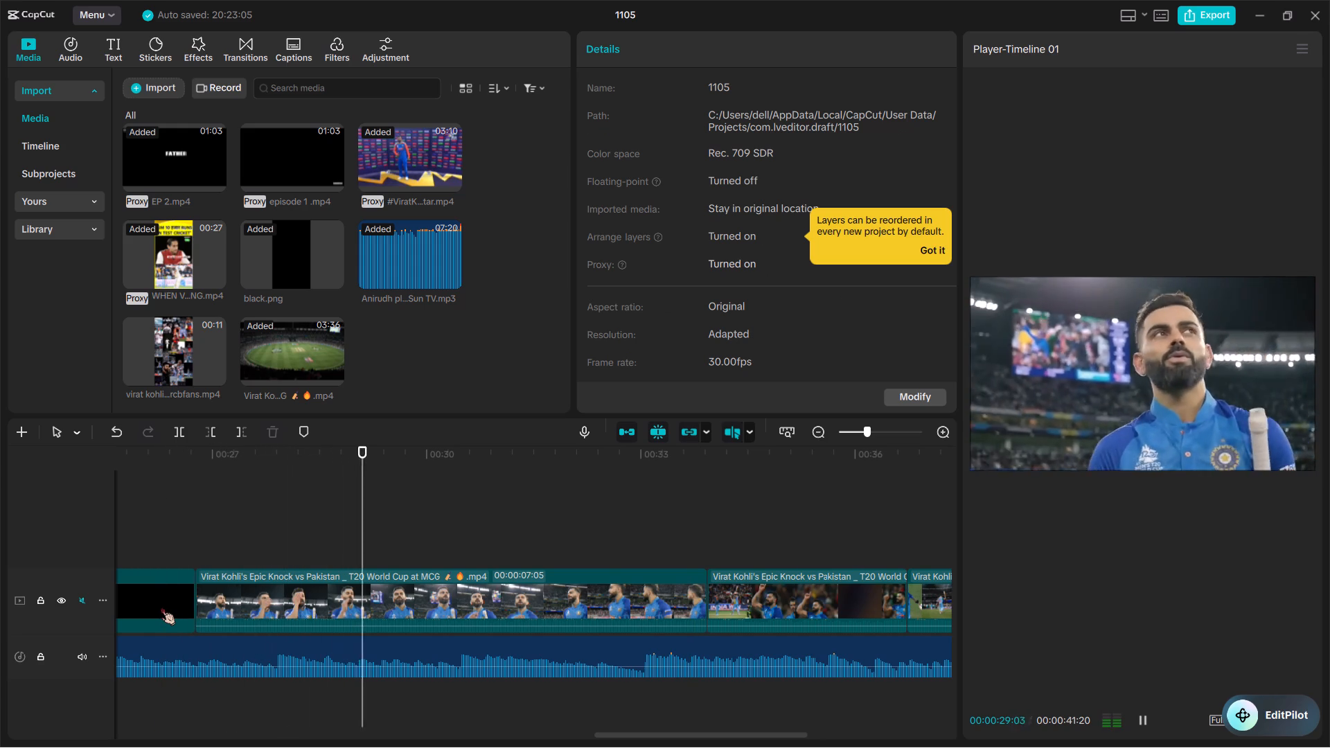
{"action": "scroll", "coordinate": [161, 605], "scroll_direction": "left", "scroll_amount": 1}
{"action": "scroll", "coordinate": [161, 605], "scroll_direction": "down", "scroll_amount": 5, "text": "ctrl"}
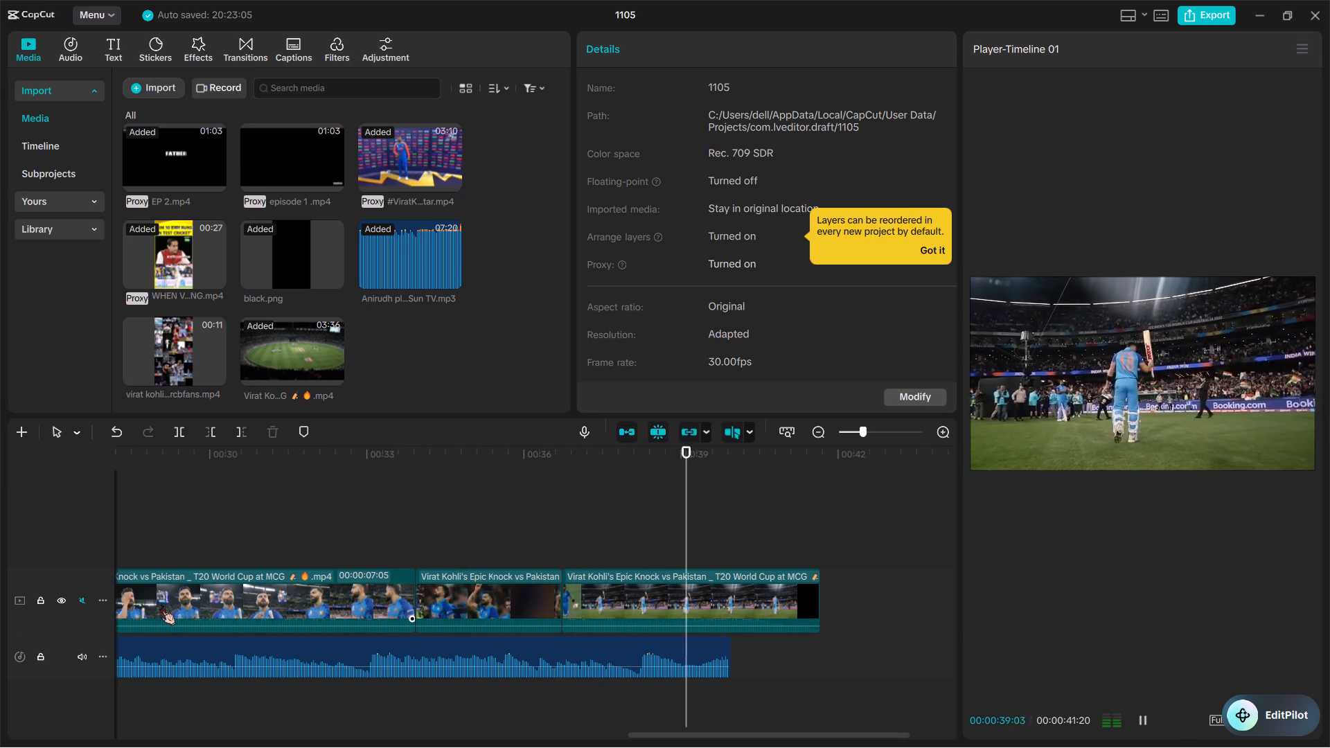
{"action": "key", "text": "space"}
{"action": "key", "text": "space"}
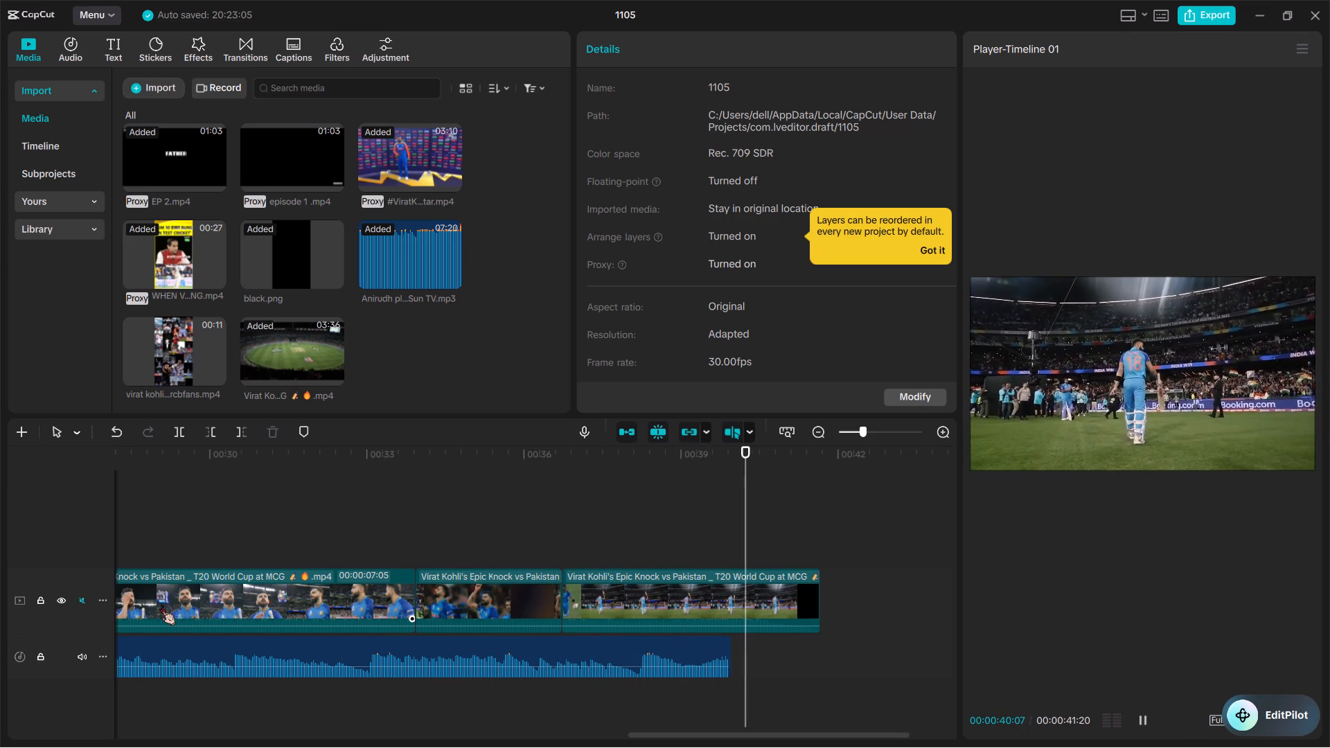
{"action": "key", "text": "space"}
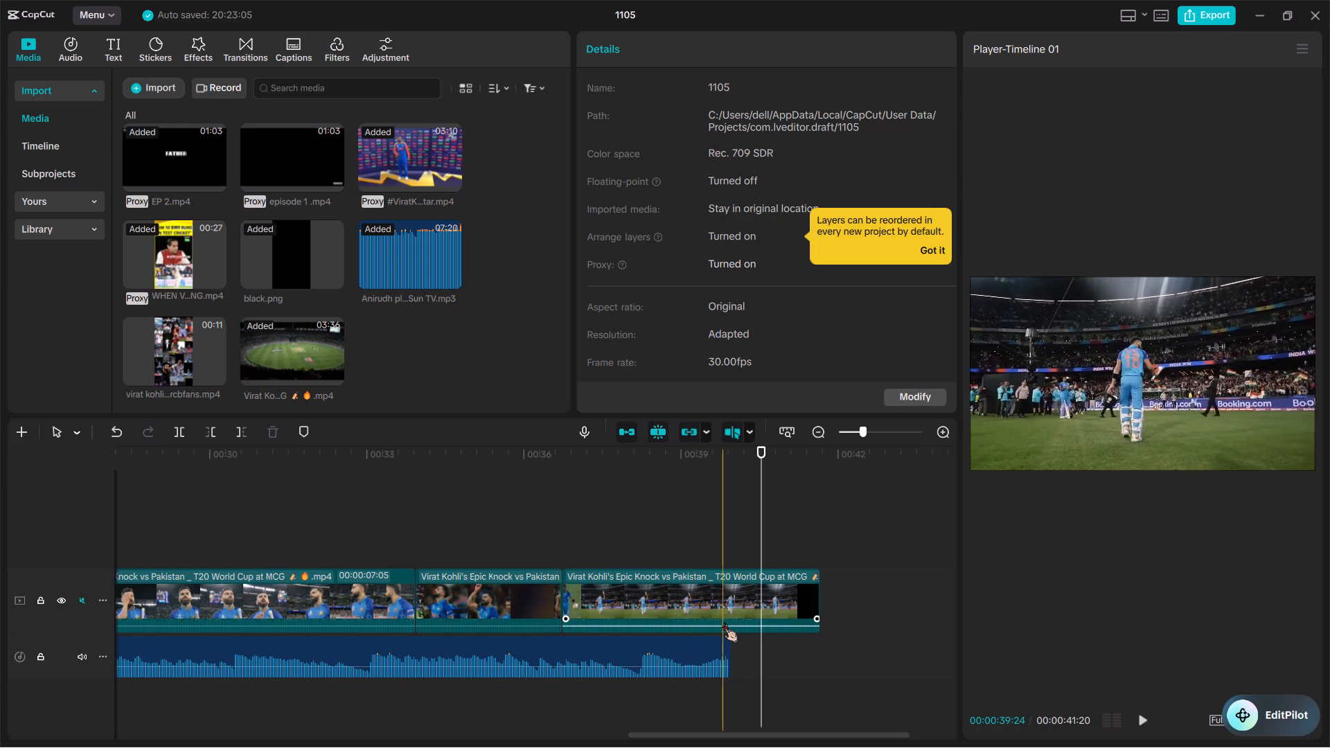
{"action": "scroll", "coordinate": [723, 622], "scroll_direction": "down", "scroll_amount": 5, "text": "ctrl"}
{"action": "scroll", "coordinate": [596, 636], "scroll_direction": "right", "scroll_amount": 1}
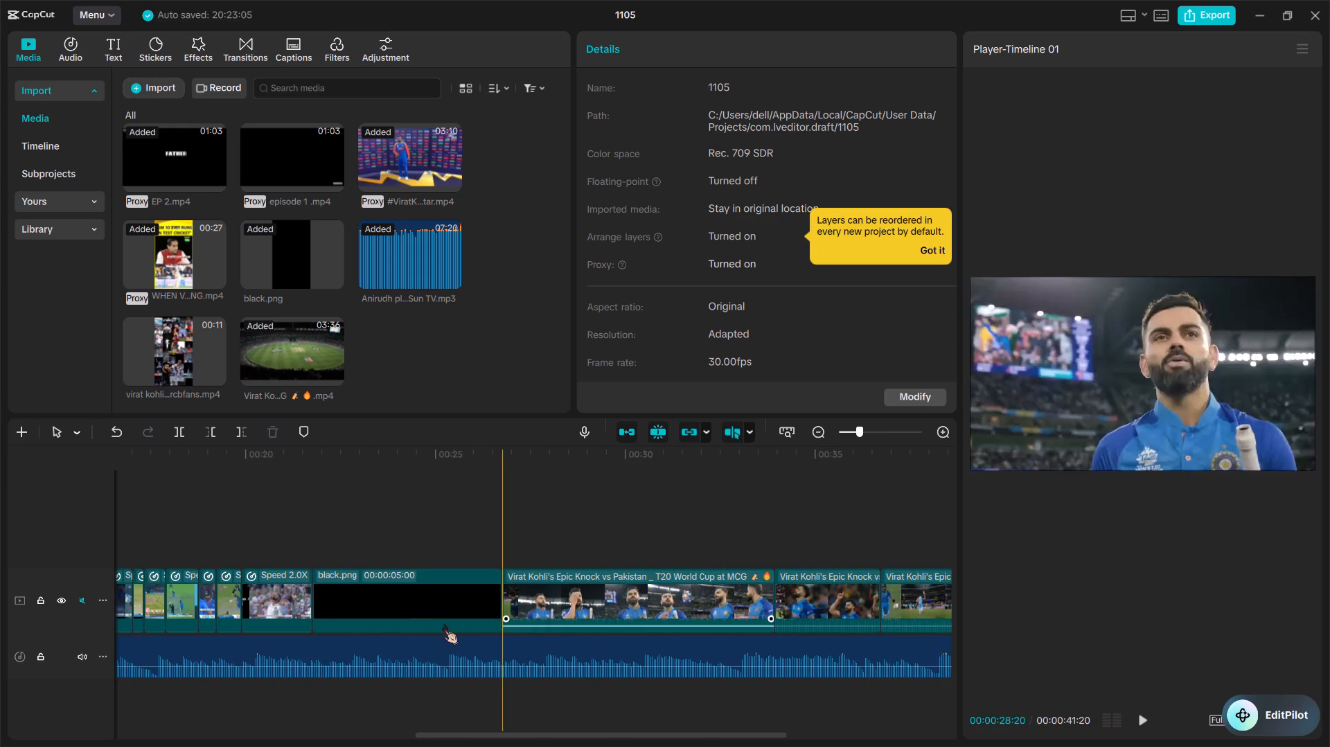
{"action": "scroll", "coordinate": [290, 602], "scroll_direction": "right", "scroll_amount": 1}
{"action": "key", "text": "space"}
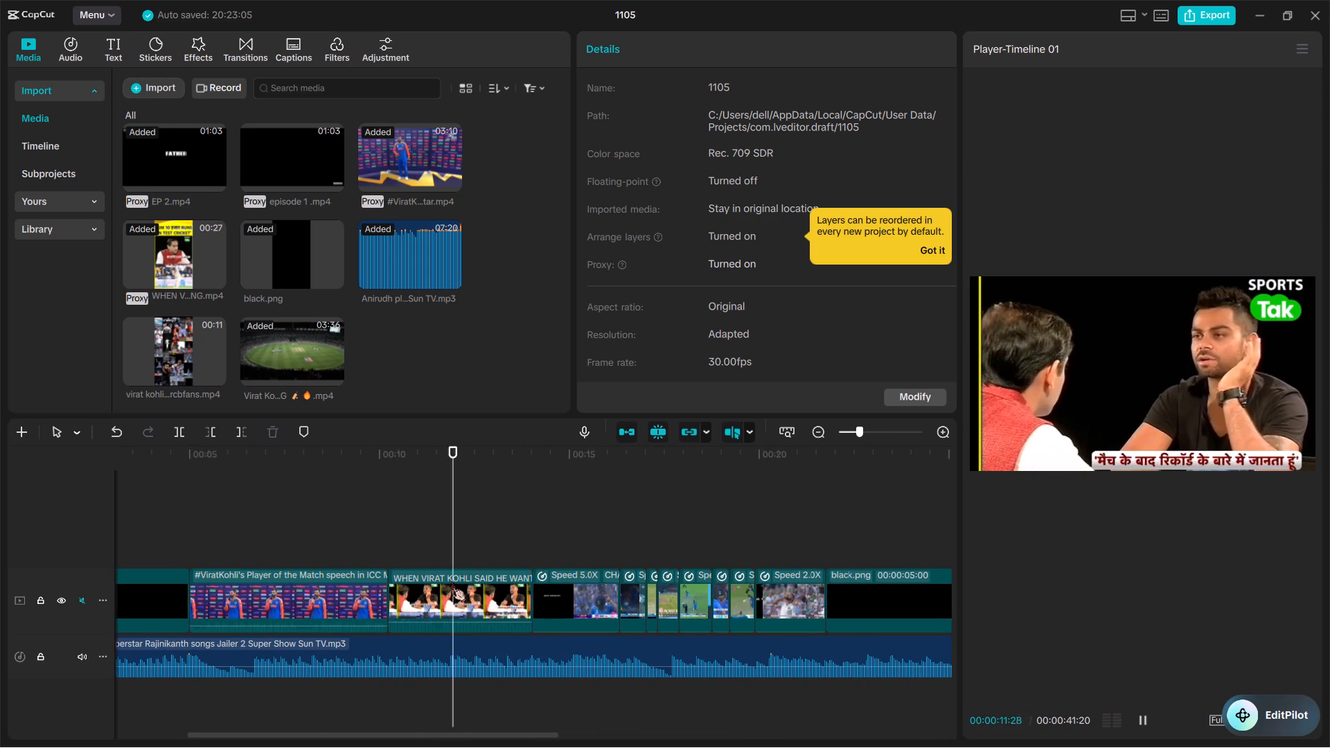
{"action": "key", "text": "space"}
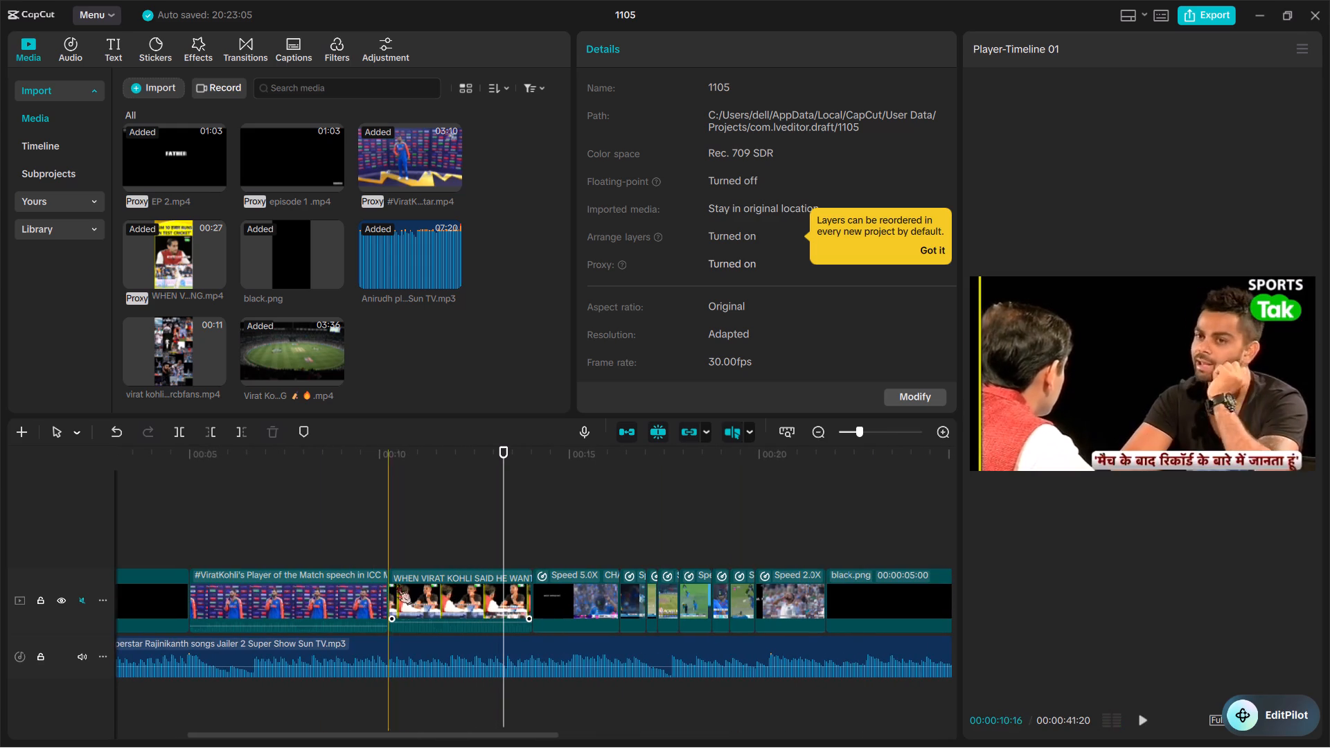
Unmute the main video track.
{"action": "left_click", "coordinate": [78, 595]}
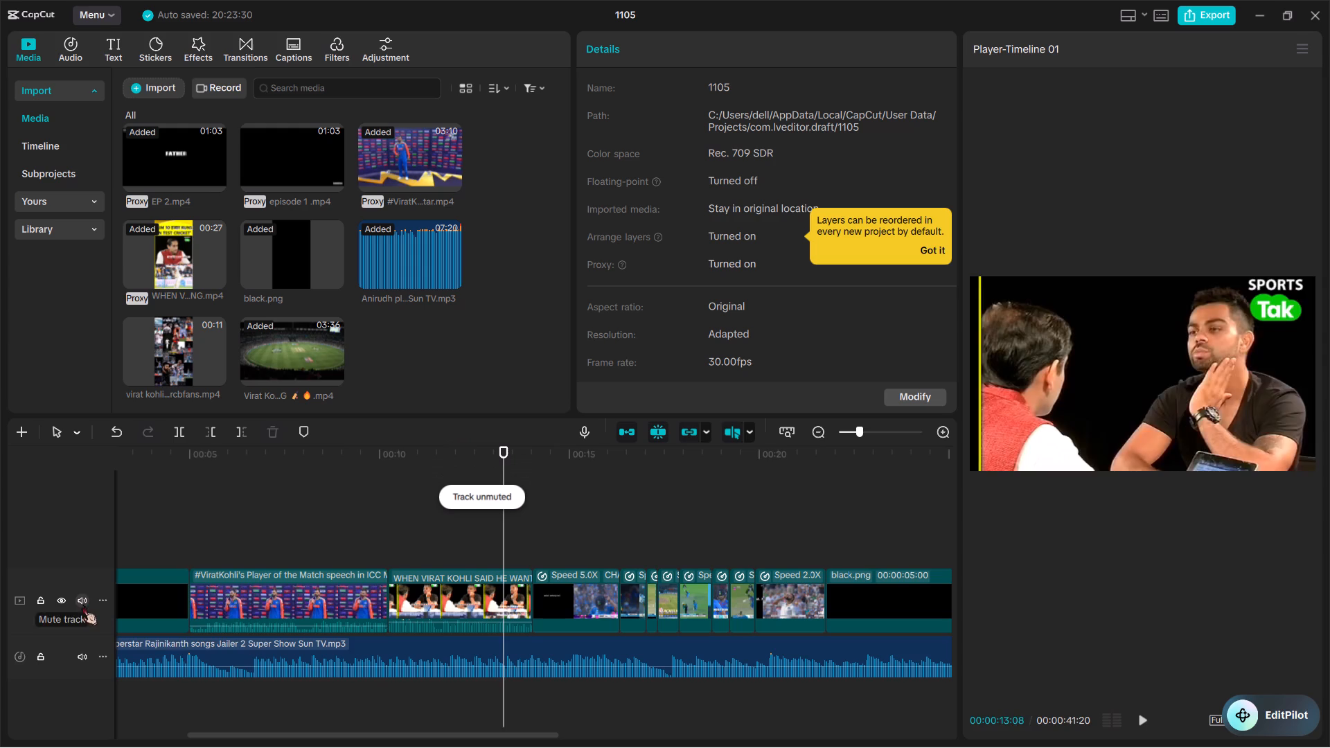
{"action": "key", "text": "space"}
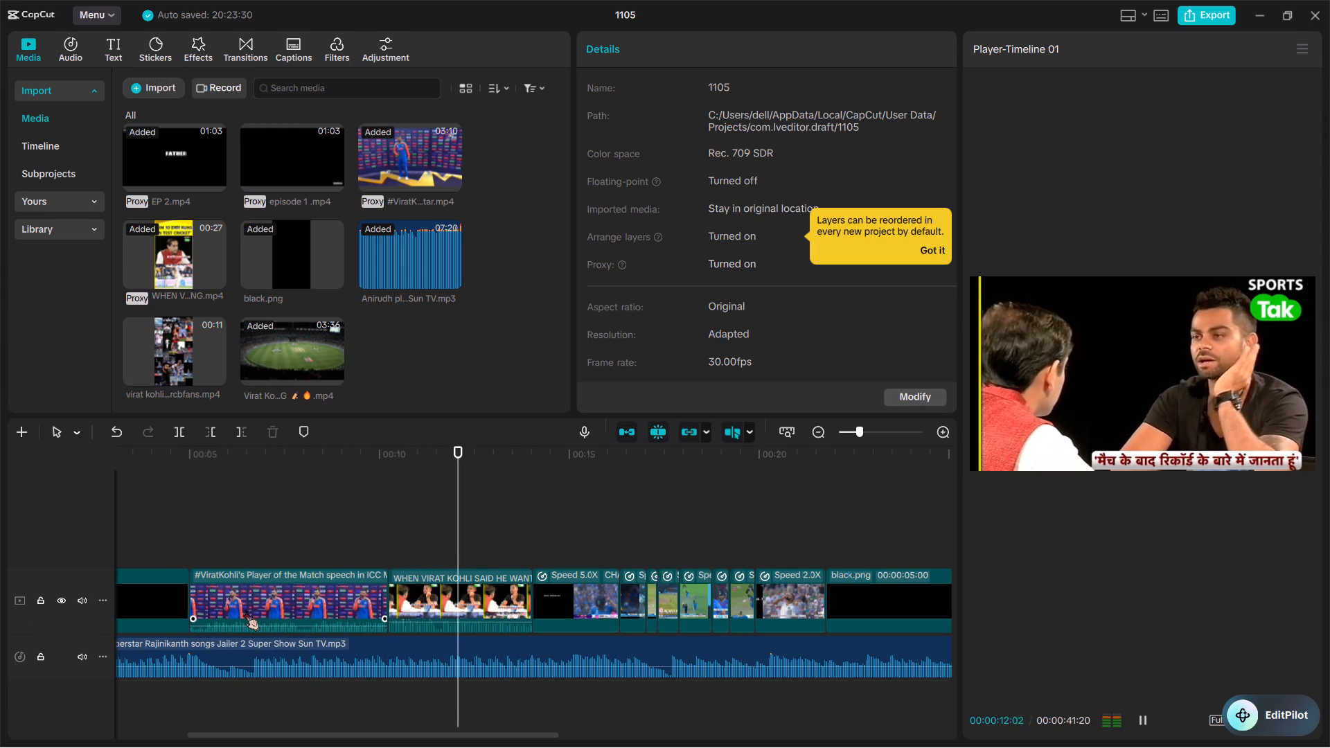
Lower the Anirudh music clip's volume to -11.8 dB and listen to the mix through the recap and black section.
{"action": "left_click", "coordinate": [326, 672]}
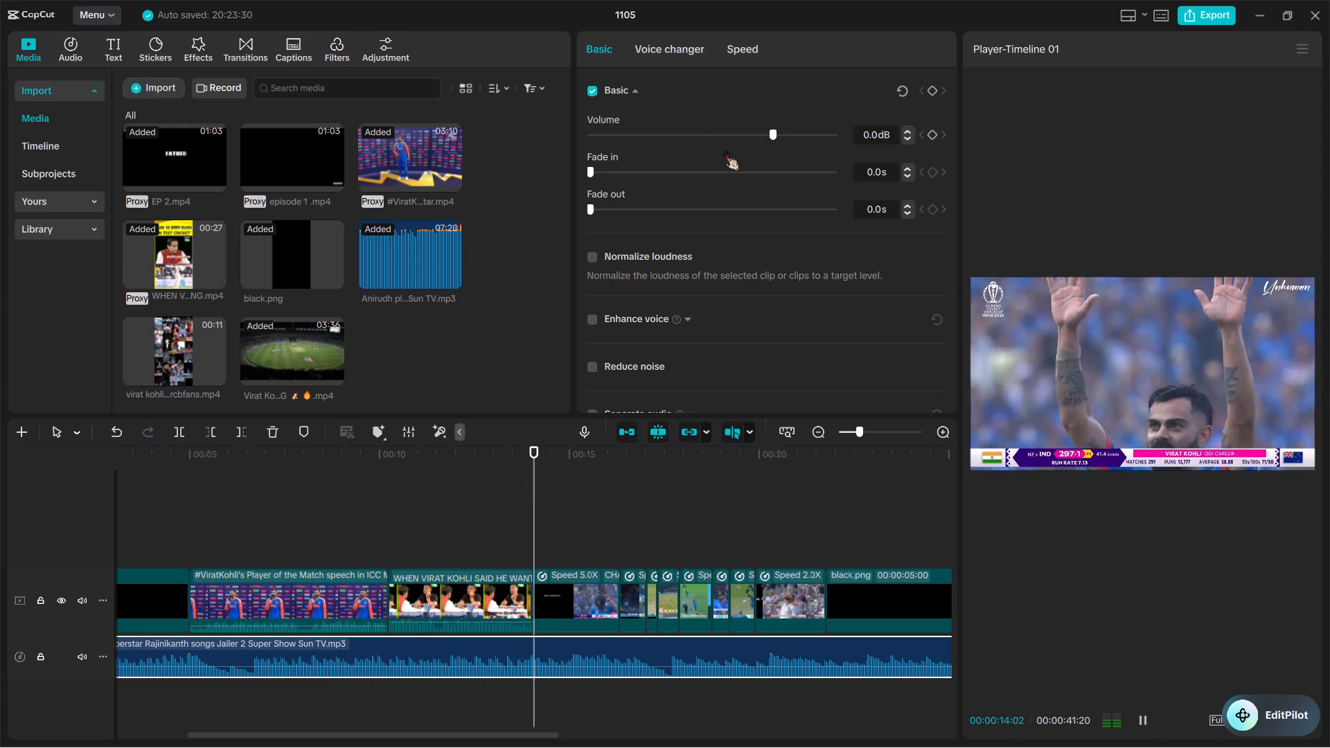
{"action": "left_click_drag", "start_coordinate": [754, 132], "coordinate": [734, 134]}
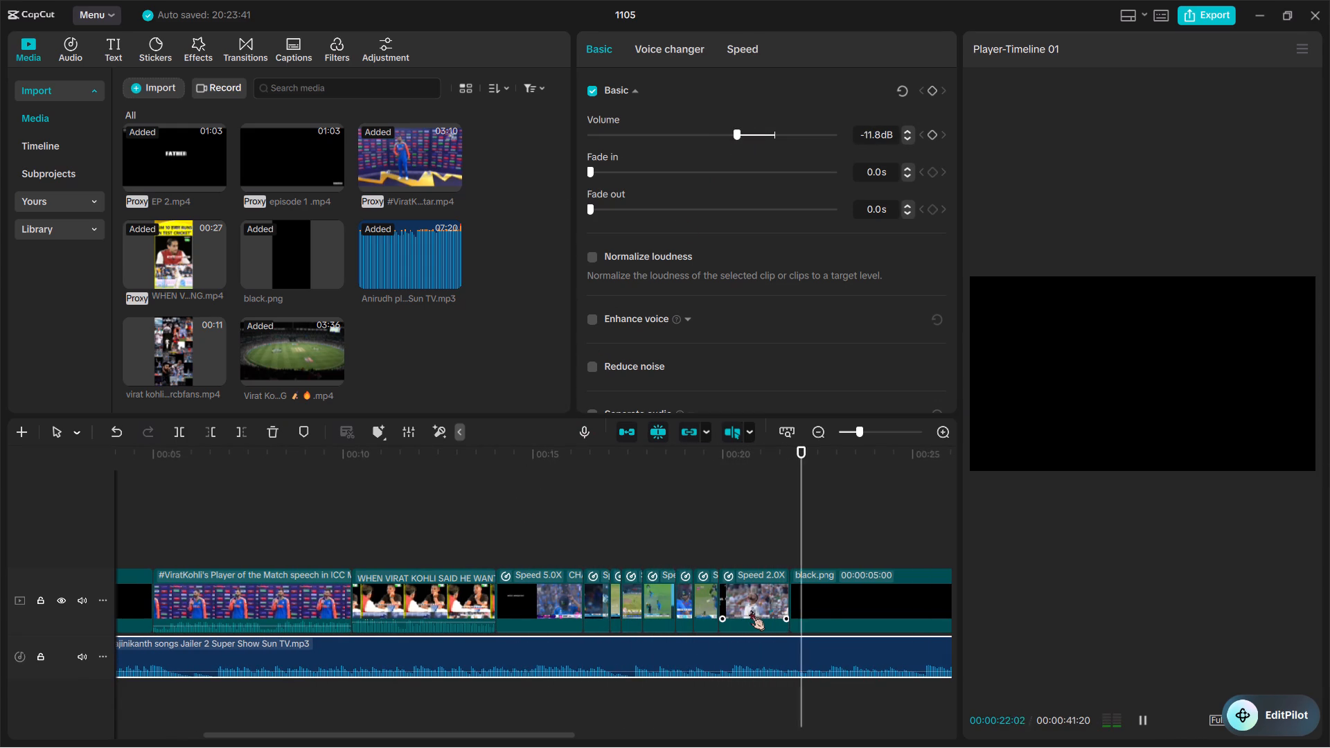
{"action": "scroll", "coordinate": [750, 610], "scroll_direction": "left", "scroll_amount": 1}
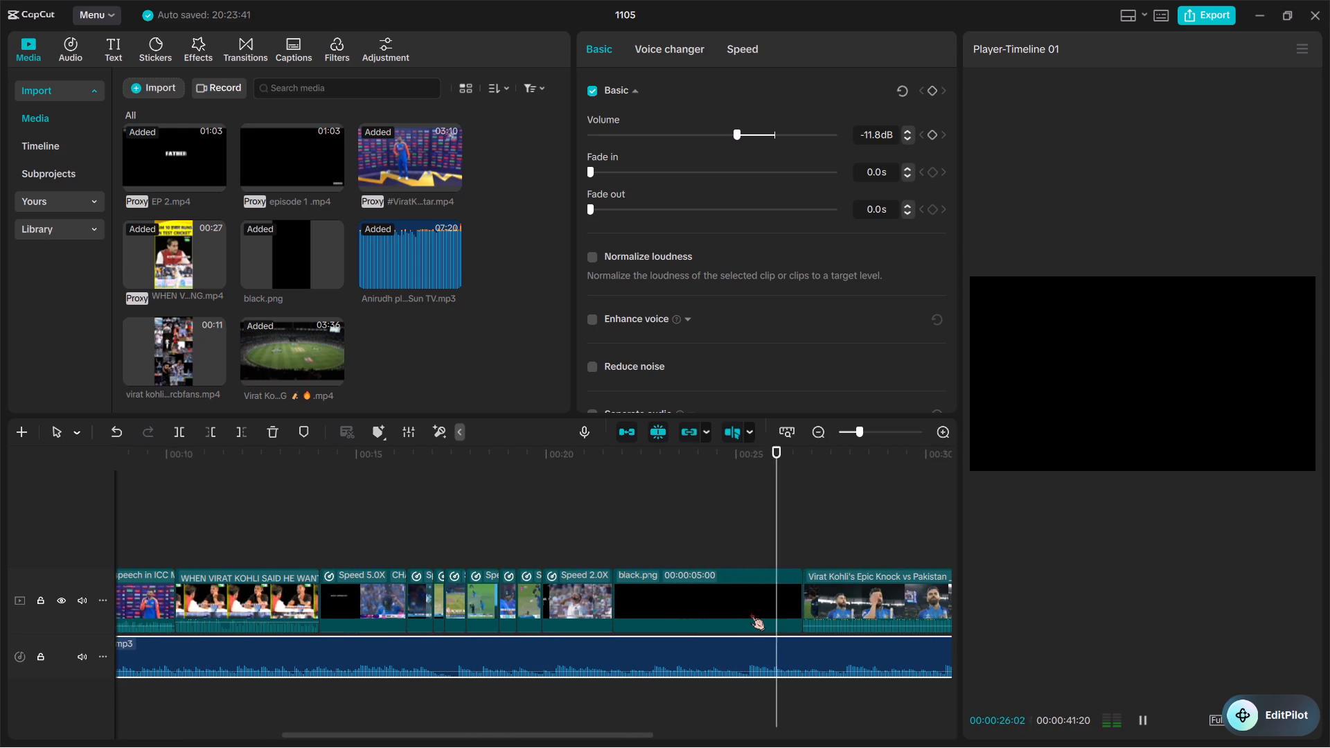
{"action": "key", "text": "space"}
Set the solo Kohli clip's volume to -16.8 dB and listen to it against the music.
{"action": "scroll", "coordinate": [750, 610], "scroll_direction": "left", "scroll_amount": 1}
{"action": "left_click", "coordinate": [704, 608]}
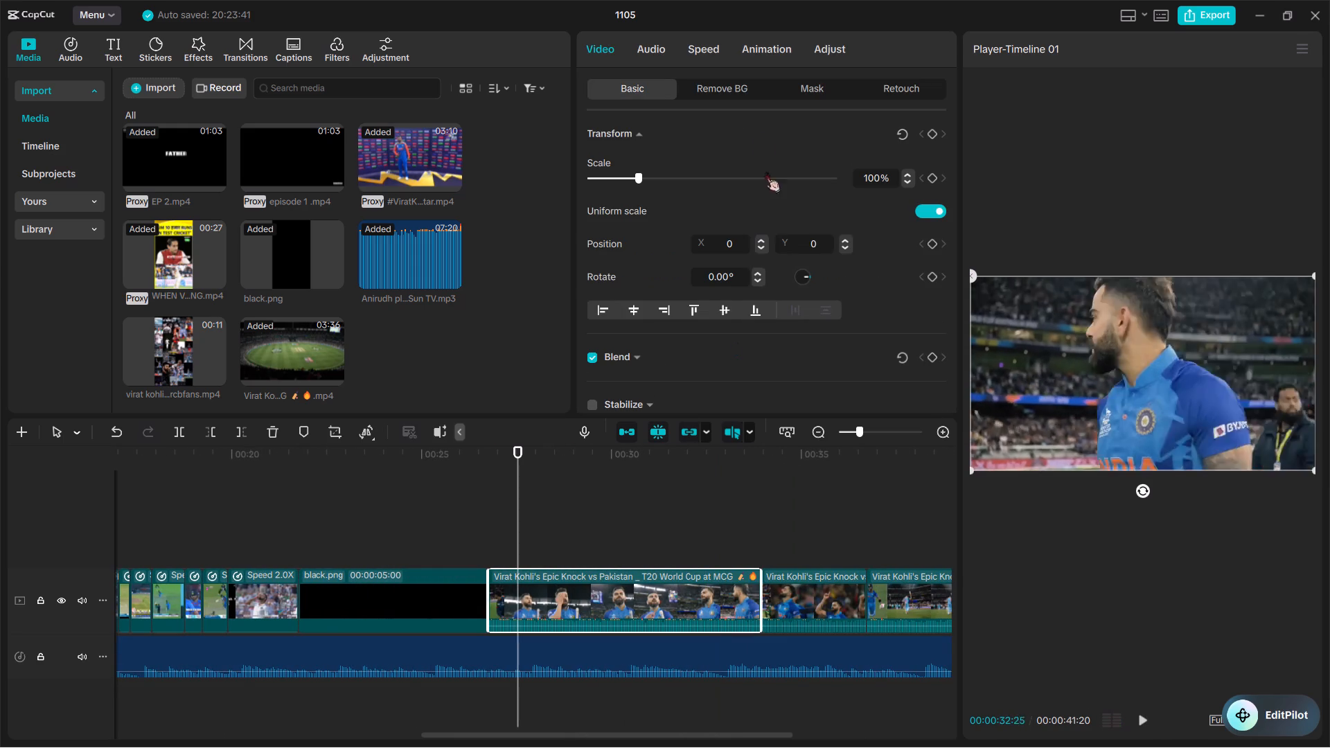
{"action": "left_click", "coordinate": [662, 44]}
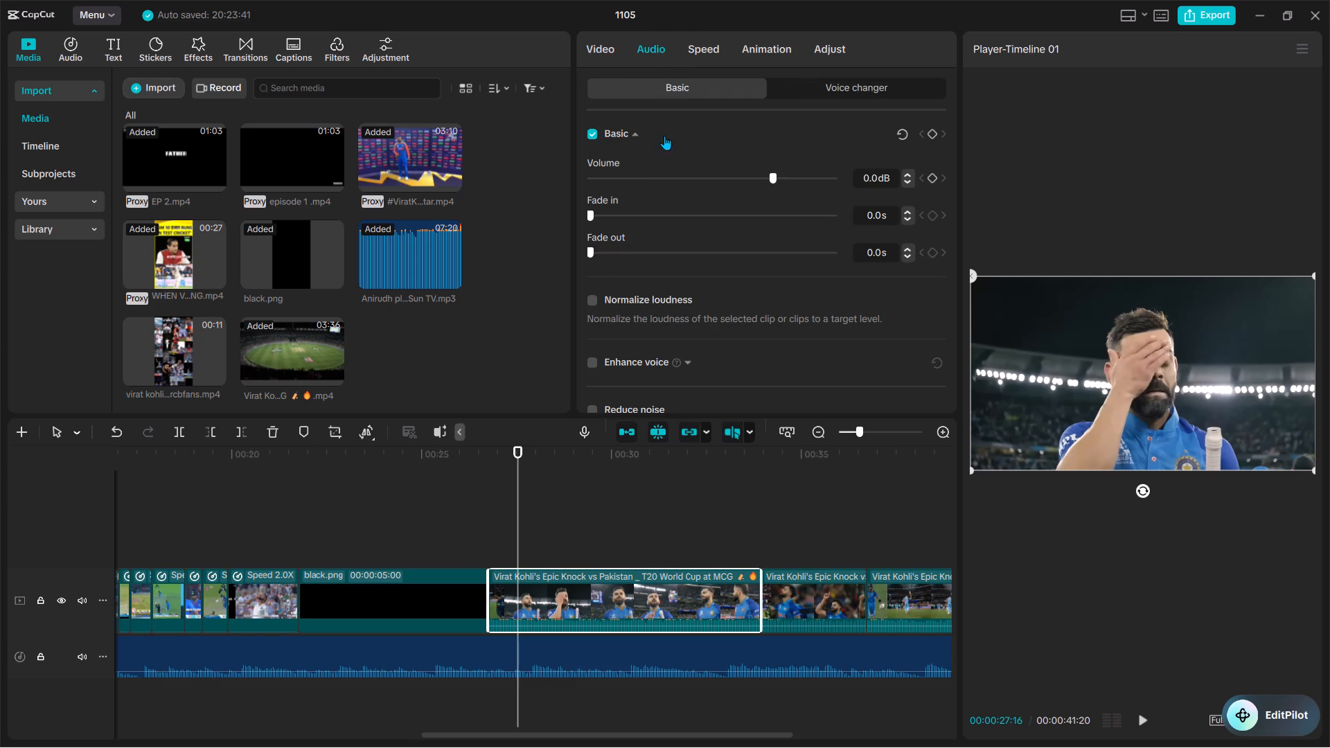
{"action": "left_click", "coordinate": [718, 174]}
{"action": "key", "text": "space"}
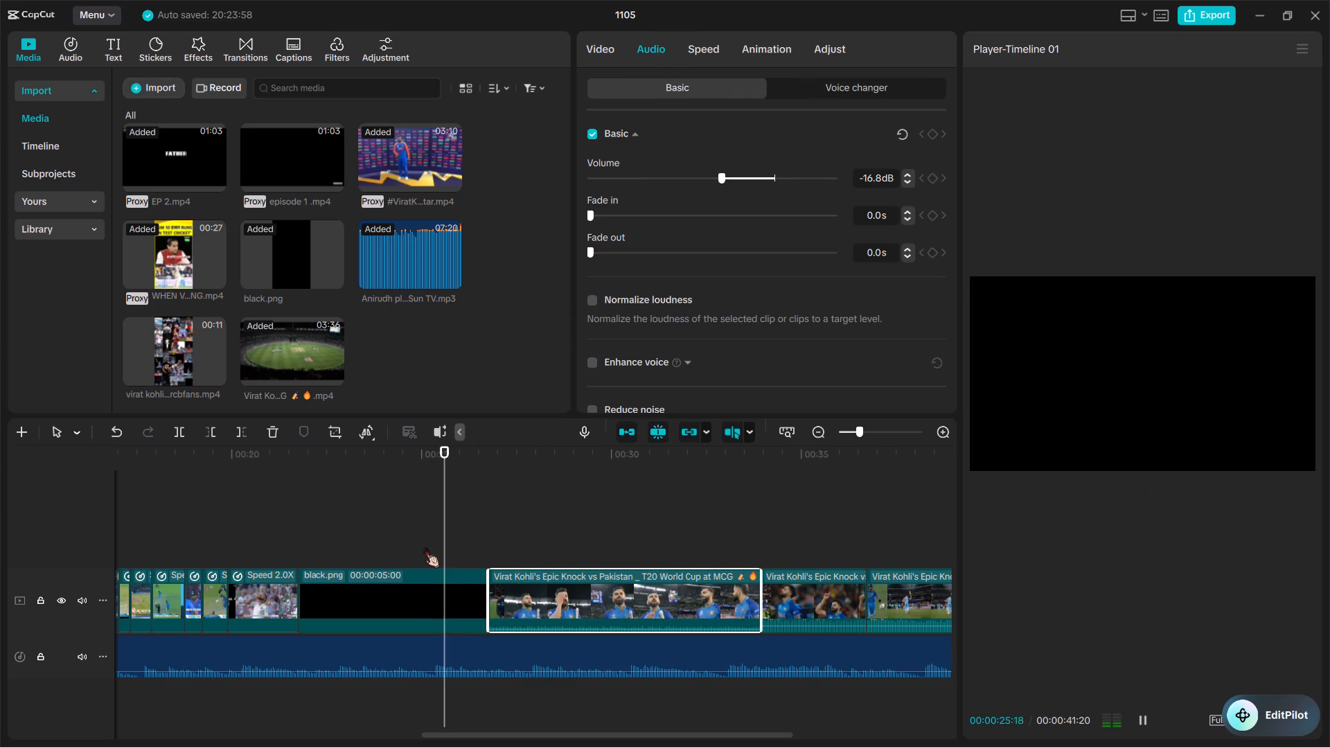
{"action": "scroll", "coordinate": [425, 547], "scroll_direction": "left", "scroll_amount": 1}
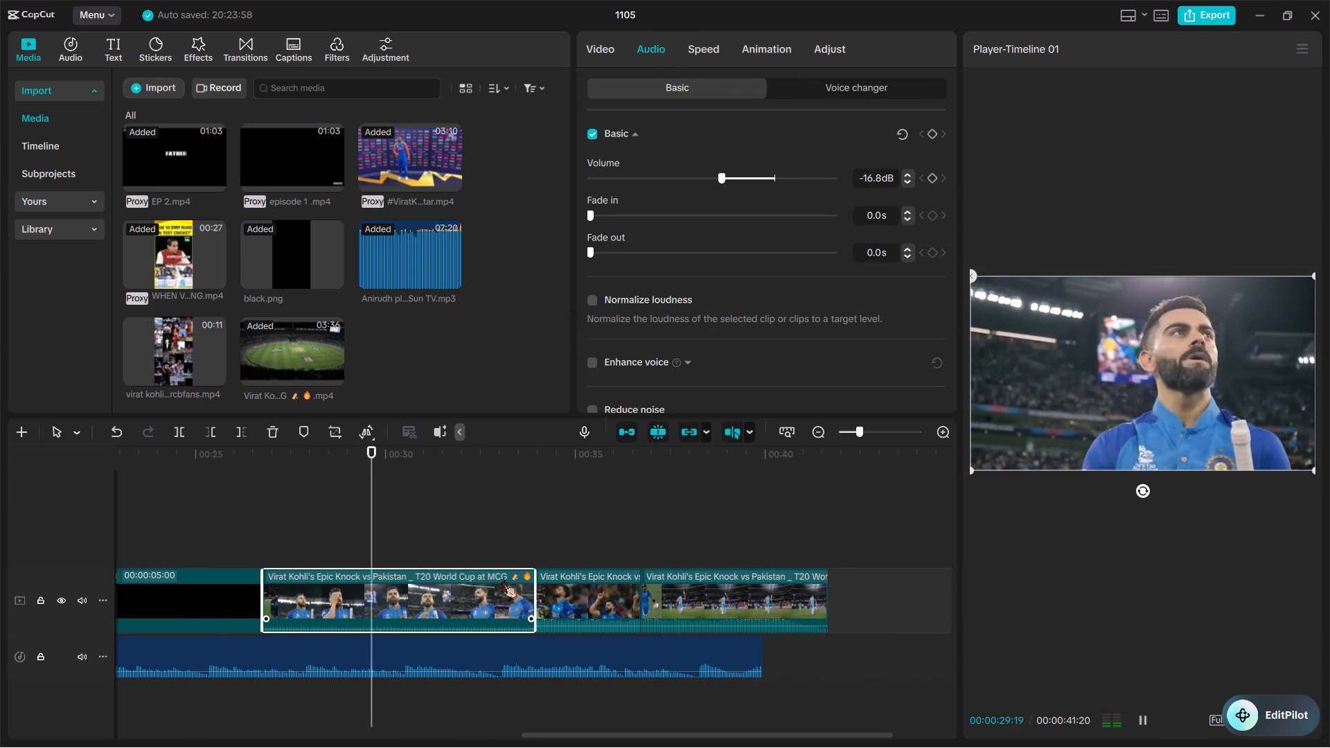
Silence all three Kohli vs Pakistan clips on the main track together by setting their volume to -∞ dB.
{"action": "left_click", "coordinate": [490, 505]}
{"action": "left_click_drag", "start_coordinate": [381, 508], "coordinate": [653, 576]}
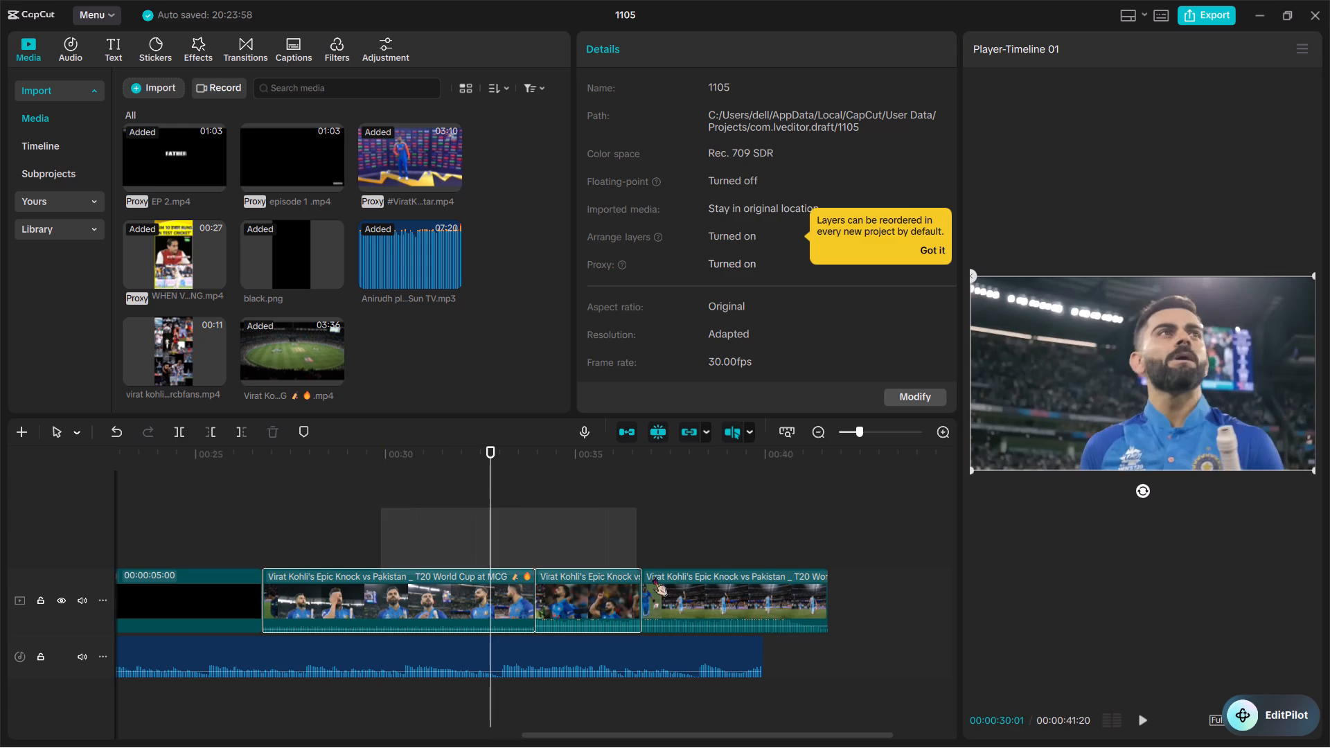
{"action": "left_click_drag", "start_coordinate": [653, 576], "coordinate": [668, 581]}
{"action": "left_click", "coordinate": [643, 48]}
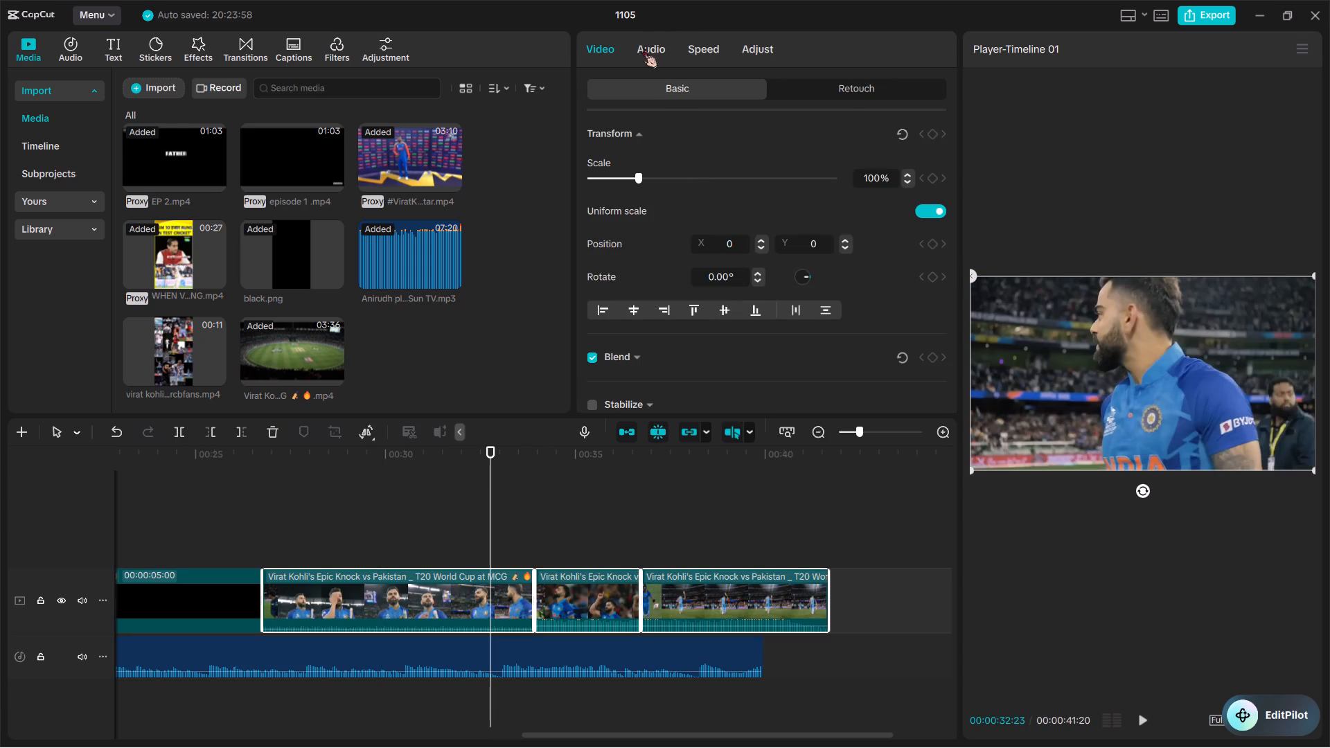
{"action": "left_click_drag", "start_coordinate": [691, 177], "coordinate": [462, 172]}
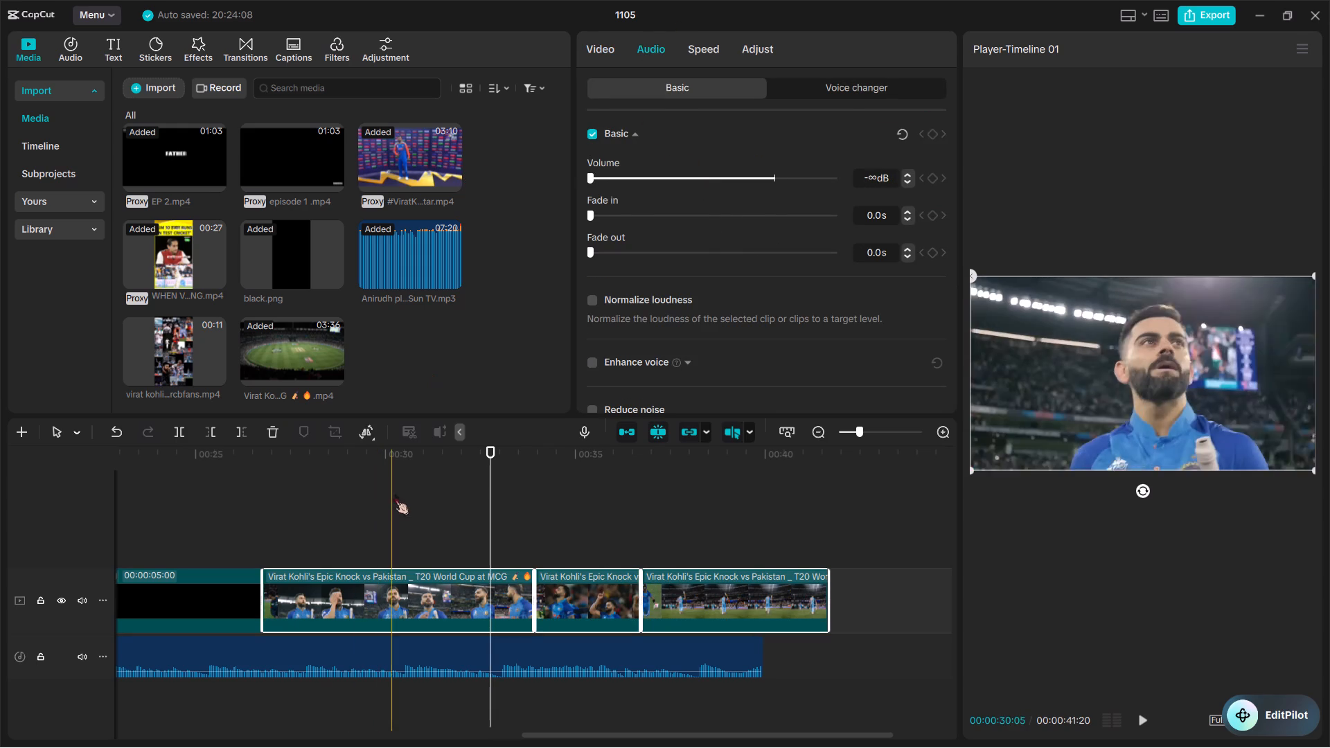
{"action": "left_click", "coordinate": [394, 495]}
{"action": "key", "text": "space"}
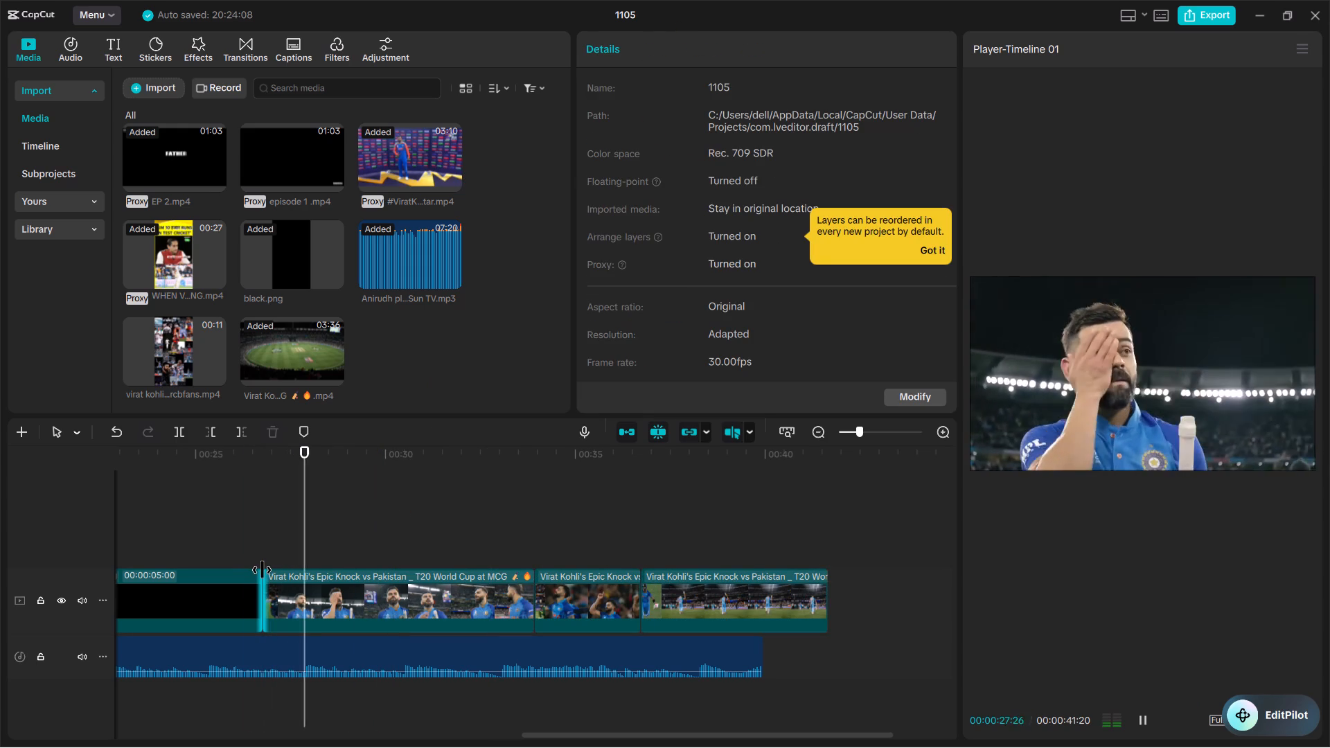
{"action": "key", "text": "space"}
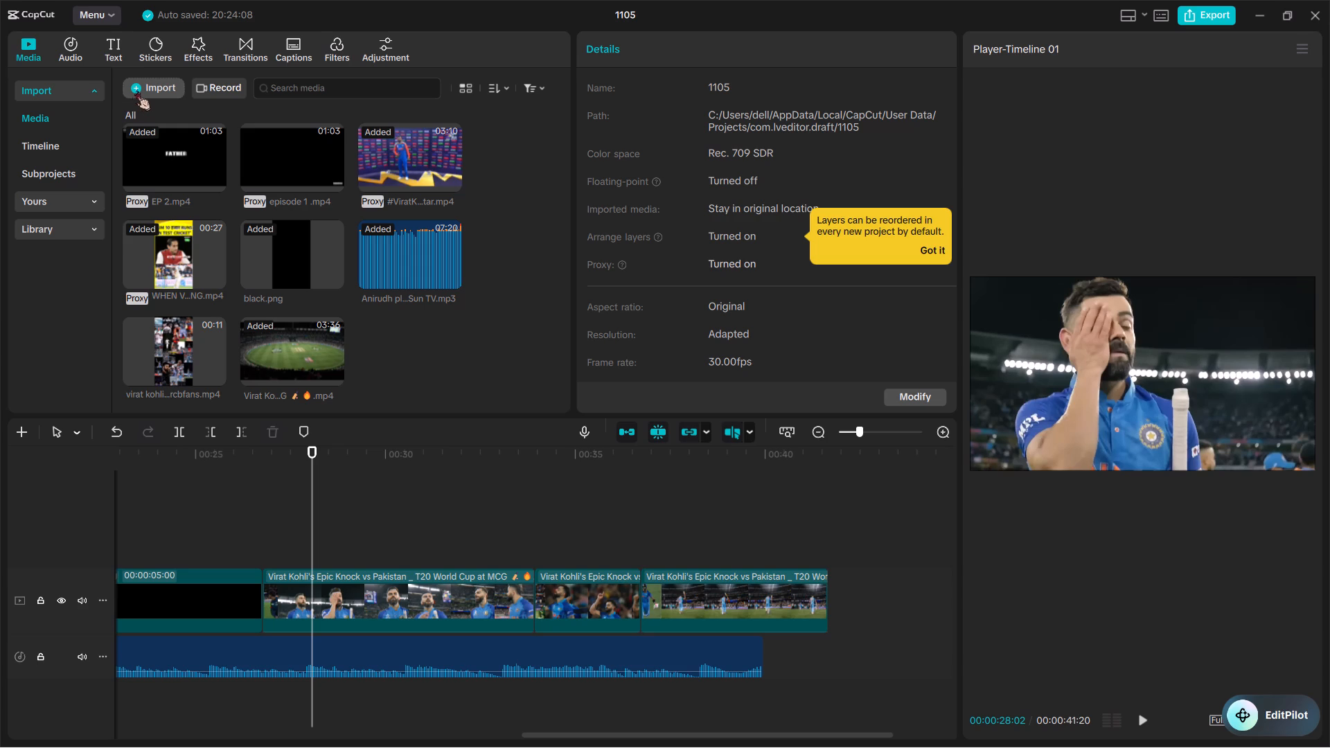
Add the Virat Kohli birthday special clip to the end of the main track, after the last Kohli vs Pakistan clip.
{"action": "left_click", "coordinate": [136, 90]}
{"action": "left_click", "coordinate": [391, 379]}
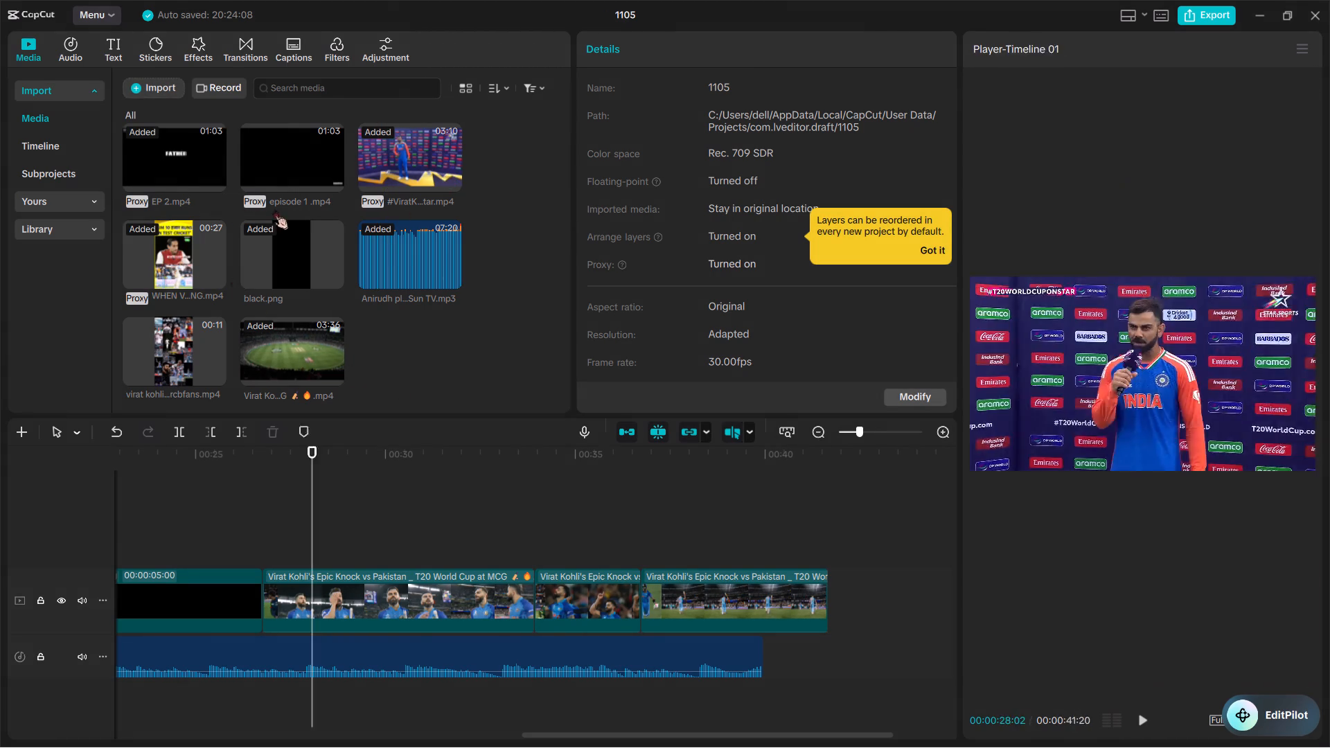
{"action": "left_click_drag", "start_coordinate": [159, 350], "coordinate": [868, 598]}
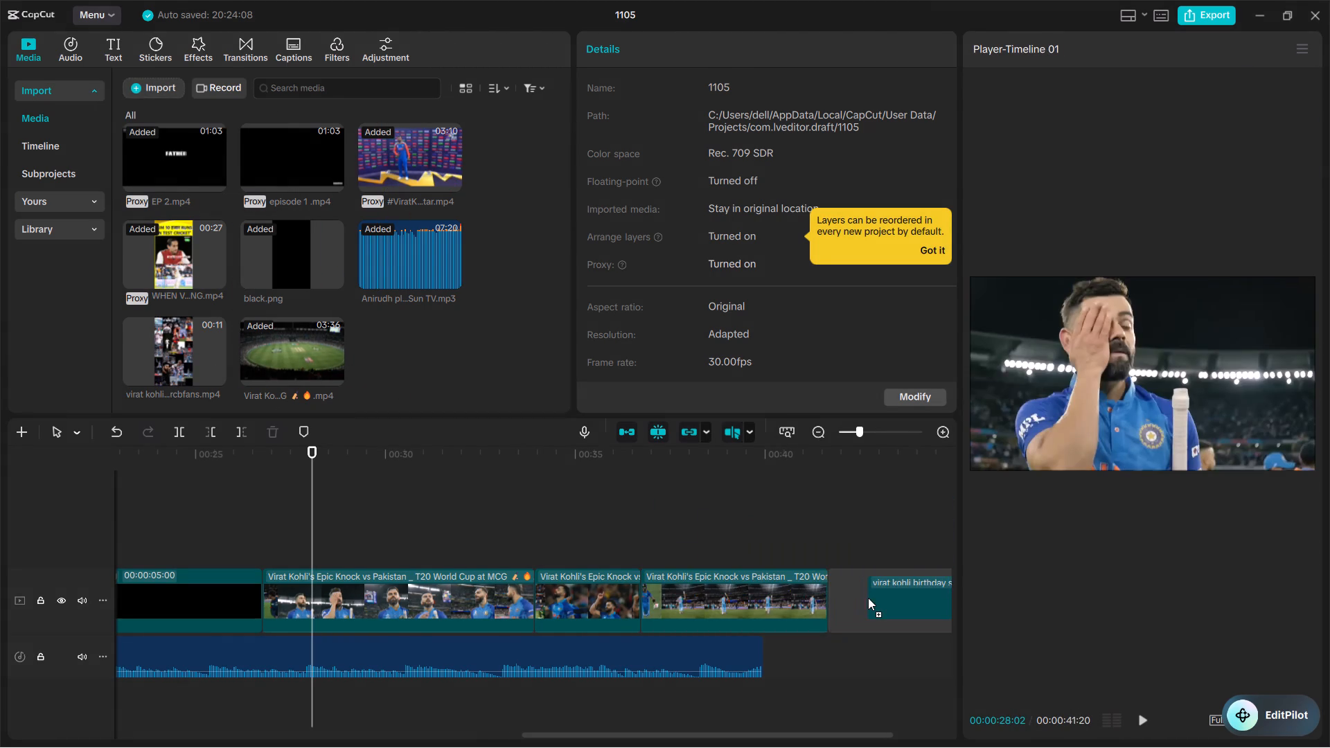
{"action": "left_click_drag", "start_coordinate": [868, 598], "coordinate": [862, 600]}
Play the birthday special clip to find the cut point, split it at about 00:00:43:11 and delete everything after the cut.
{"action": "scroll", "coordinate": [862, 600], "scroll_direction": "left", "scroll_amount": 1}
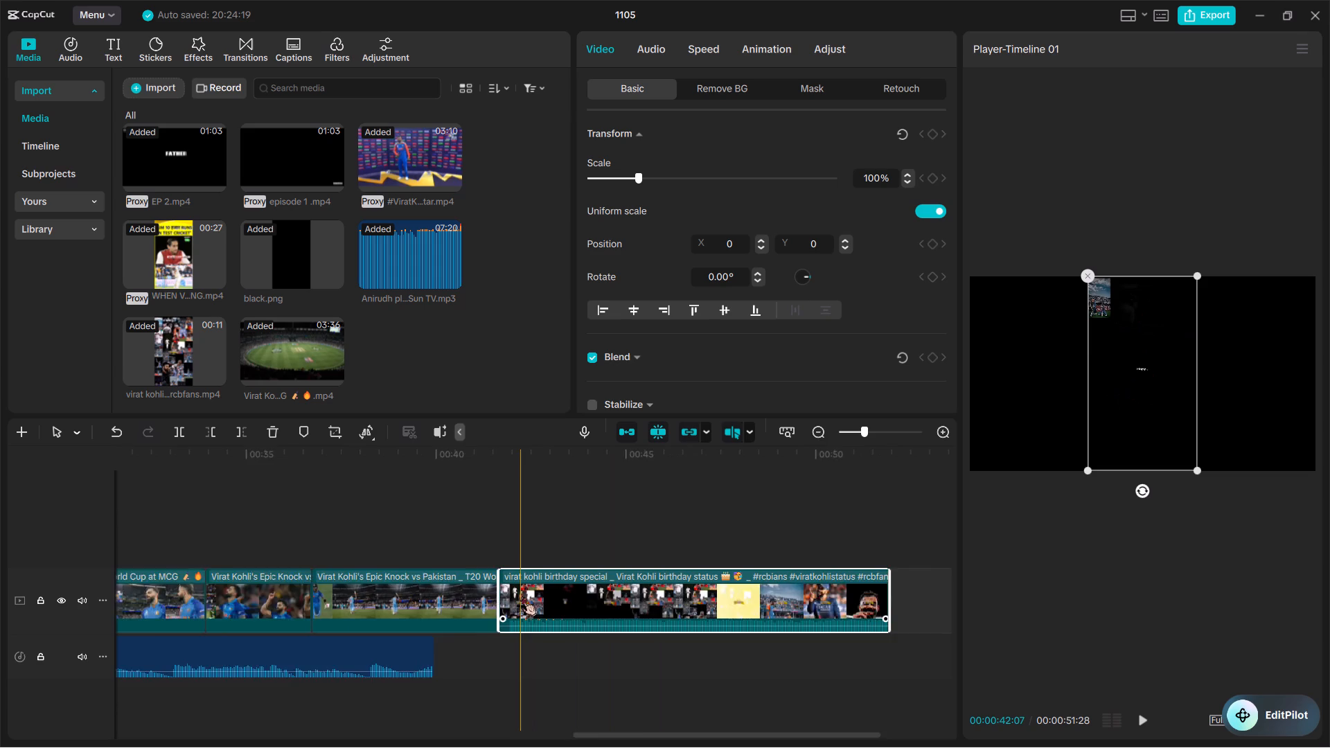
{"action": "scroll", "coordinate": [522, 596], "scroll_direction": "up", "scroll_amount": 8, "text": "ctrl"}
{"action": "scroll", "coordinate": [522, 596], "scroll_direction": "up", "scroll_amount": 14, "text": "ctrl"}
{"action": "key", "text": "space"}
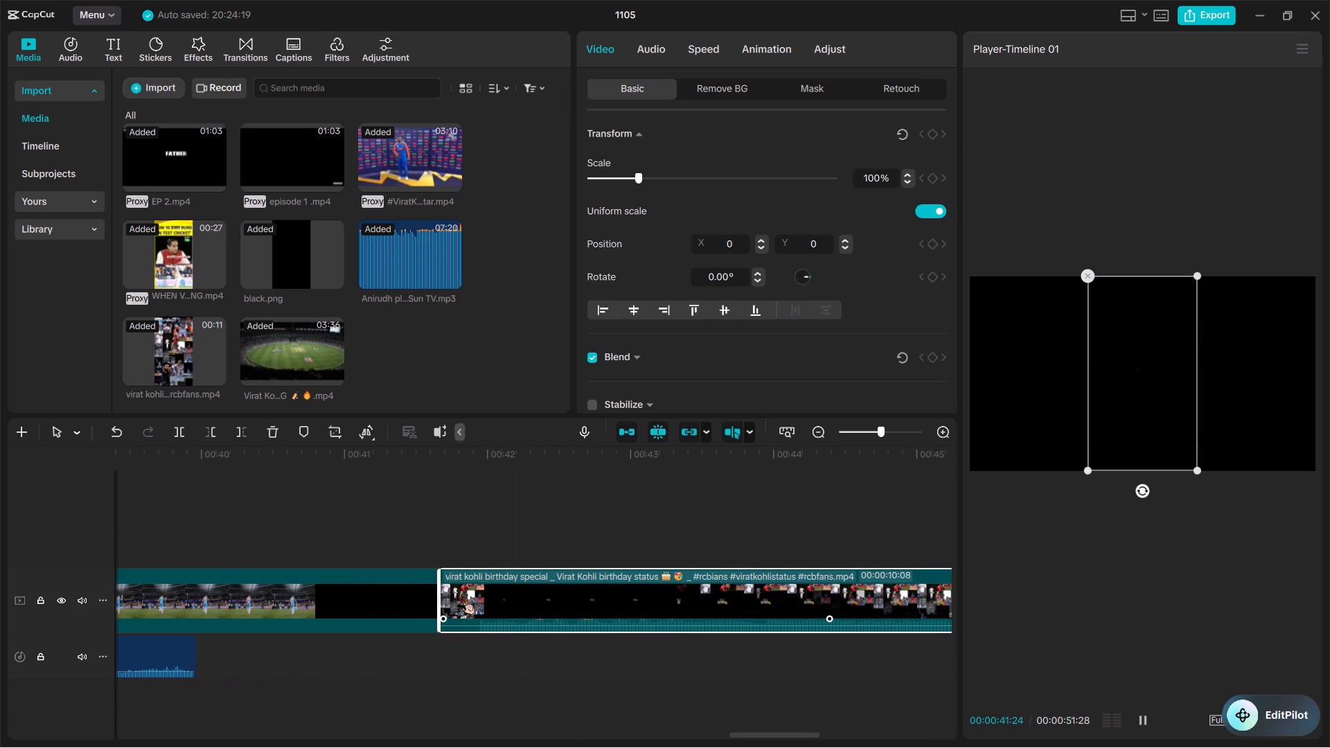
{"action": "key", "text": "space"}
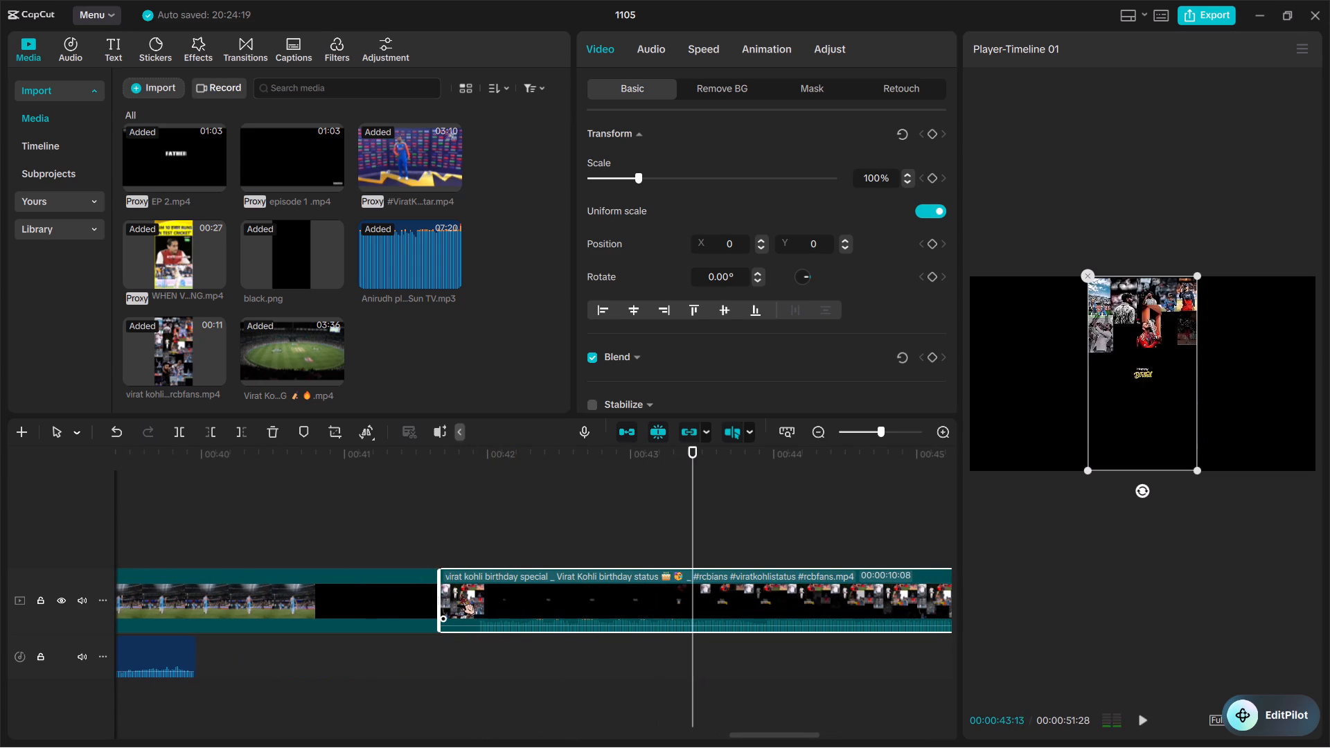
{"action": "scroll", "coordinate": [513, 599], "scroll_direction": "up", "scroll_amount": 8, "text": "ctrl"}
{"action": "key", "text": "space"}
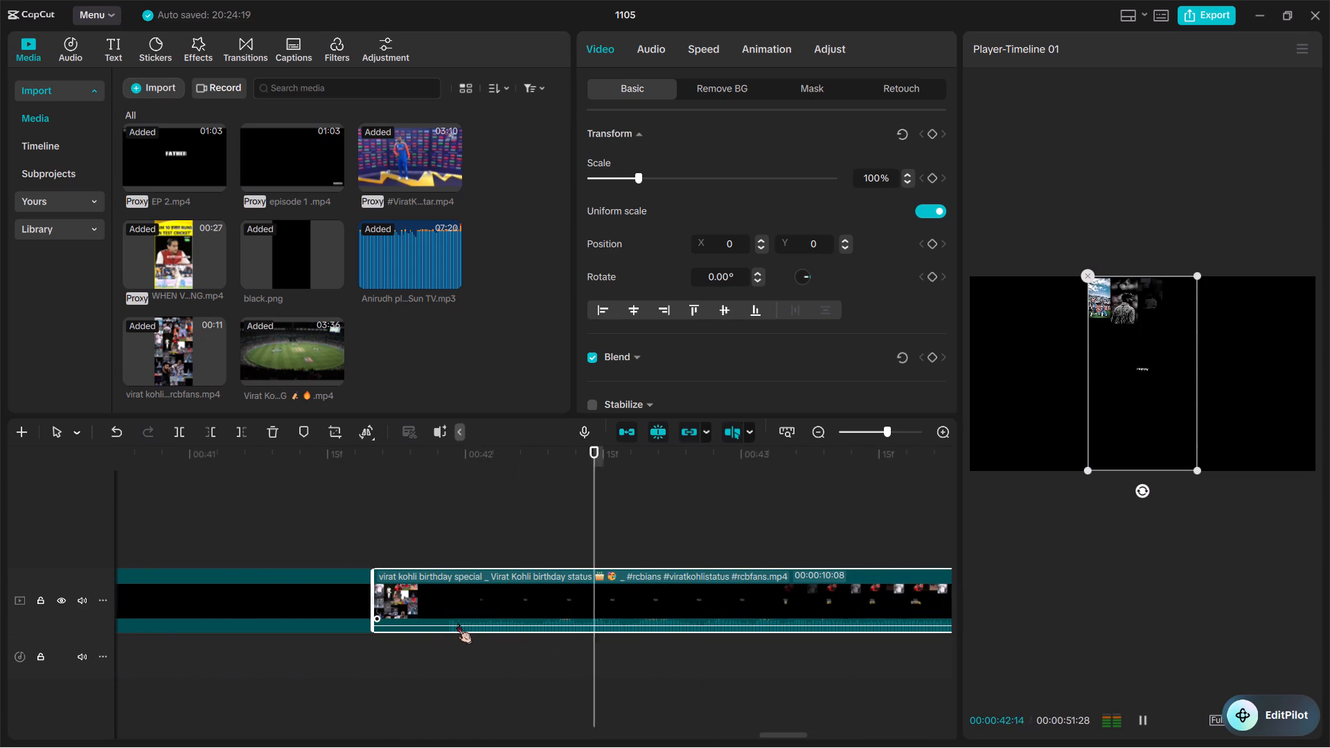
{"action": "key", "text": "space"}
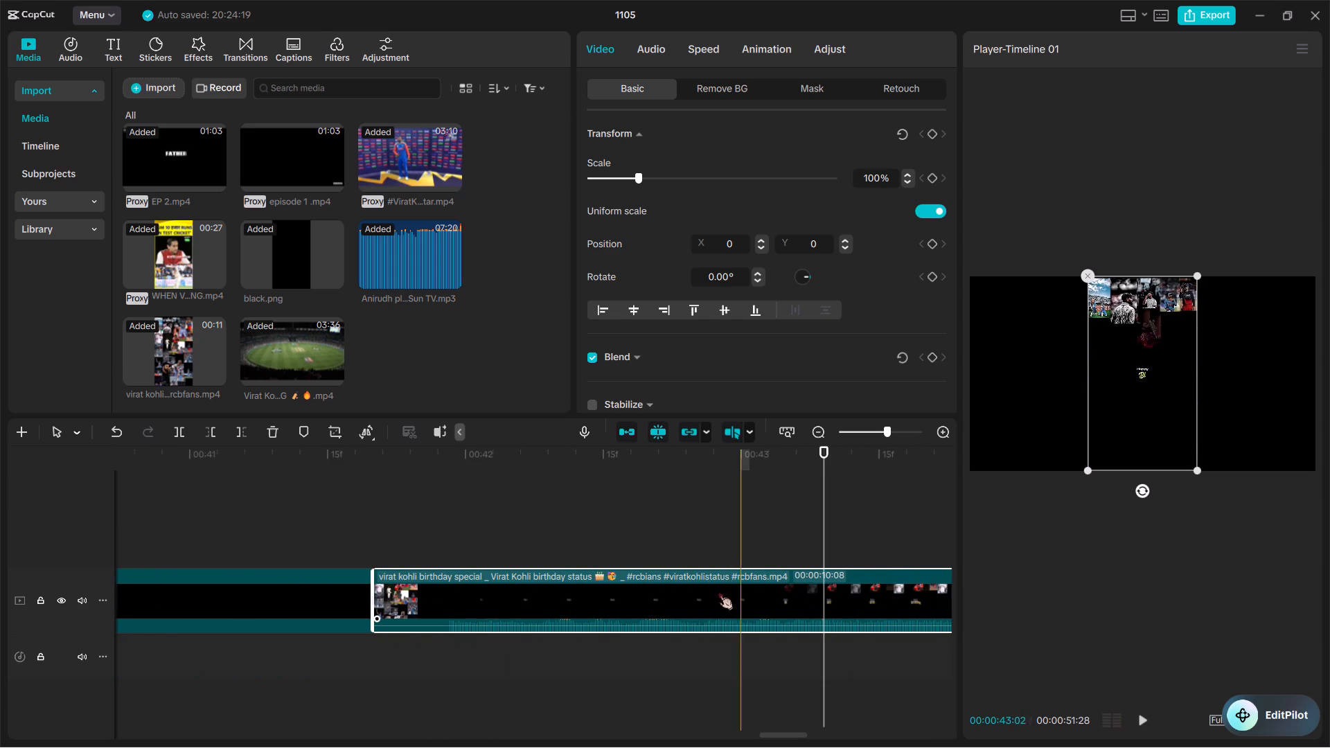
{"action": "key", "text": "space"}
{"action": "key", "text": "space"}
{"action": "key", "text": "space"}
{"action": "key", "text": "space"}
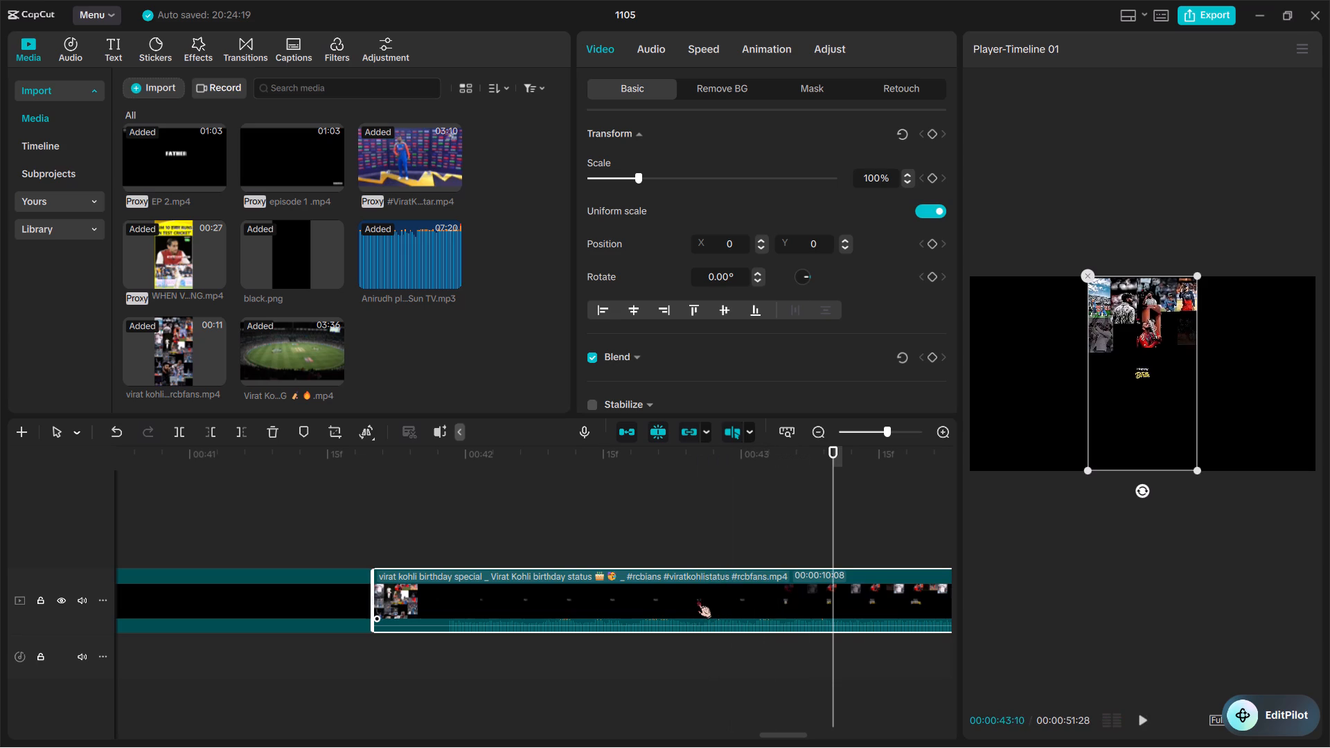
{"action": "key", "text": "space"}
{"action": "key", "text": "space"}
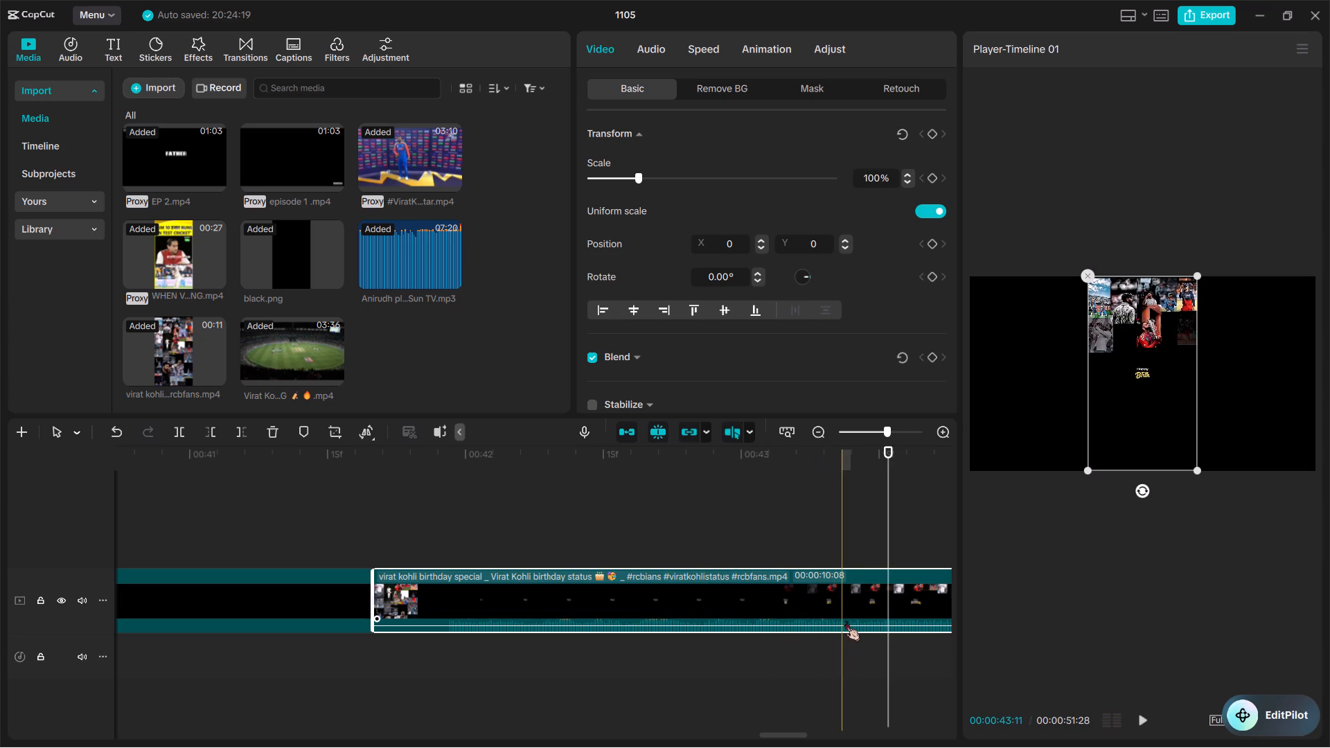
{"action": "key", "text": "ctrl+b"}
{"action": "left_click", "coordinate": [943, 591]}
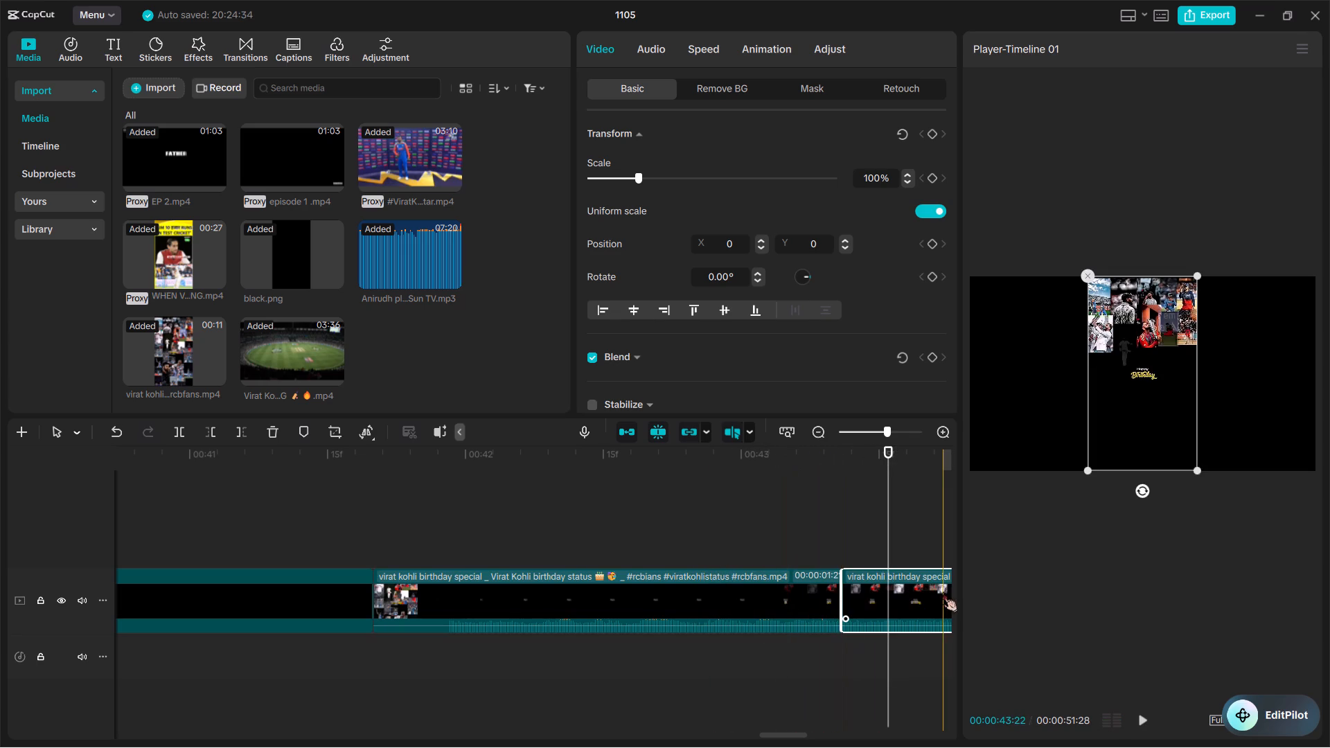
{"action": "key", "text": "BackSpace"}
Play back the shortened birthday clip and inspect the timeline around the join between the last Kohli vs Pakistan clip and the ending.
{"action": "key", "text": "space"}
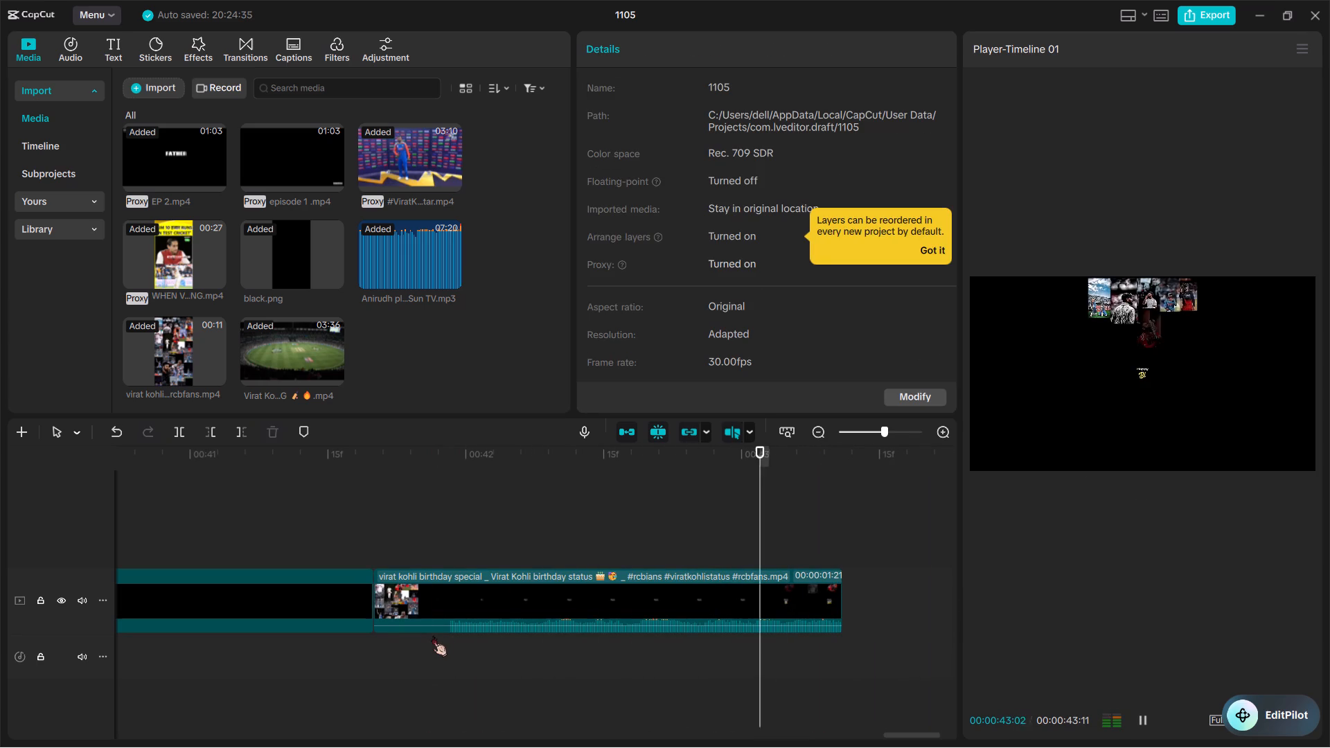
{"action": "key", "text": "space"}
{"action": "key", "text": "space"}
{"action": "key", "text": "space"}
{"action": "key", "text": "space"}
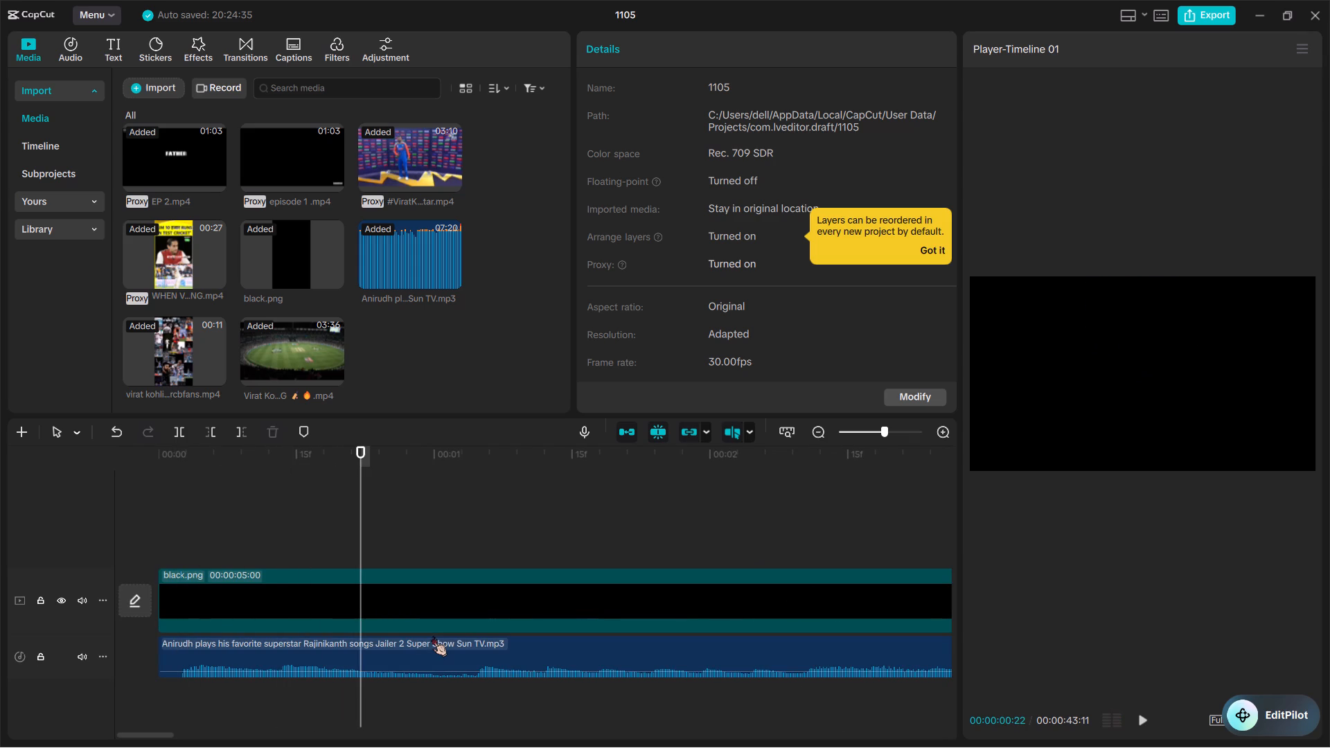
{"action": "scroll", "coordinate": [432, 636], "scroll_direction": "down", "scroll_amount": 20, "text": "ctrl"}
{"action": "scroll", "coordinate": [432, 636], "scroll_direction": "left", "scroll_amount": 4}
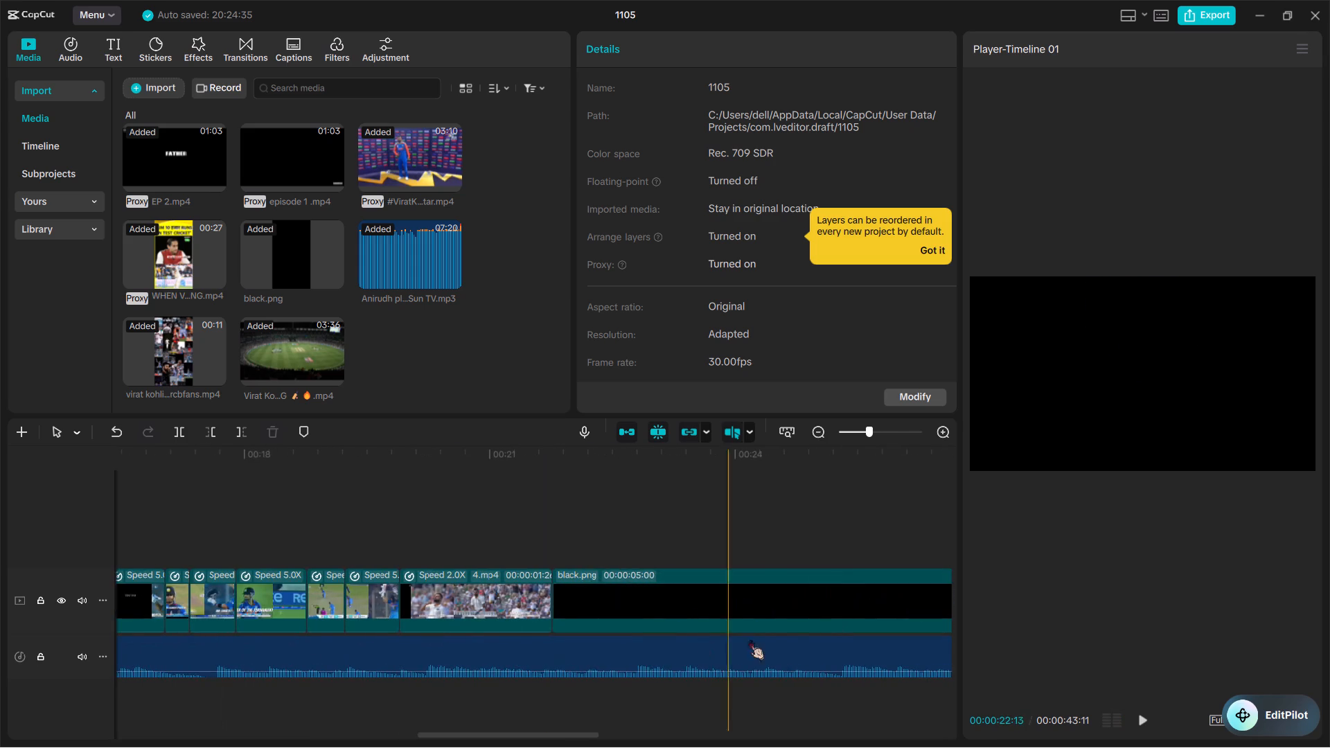
{"action": "scroll", "coordinate": [774, 638], "scroll_direction": "left", "scroll_amount": 5}
{"action": "scroll", "coordinate": [574, 604], "scroll_direction": "up", "scroll_amount": 10, "text": "ctrl"}
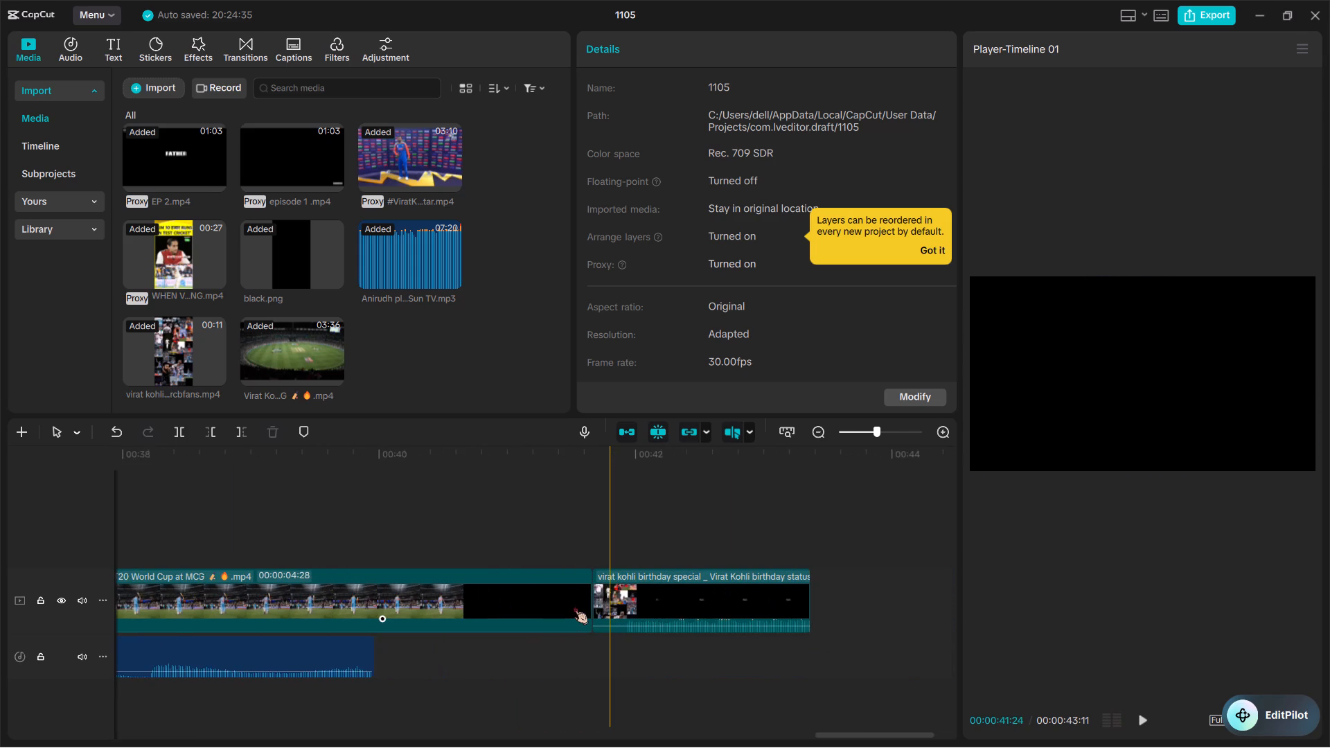
{"action": "scroll", "coordinate": [574, 604], "scroll_direction": "up", "scroll_amount": 6, "text": "ctrl"}
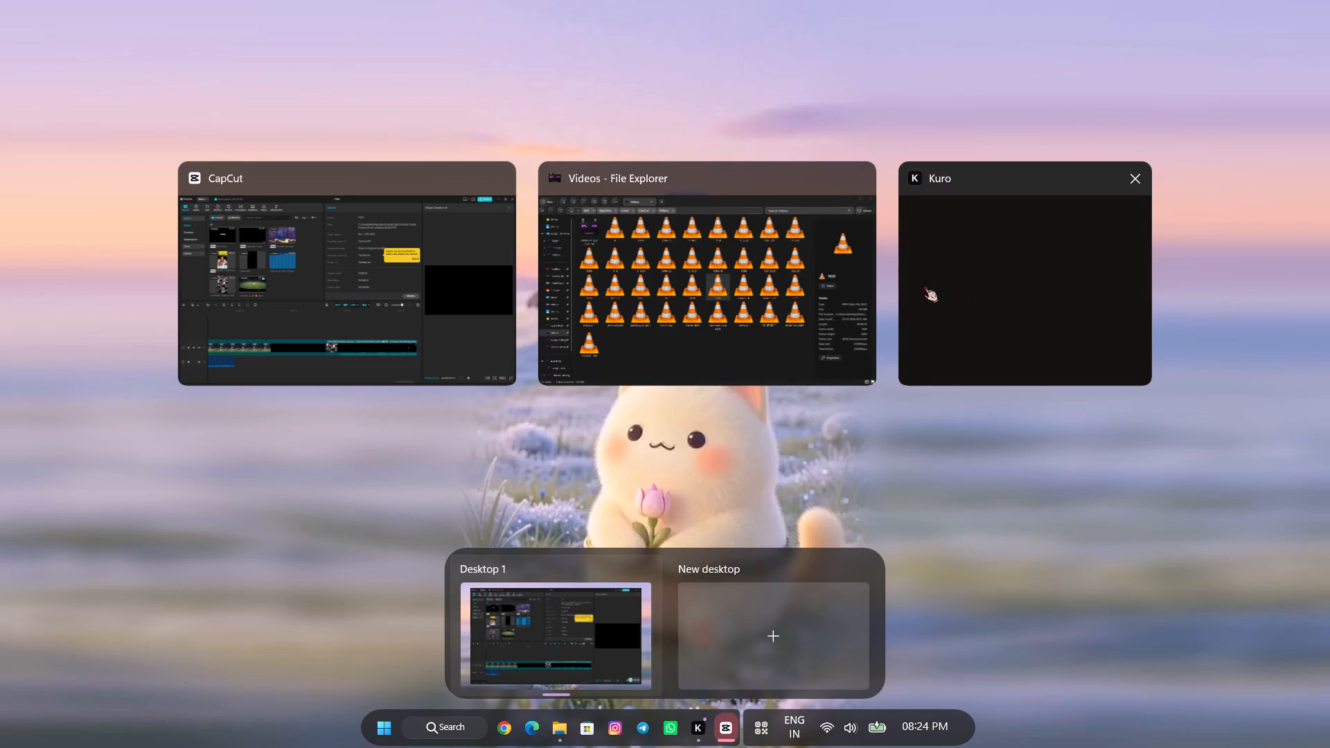